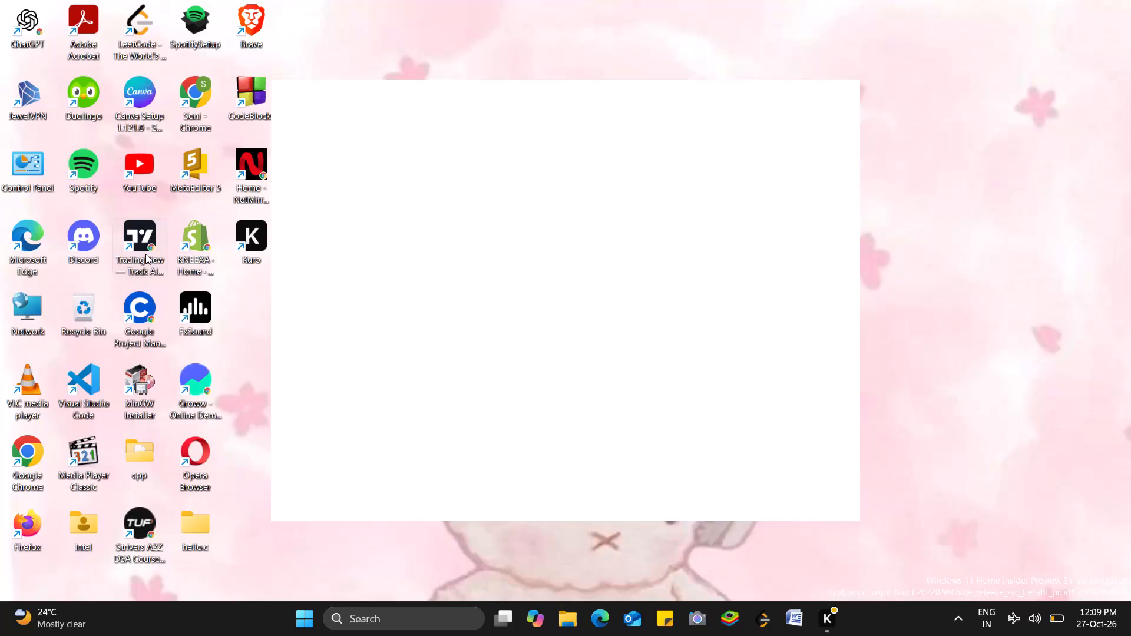
# Launch TradingView from its desktop shortcut.
pyautogui.doubleClick(145, 254)
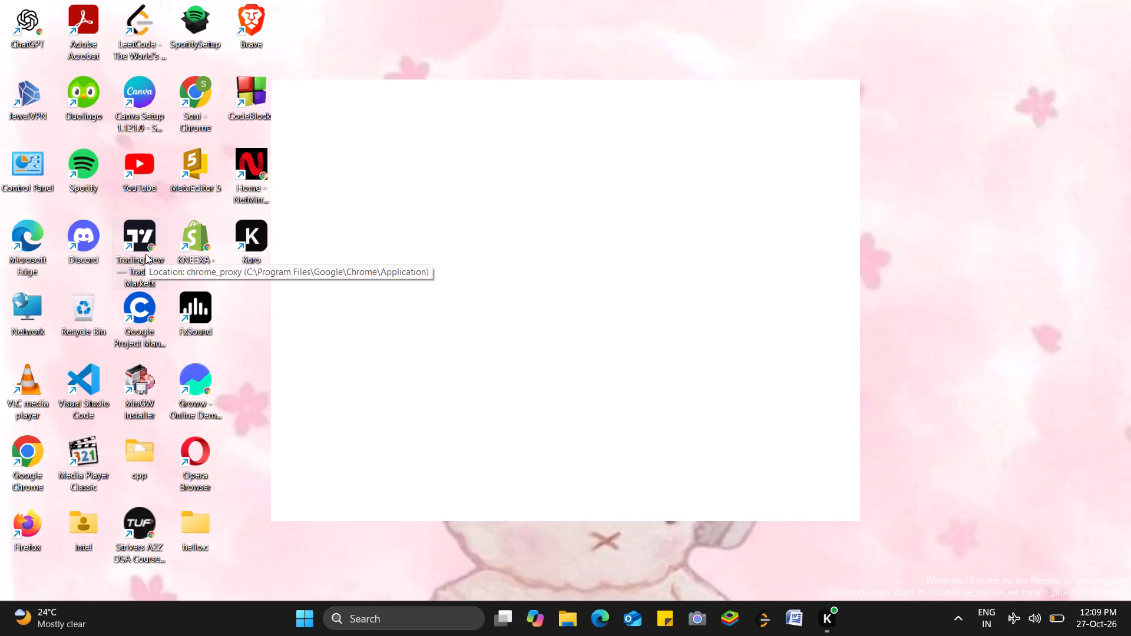
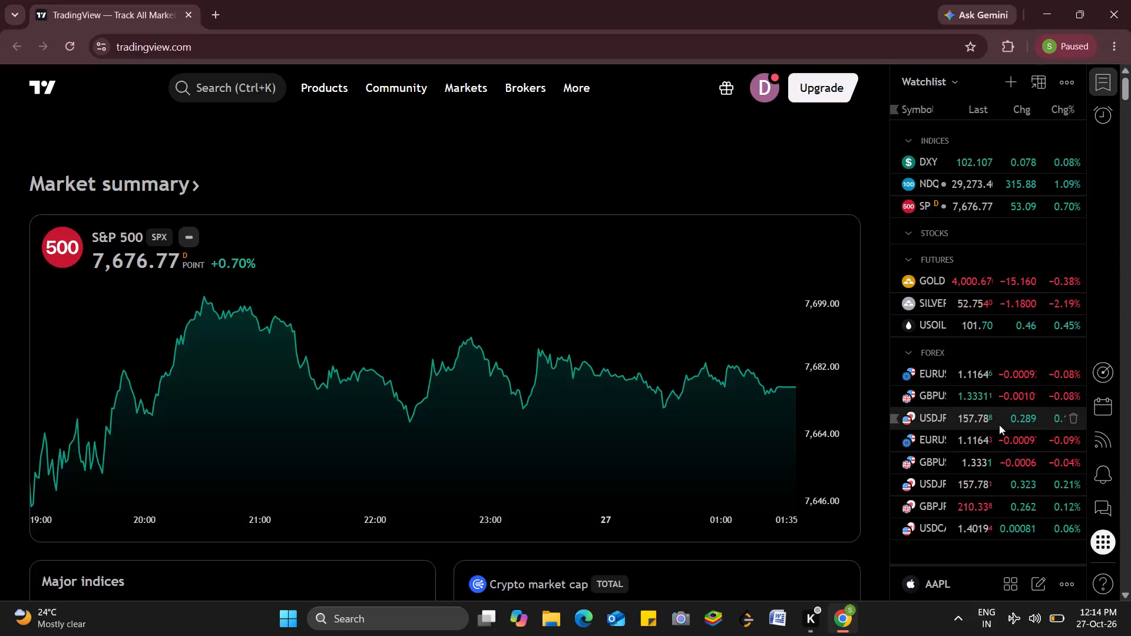
# Open the full chart for GBPUSD from the forex section of the watchlist.
pyautogui.click(988, 401)
pyautogui.click(988, 401)
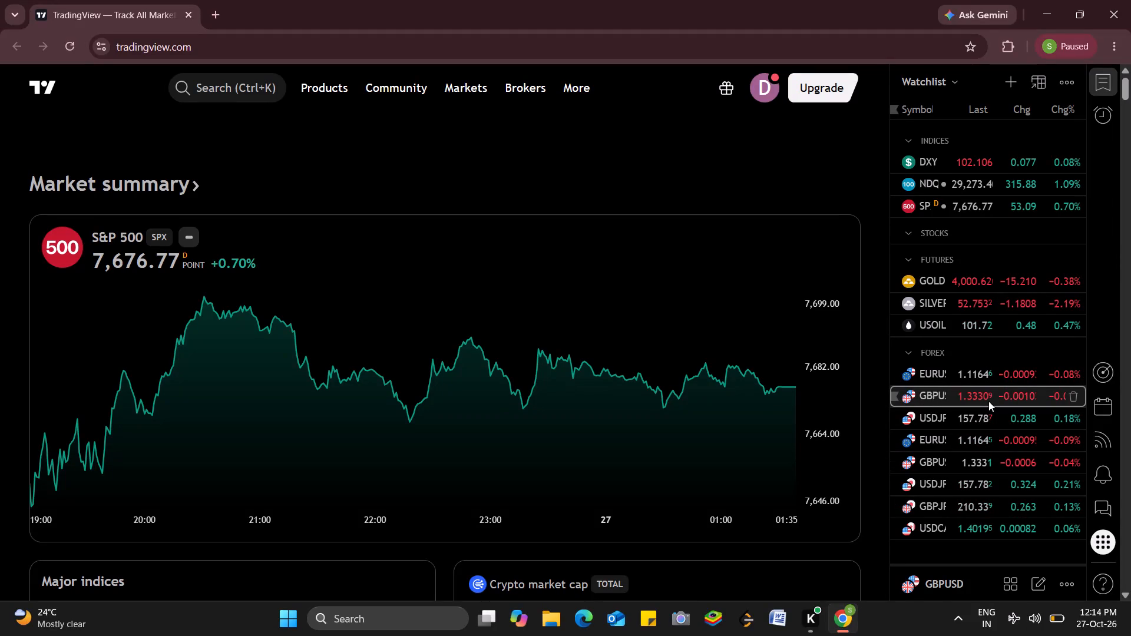
pyautogui.tripleClick(930, 406)
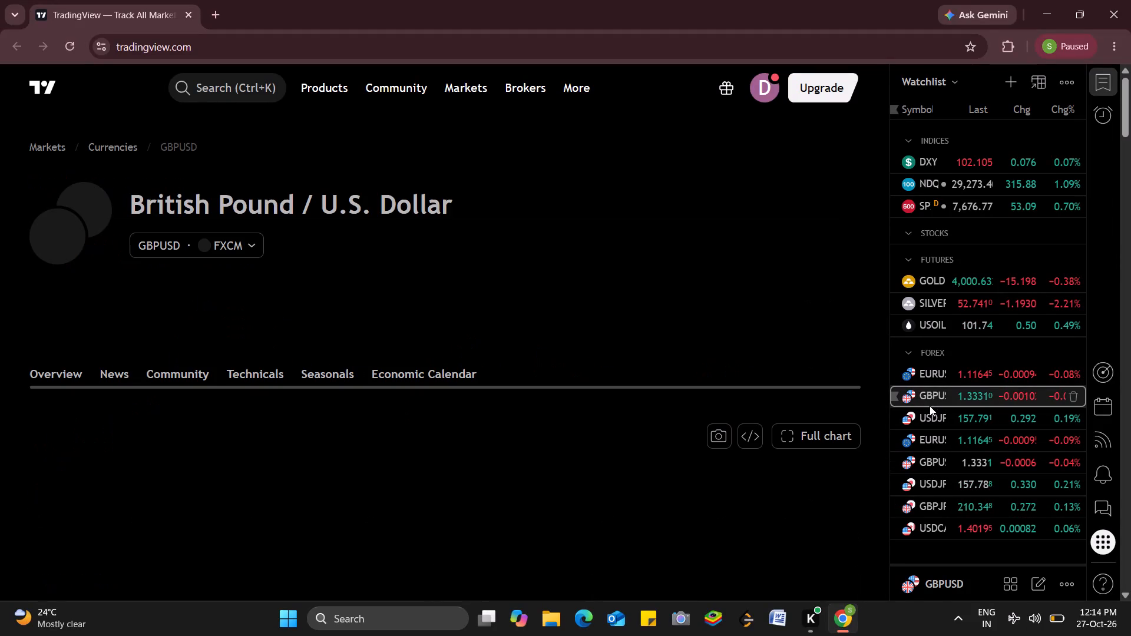
pyautogui.click(799, 442)
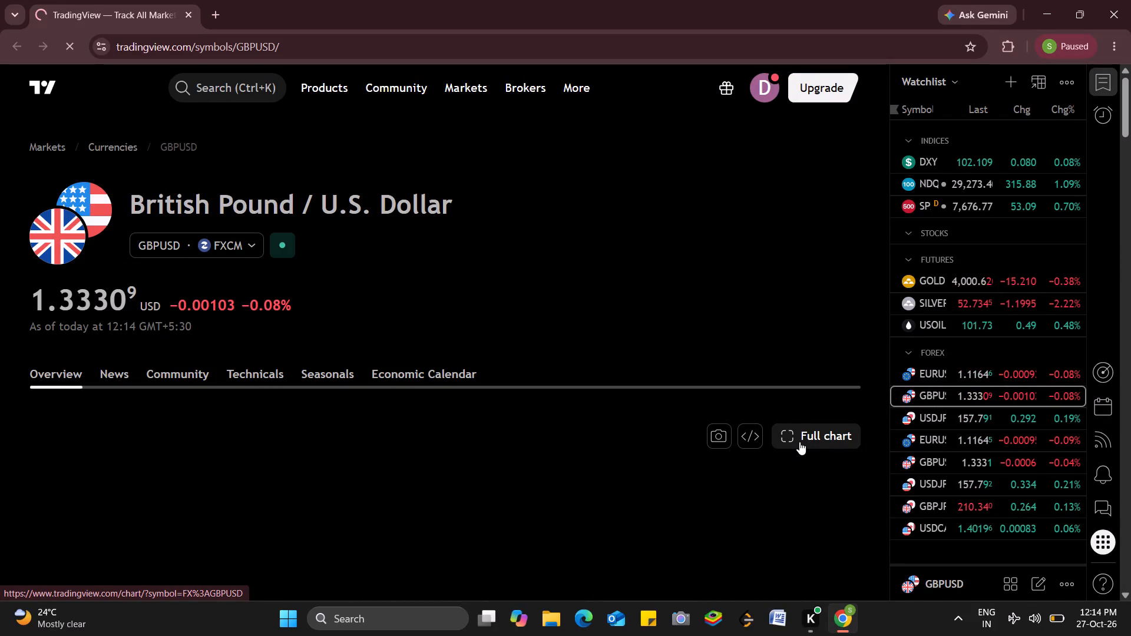
pyautogui.doubleClick(799, 442)
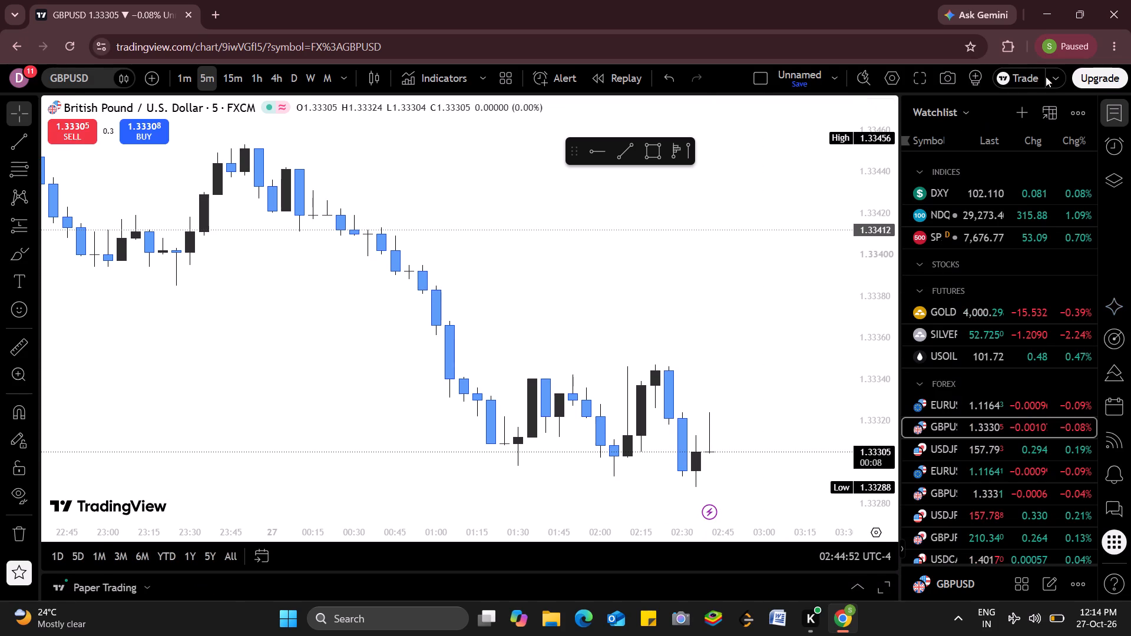
# Hide the watchlist beside the GBPUSD chart and fit the price scale automatically.
pyautogui.click(1126, 123)
pyautogui.doubleClick(1061, 160)
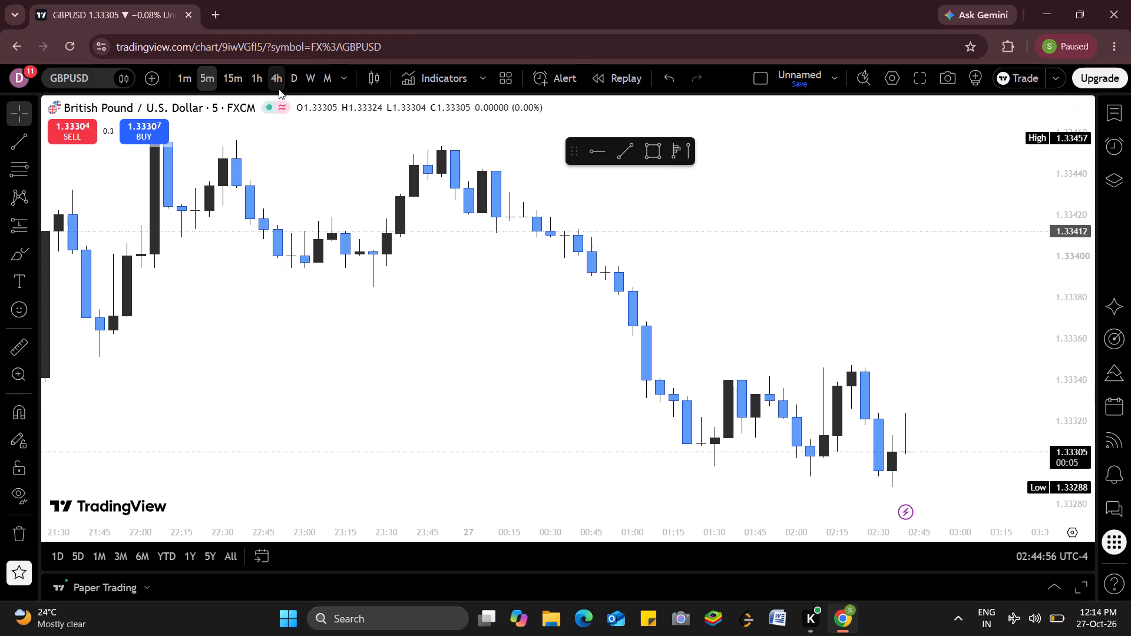
# Switch the GBPUSD chart to the daily timeframe.
pyautogui.click(292, 79)
pyautogui.doubleClick(1101, 385)
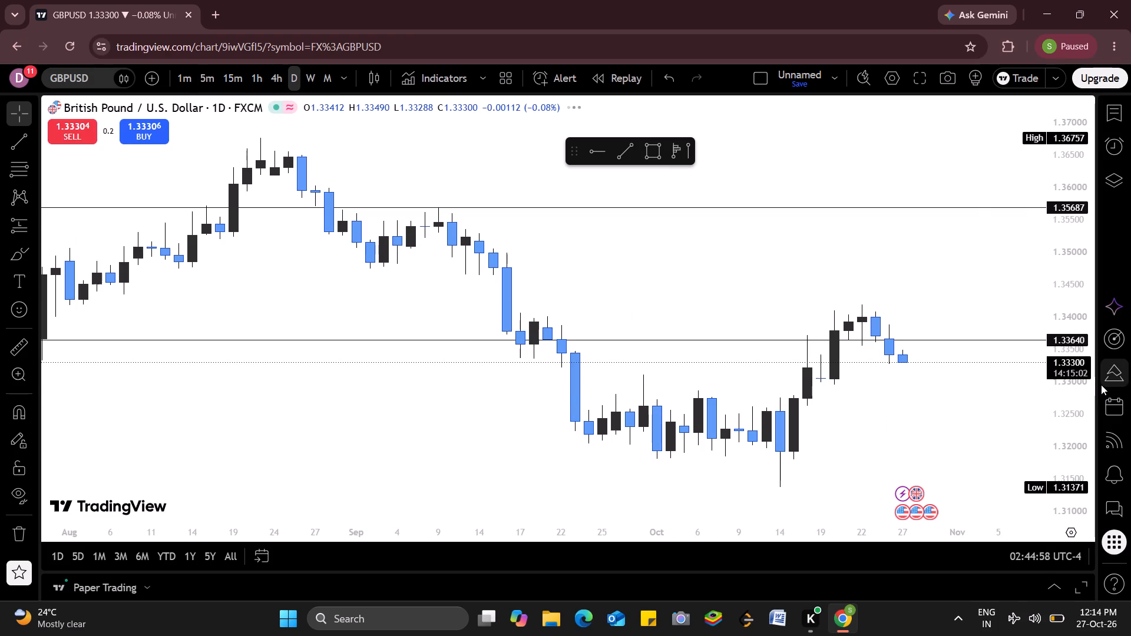
# Remove the existing horizontal line drawings from the chart and close the Pine Editor.
pyautogui.click(18, 542)
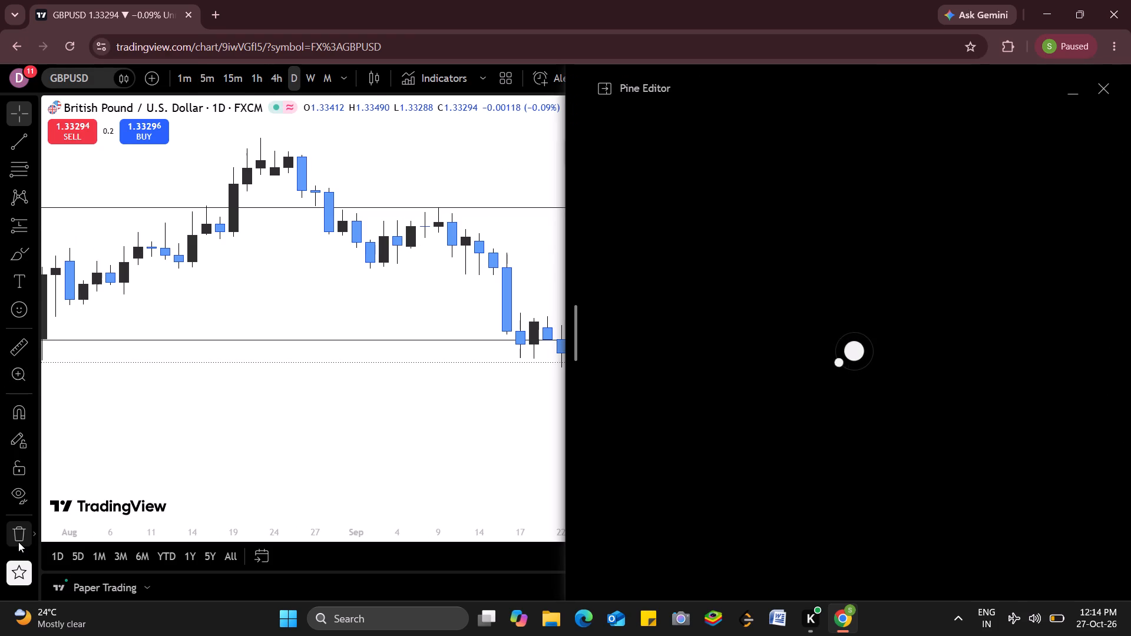
pyautogui.click(106, 497)
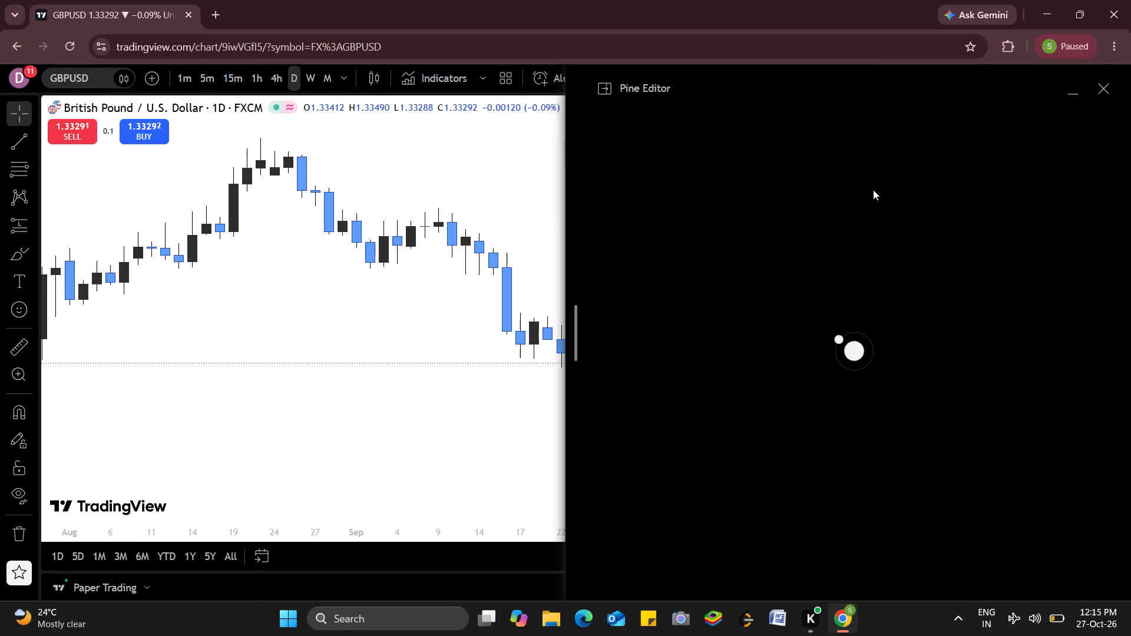
pyautogui.click(1104, 77)
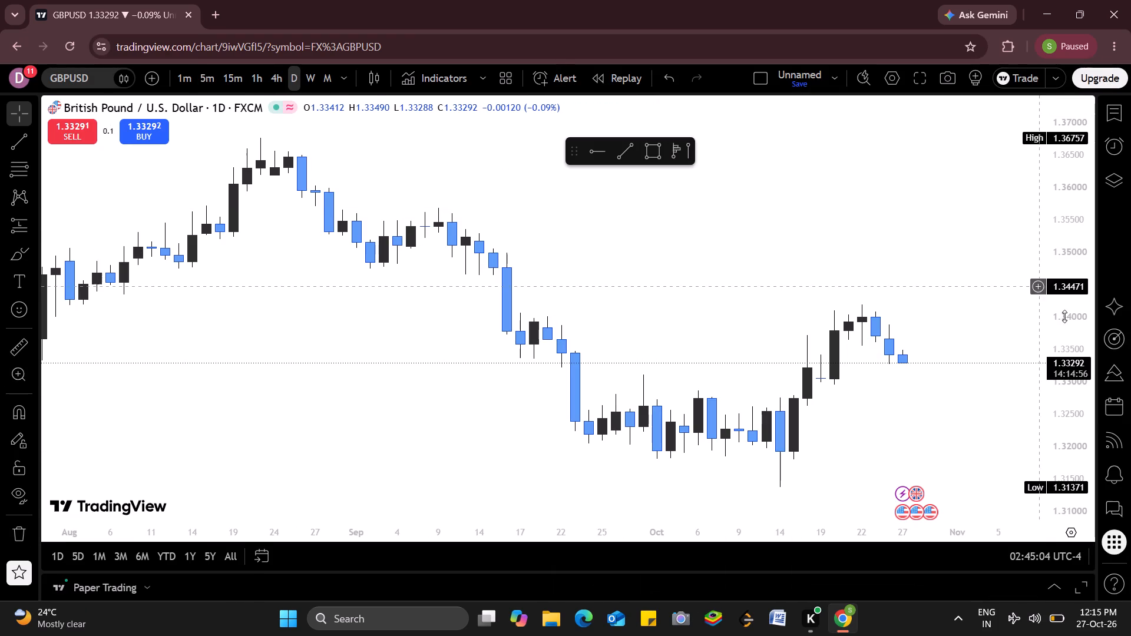
# Draw a rectangle on the daily chart from 14 to 19 October, between about 1.3297 and 1.3280.
pyautogui.moveTo(977, 360); pyautogui.dragTo(946, 265)
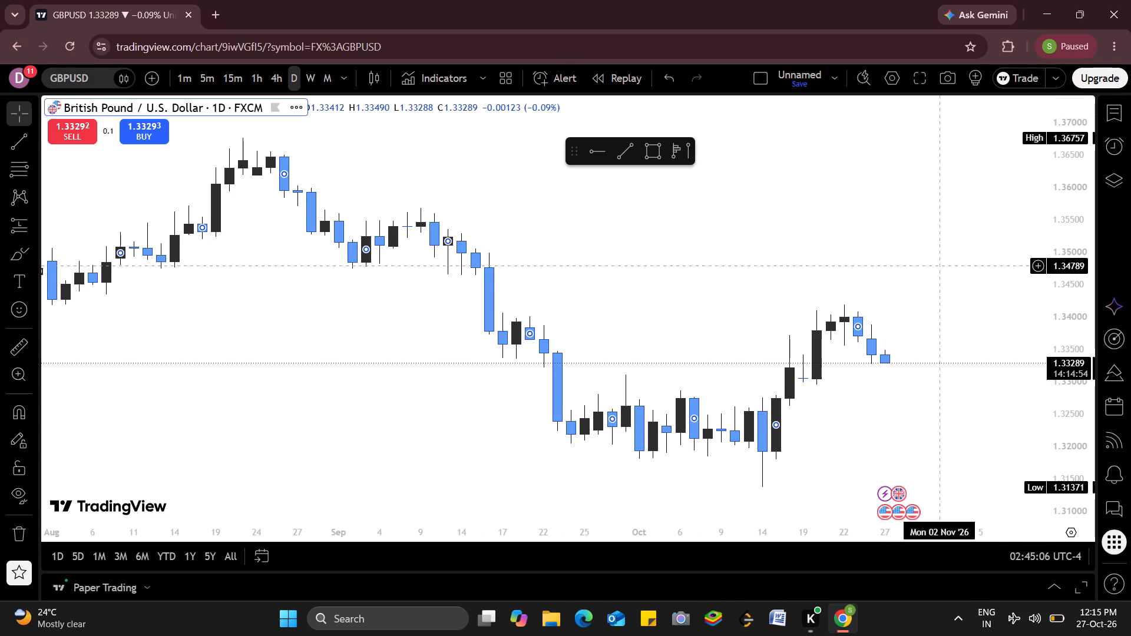
pyautogui.scroll(-1, 978, 326)
pyautogui.click(978, 326)
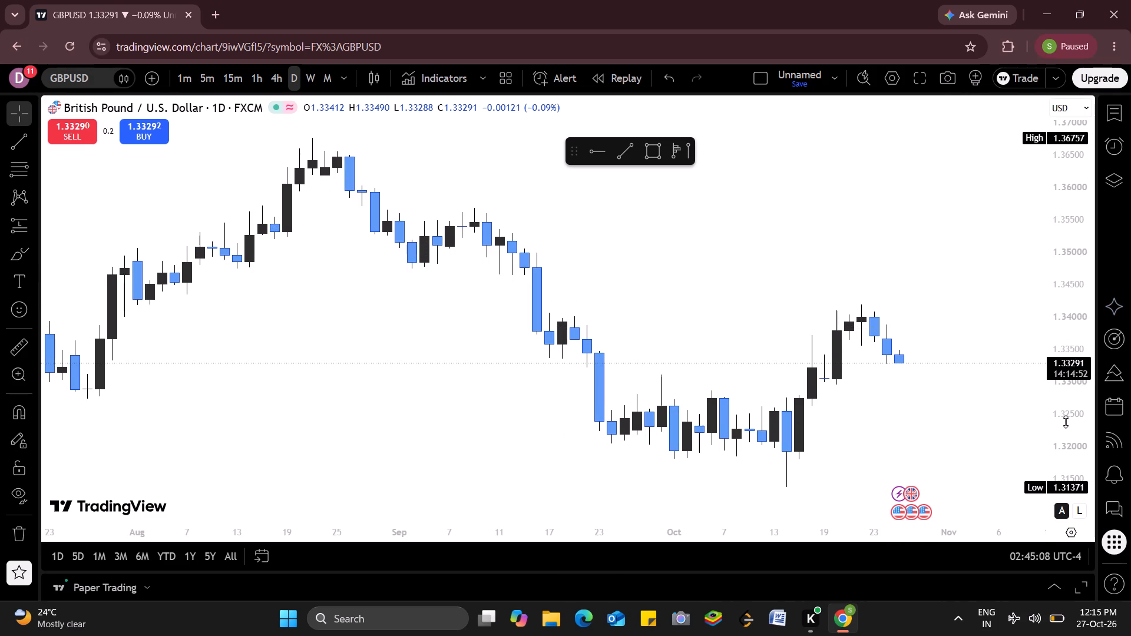
pyautogui.moveTo(1080, 424); pyautogui.dragTo(1053, 322)
pyautogui.moveTo(984, 350); pyautogui.dragTo(989, 346)
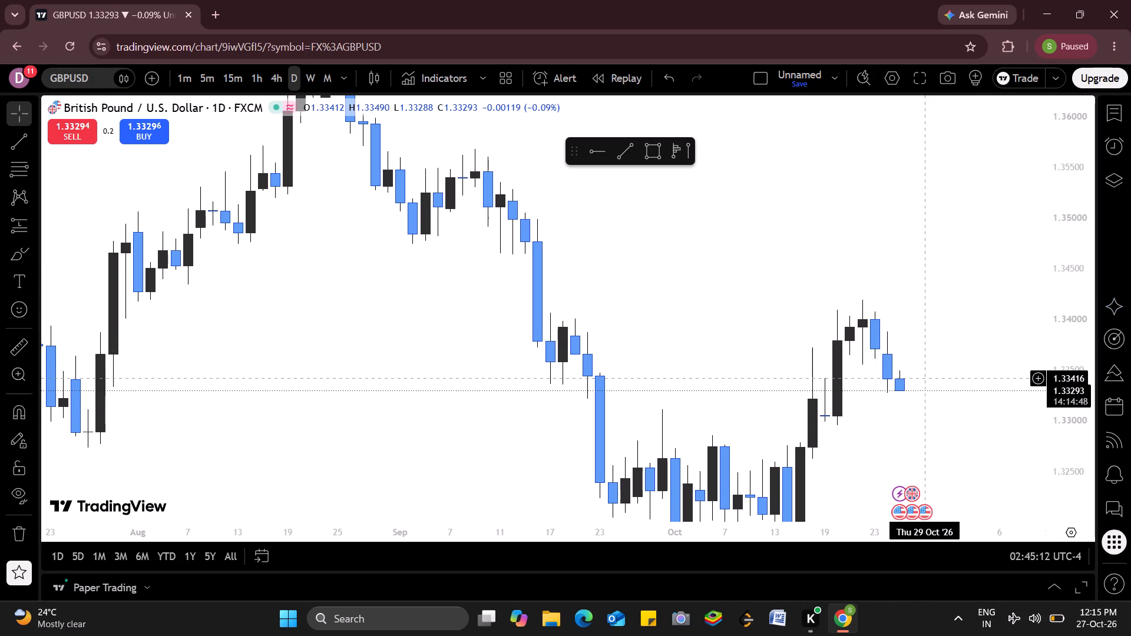
pyautogui.moveTo(871, 422); pyautogui.dragTo(888, 390)
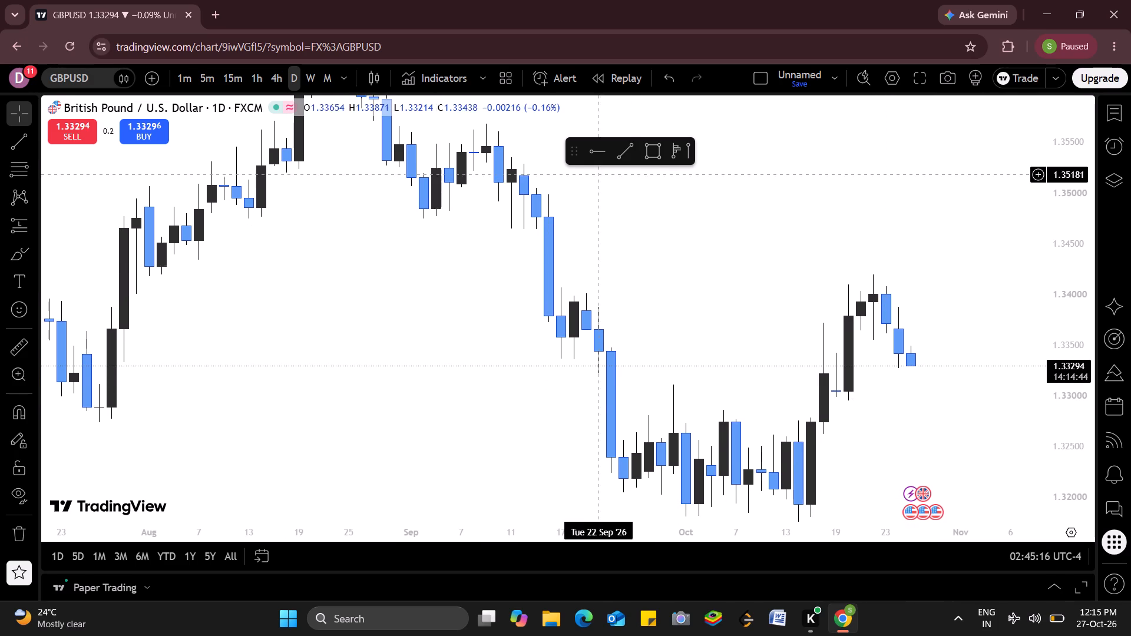
pyautogui.click(657, 162)
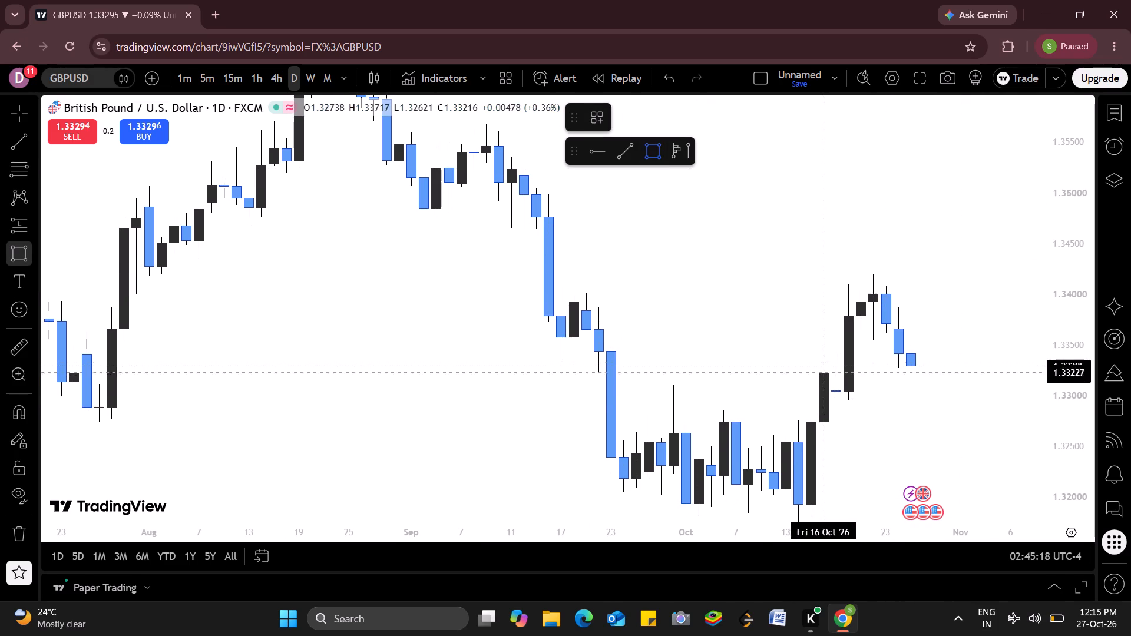
pyautogui.moveTo(797, 398); pyautogui.dragTo(838, 410)
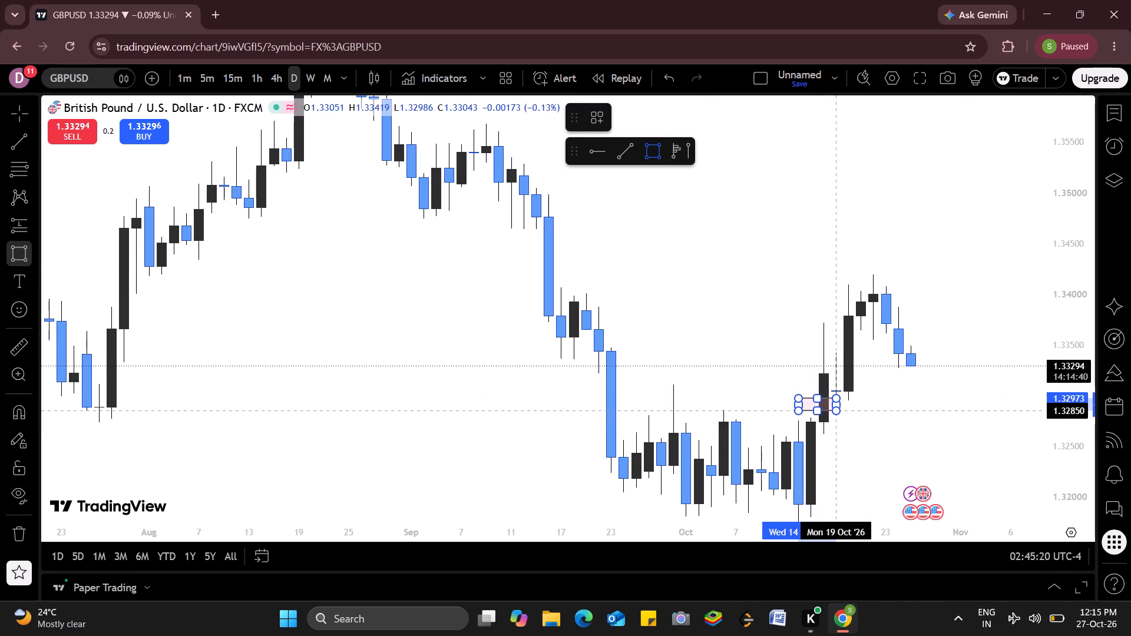
pyautogui.moveTo(838, 410); pyautogui.dragTo(840, 416)
pyautogui.click(840, 416)
pyautogui.click(755, 354)
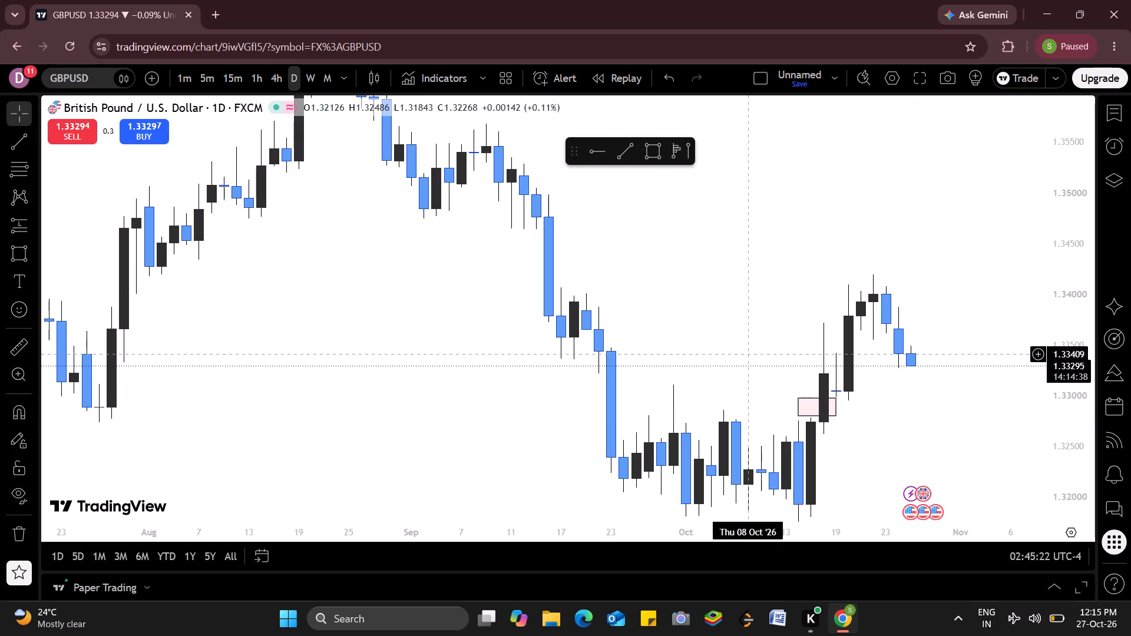
# Examine the price action around the drawn rectangle on the 4-hour timeframe.
pyautogui.click(276, 76)
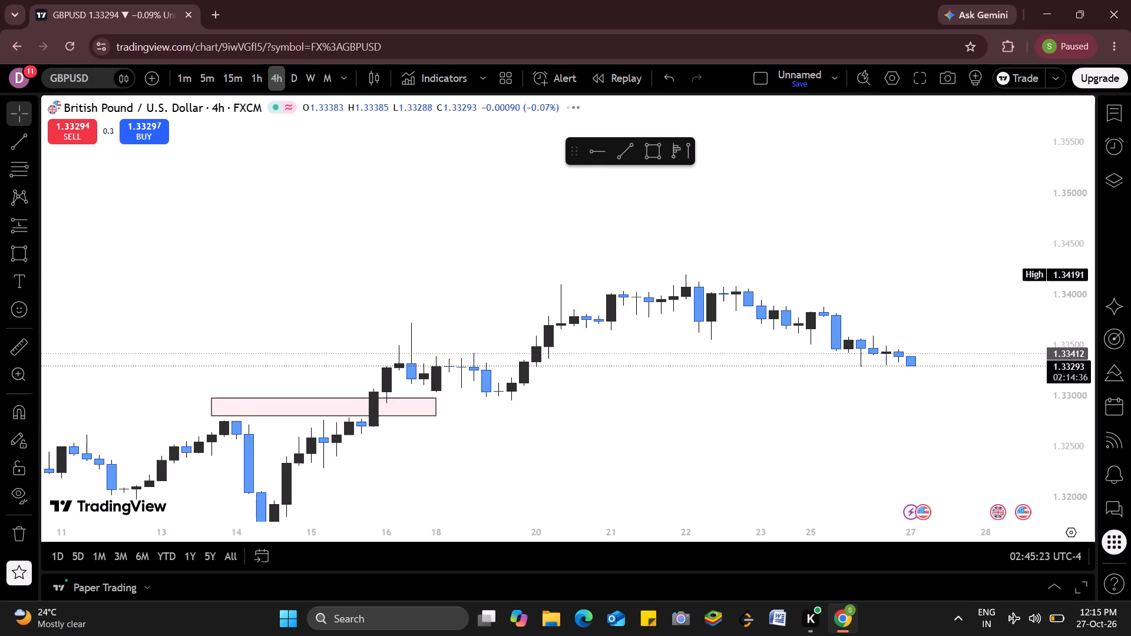
pyautogui.moveTo(1094, 382); pyautogui.dragTo(1067, 380)
pyautogui.doubleClick(1067, 380)
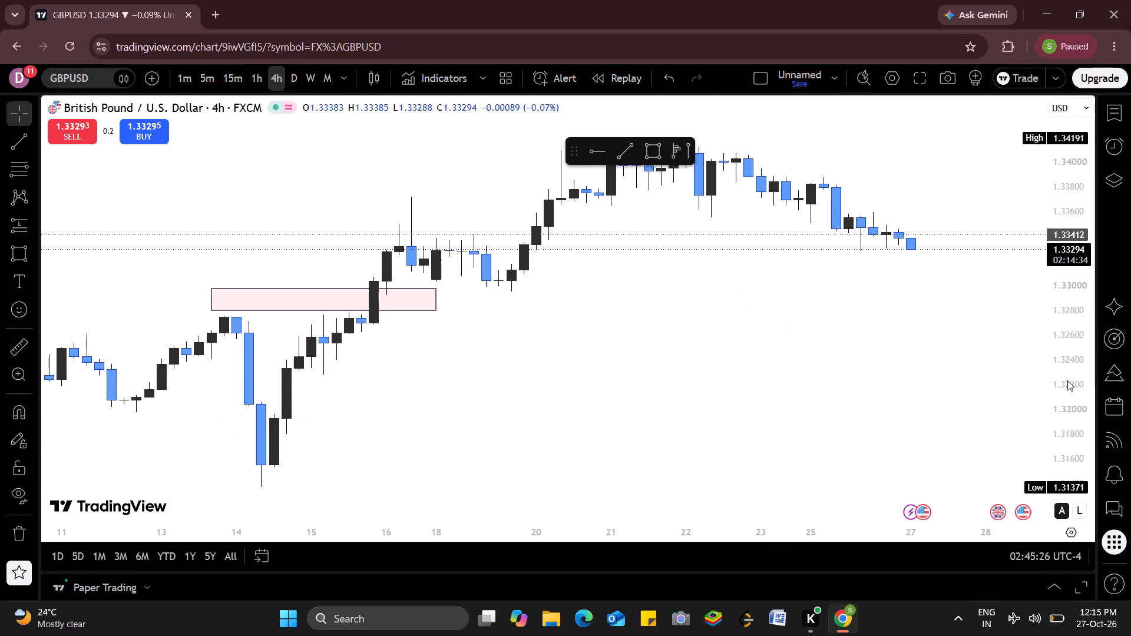
pyautogui.moveTo(1084, 392); pyautogui.dragTo(978, 167)
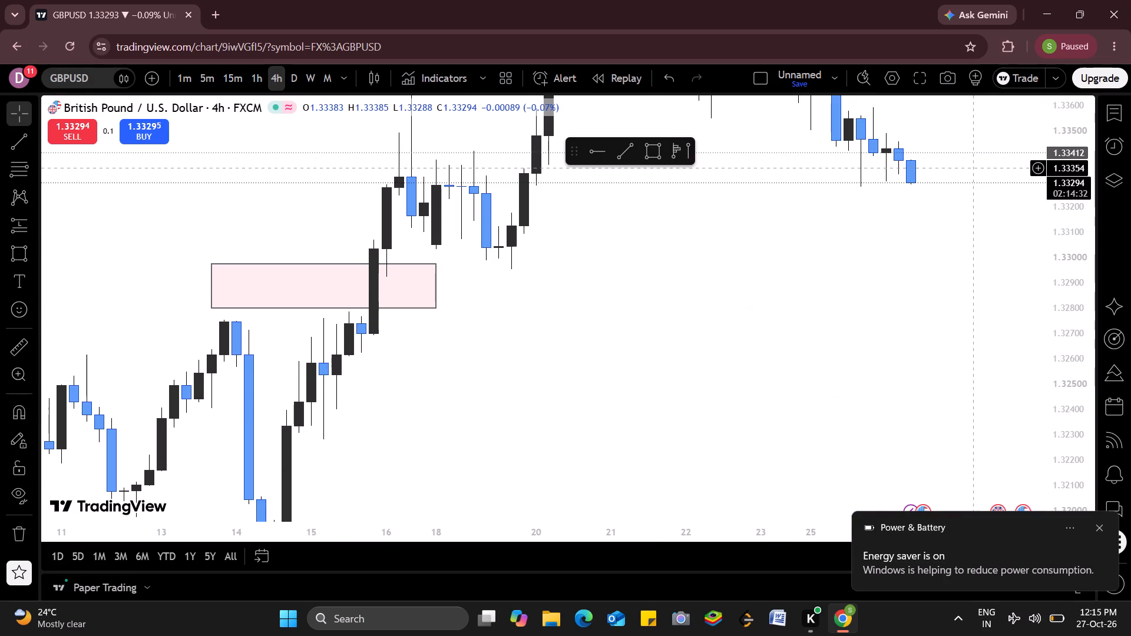
pyautogui.click(839, 227)
pyautogui.moveTo(839, 227); pyautogui.dragTo(795, 318)
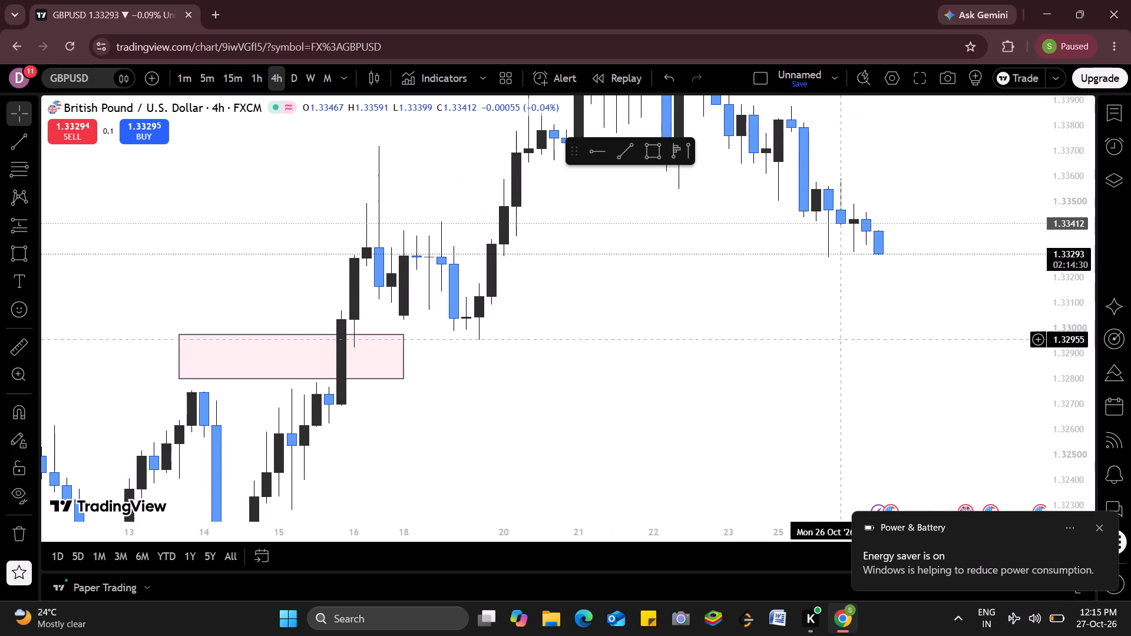
pyautogui.moveTo(838, 339); pyautogui.dragTo(803, 477)
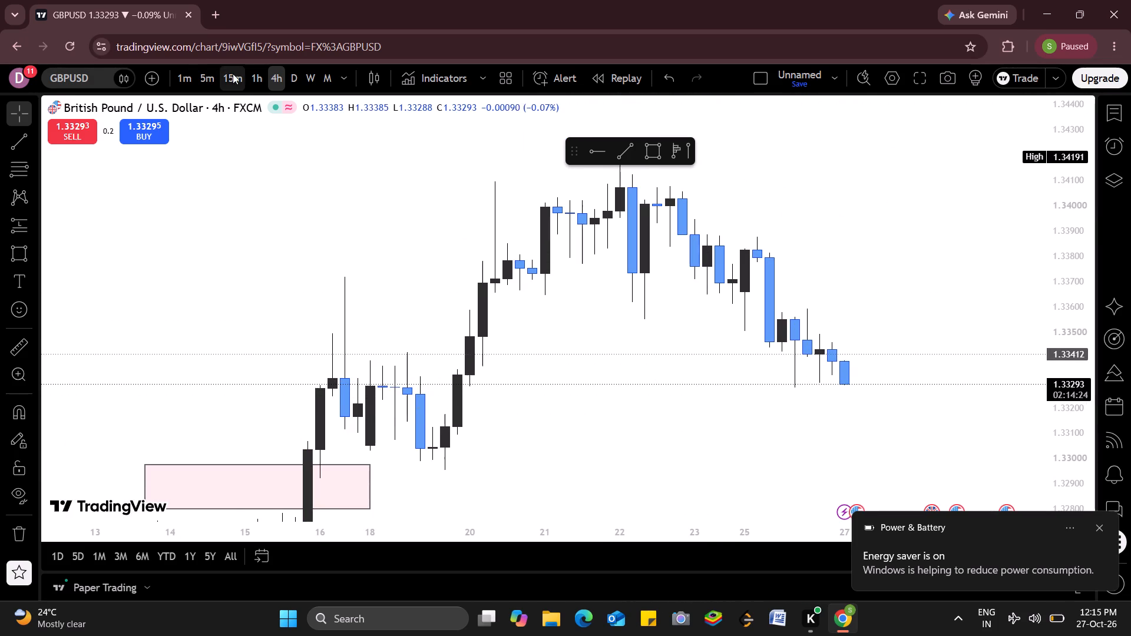
# Switch the chart to the 5-minute timeframe and fit the price scale to the candles.
pyautogui.click(215, 80)
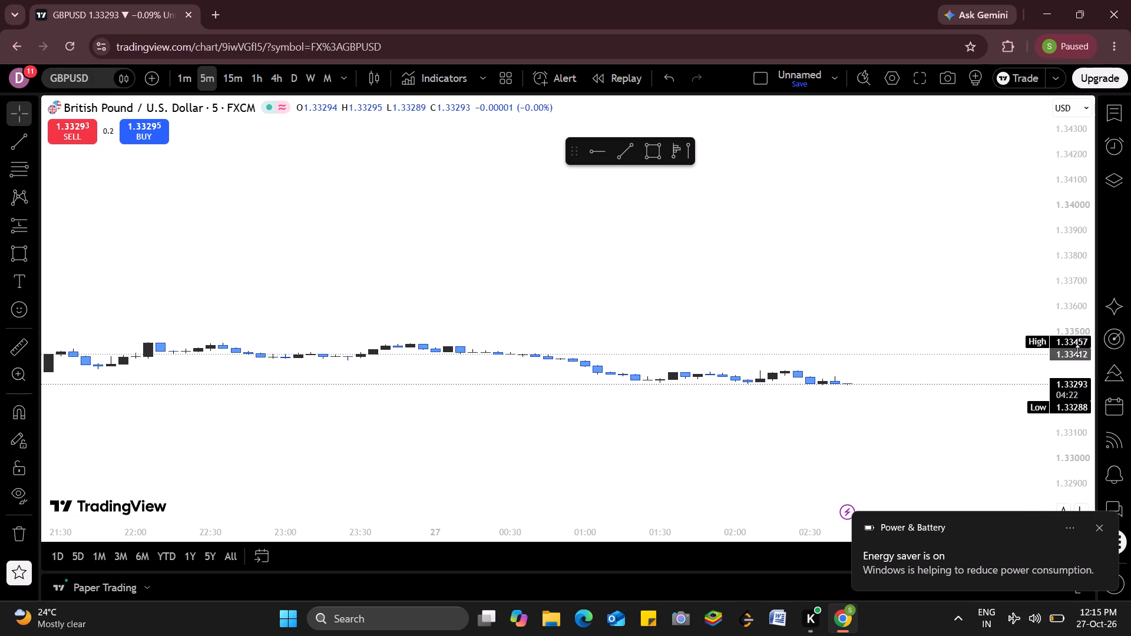
pyautogui.doubleClick(1077, 351)
pyautogui.scroll(-1, 989, 371)
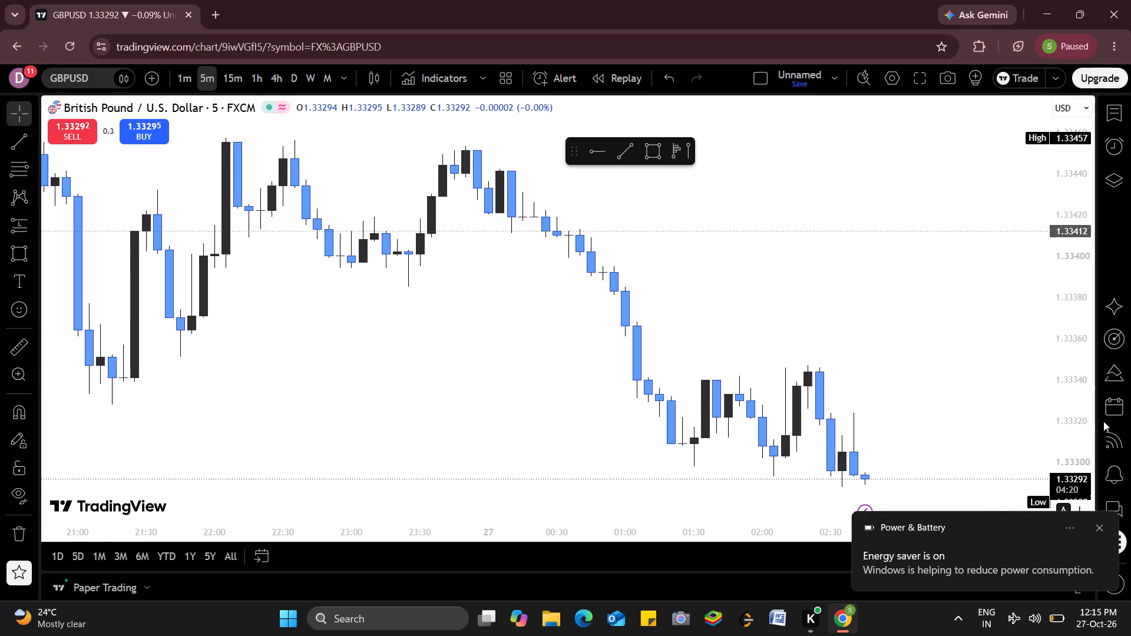
pyautogui.moveTo(1103, 421); pyautogui.dragTo(1107, 431)
pyautogui.scroll(-2, 948, 342)
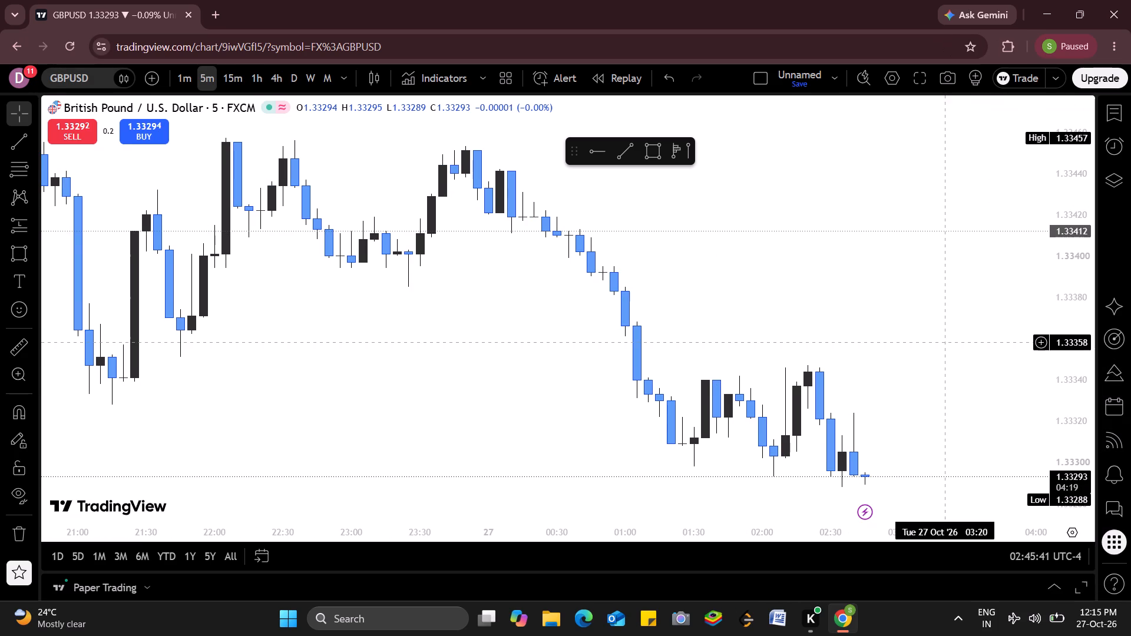
pyautogui.scroll(-3, 948, 342)
pyautogui.scroll(-2, 998, 418)
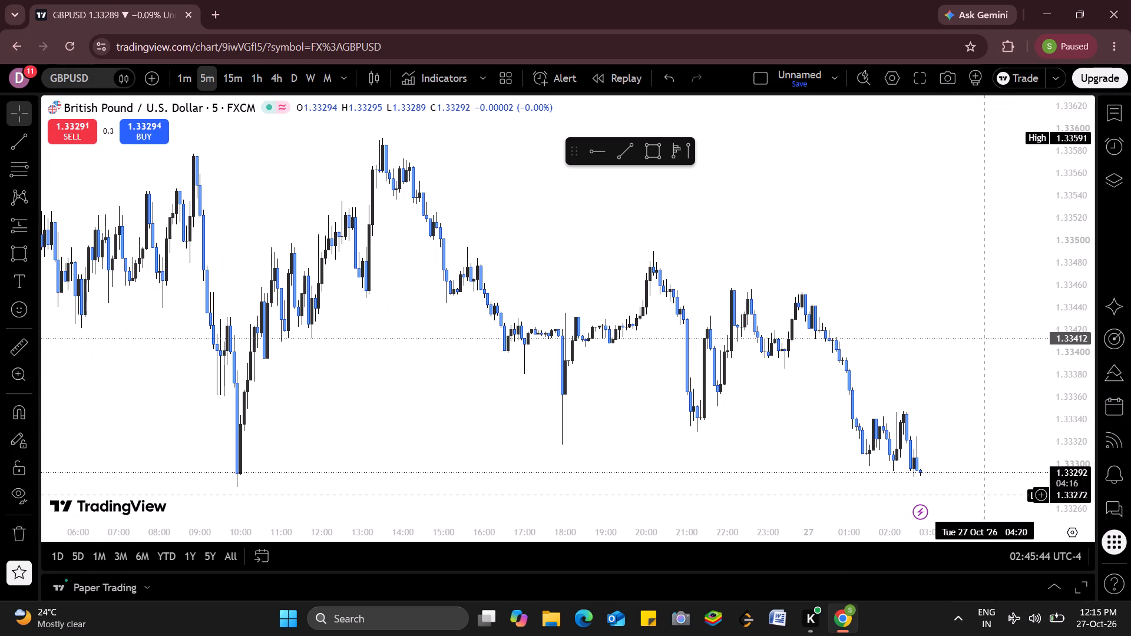
# Place a market sell order for 1,000 units of GBPUSD in Paper Trading, with no exits set.
pyautogui.click(47, 130)
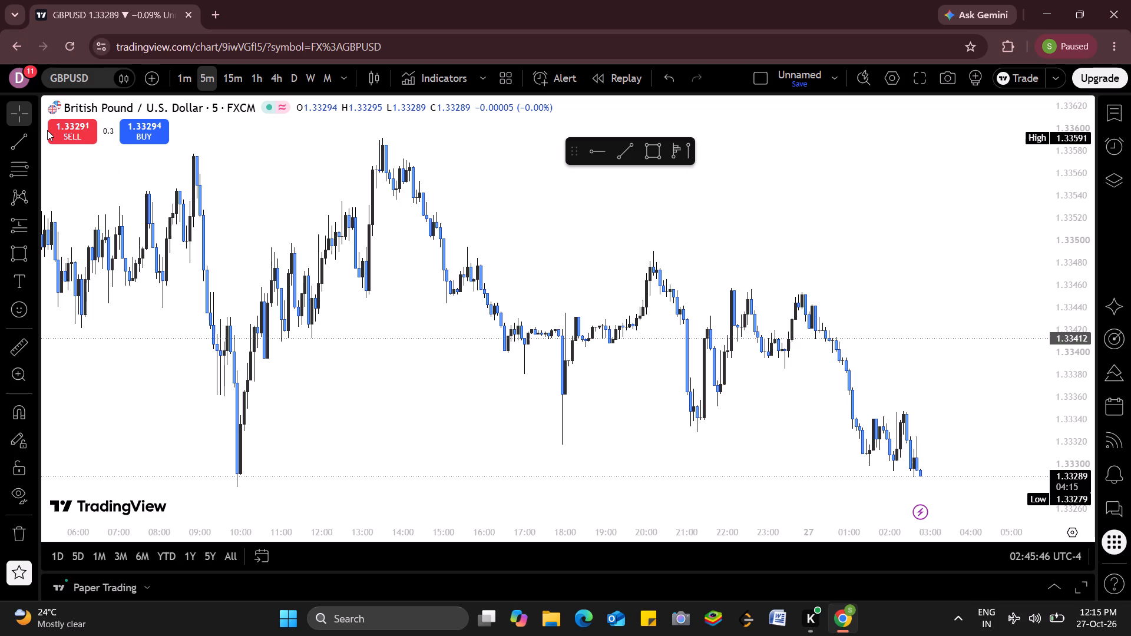
pyautogui.click(58, 130)
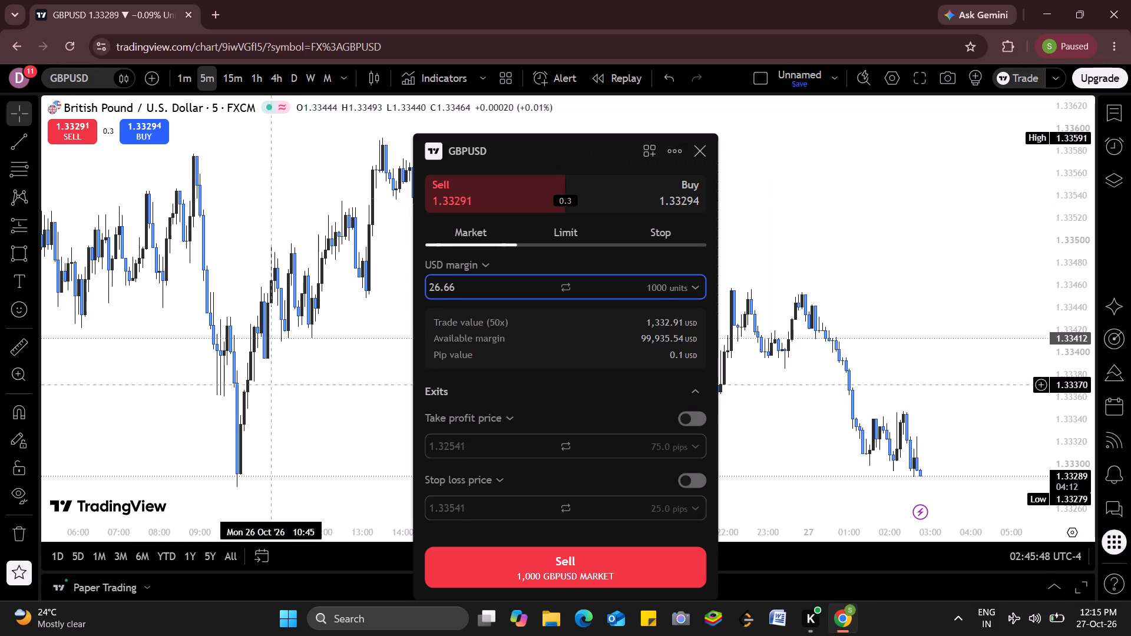
pyautogui.click(555, 539)
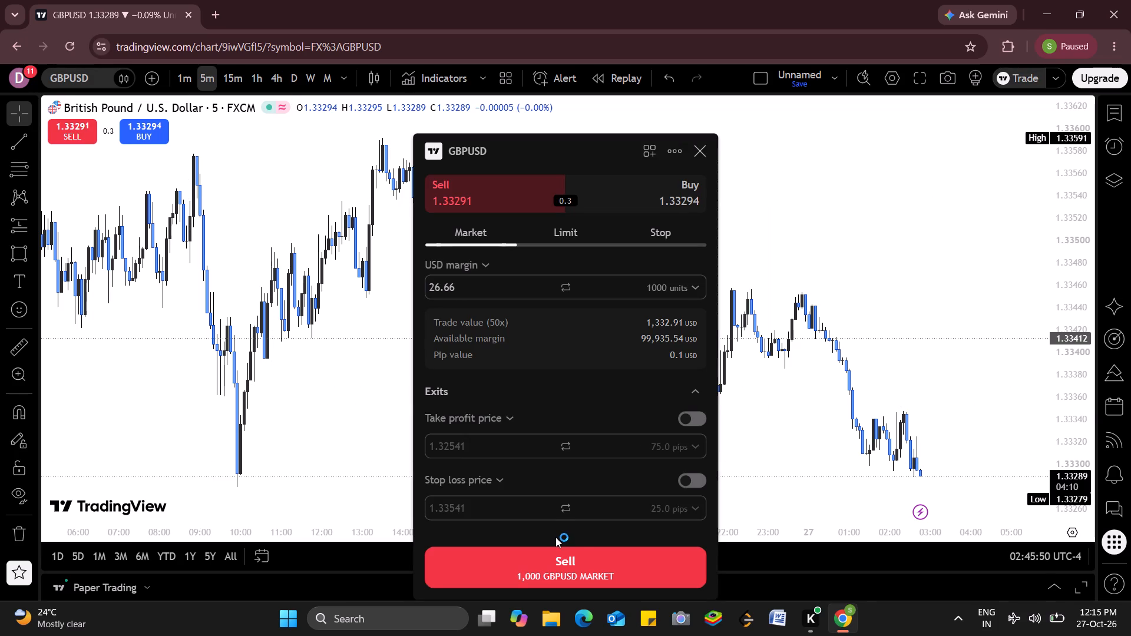
pyautogui.click(575, 555)
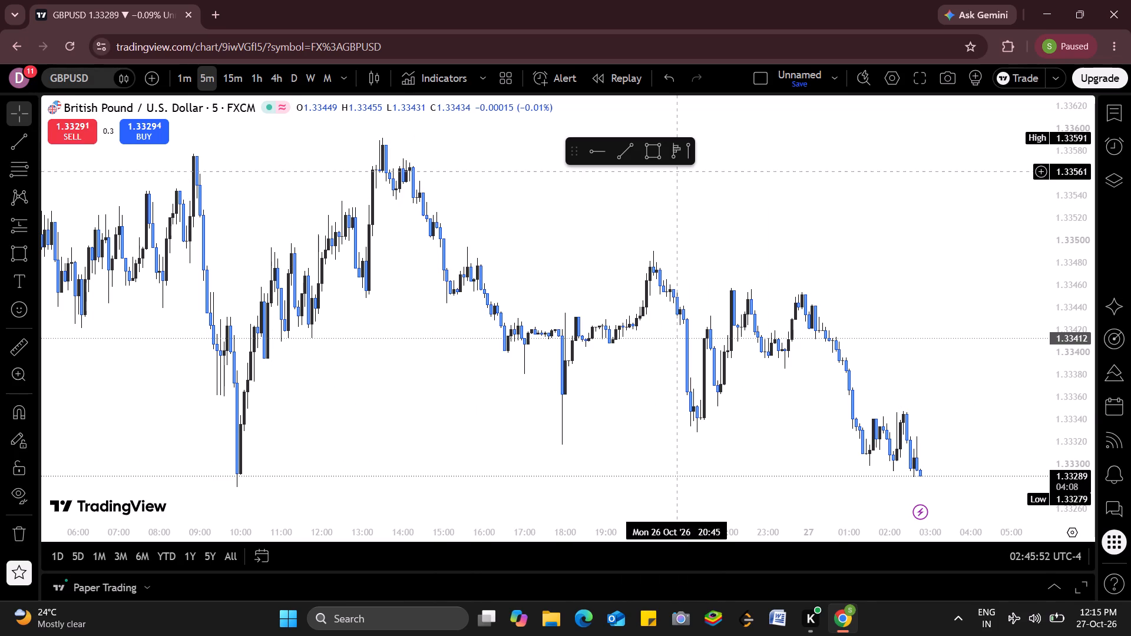
# Add a take profit at 1.33267 to the open GBPUSD sell position and confirm it.
pyautogui.moveTo(792, 220); pyautogui.dragTo(817, 210)
pyautogui.moveTo(1061, 313); pyautogui.dragTo(1067, 342)
pyautogui.moveTo(972, 313); pyautogui.dragTo(845, 251)
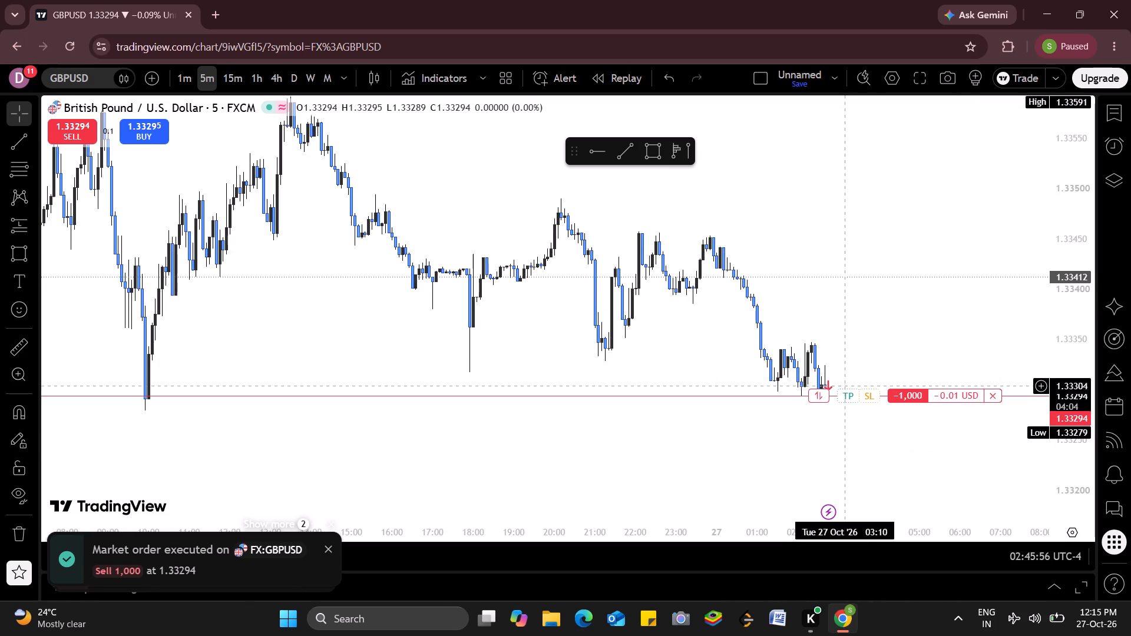
pyautogui.moveTo(844, 395); pyautogui.dragTo(846, 422)
pyautogui.click(831, 396)
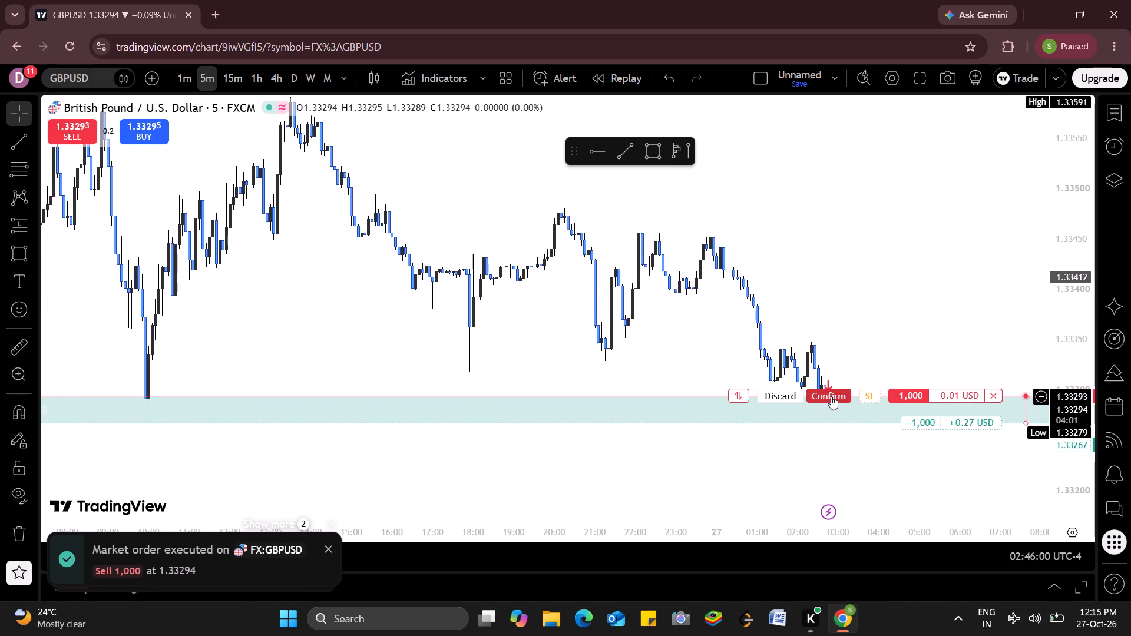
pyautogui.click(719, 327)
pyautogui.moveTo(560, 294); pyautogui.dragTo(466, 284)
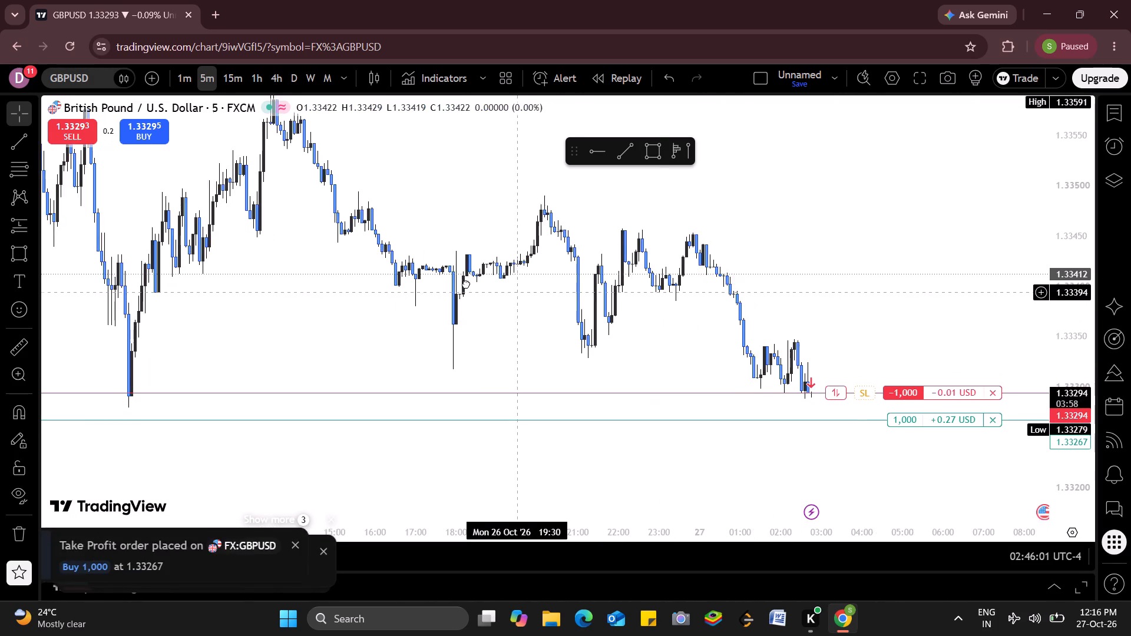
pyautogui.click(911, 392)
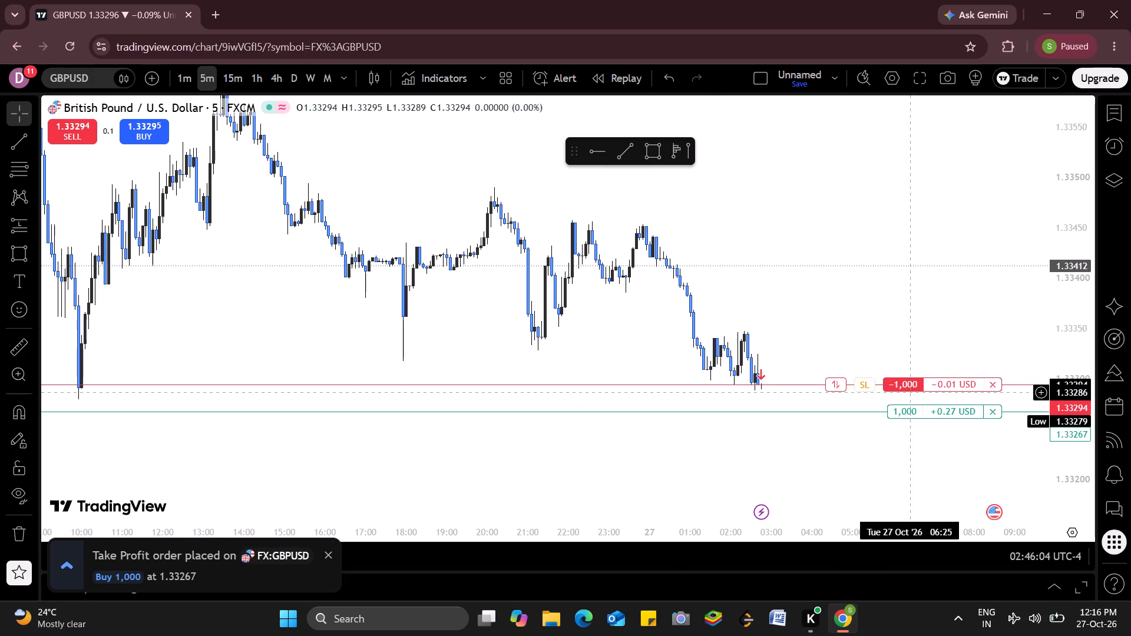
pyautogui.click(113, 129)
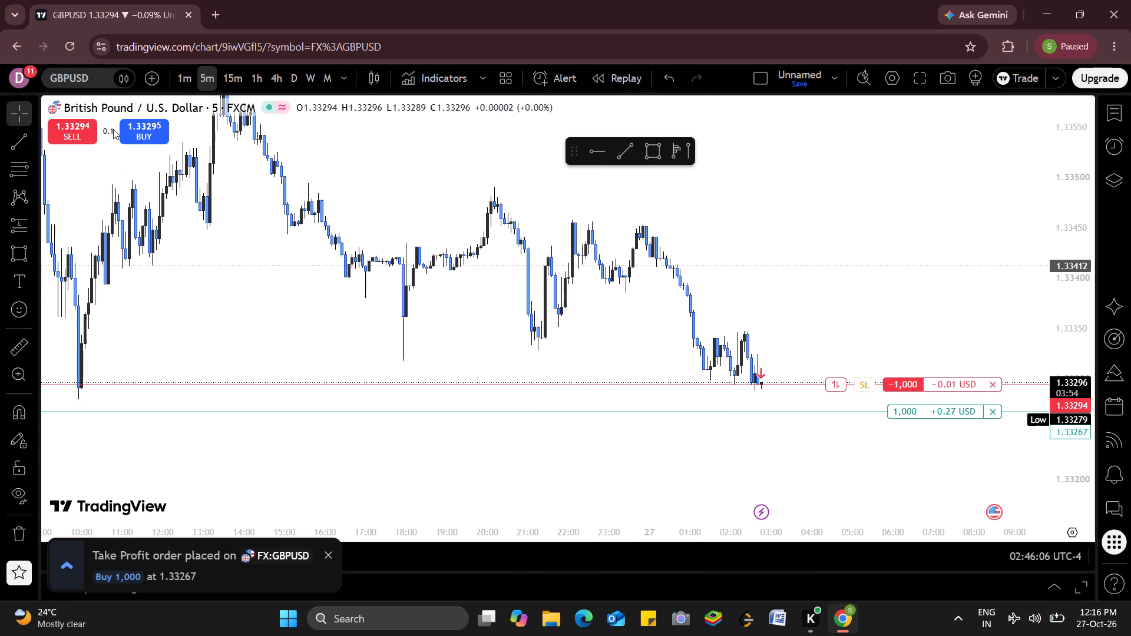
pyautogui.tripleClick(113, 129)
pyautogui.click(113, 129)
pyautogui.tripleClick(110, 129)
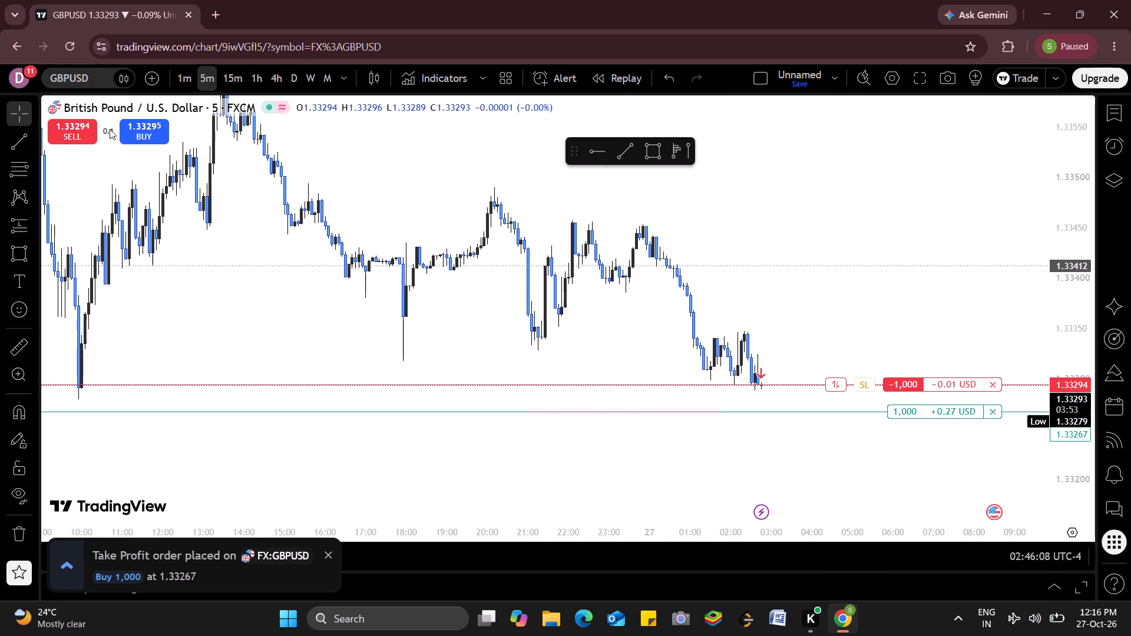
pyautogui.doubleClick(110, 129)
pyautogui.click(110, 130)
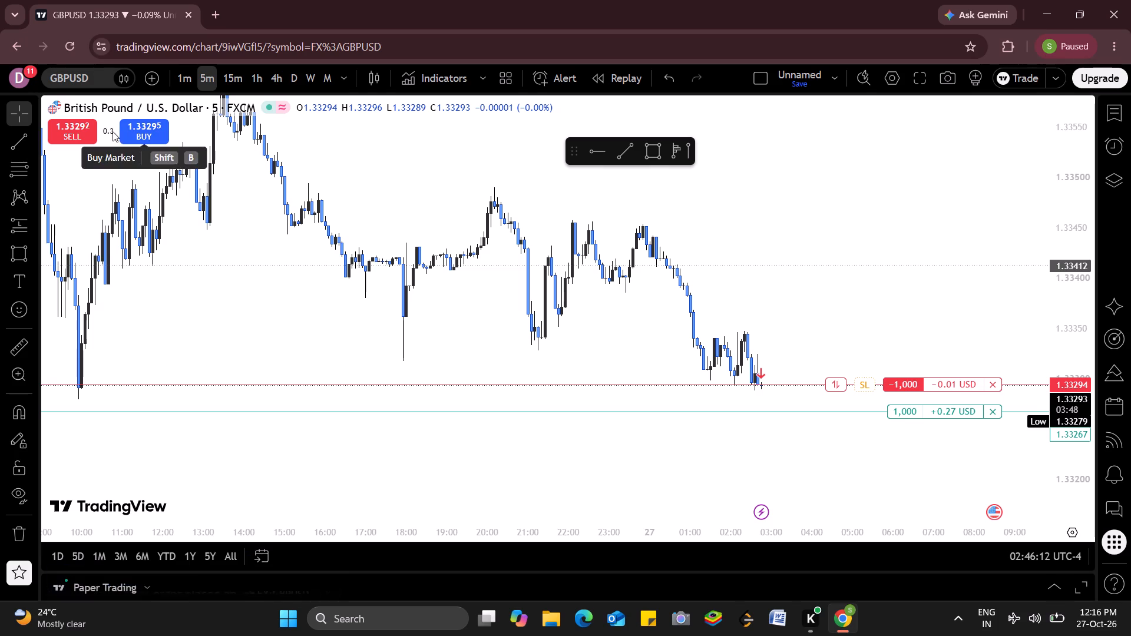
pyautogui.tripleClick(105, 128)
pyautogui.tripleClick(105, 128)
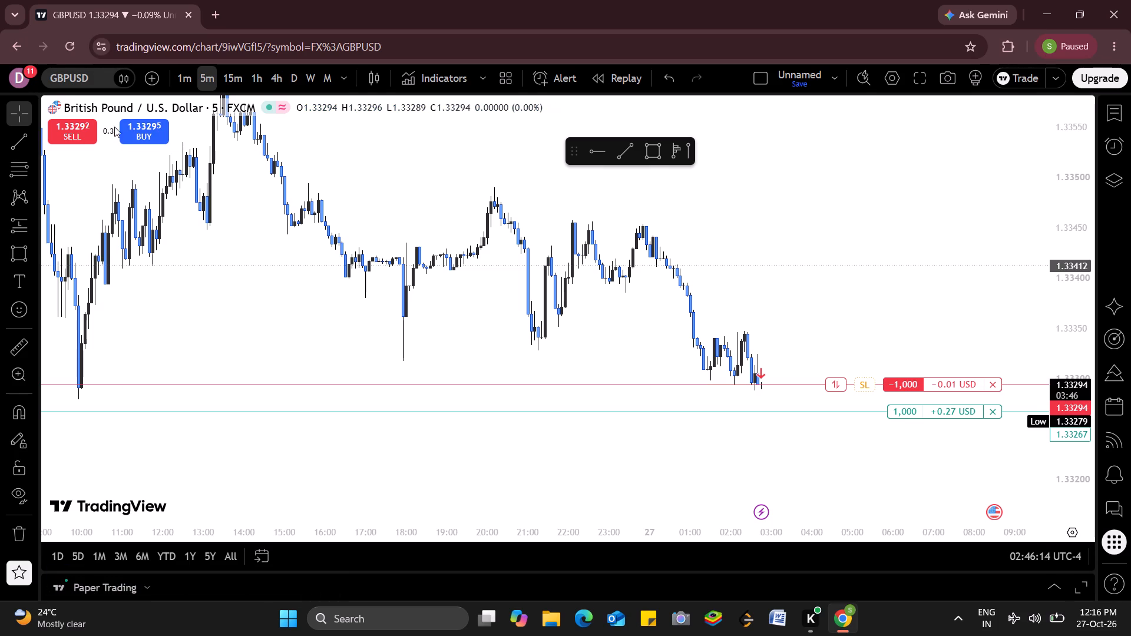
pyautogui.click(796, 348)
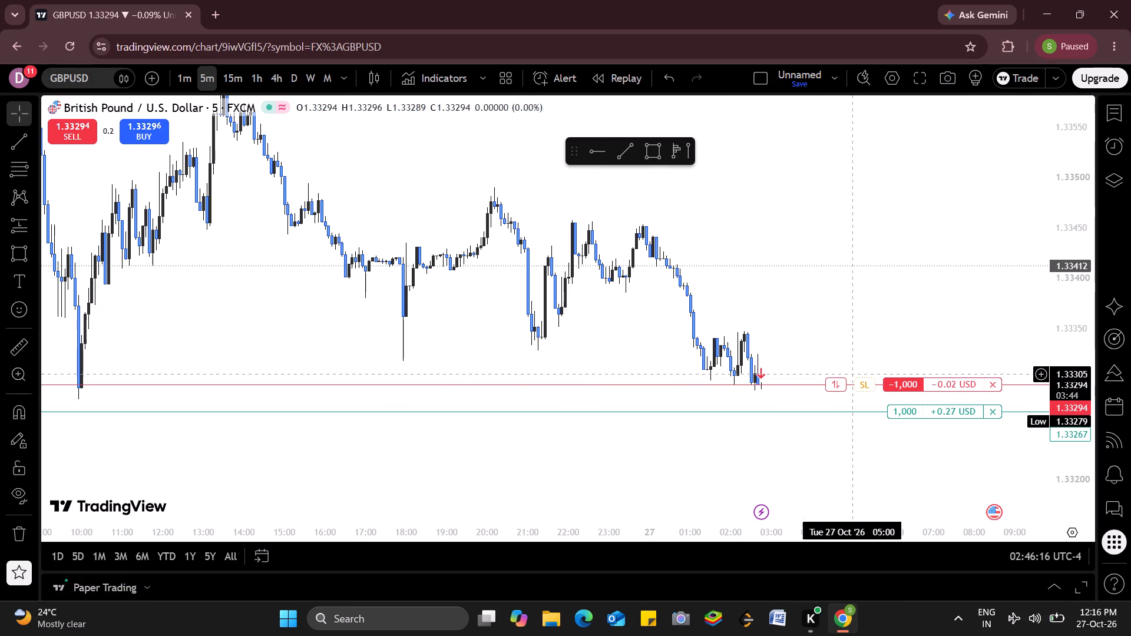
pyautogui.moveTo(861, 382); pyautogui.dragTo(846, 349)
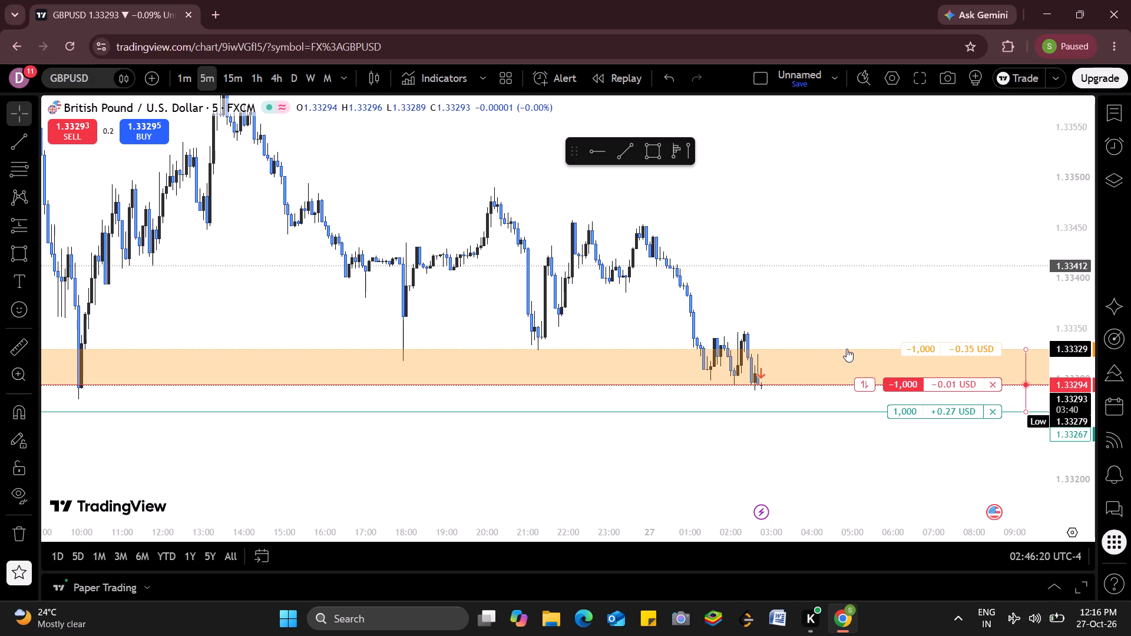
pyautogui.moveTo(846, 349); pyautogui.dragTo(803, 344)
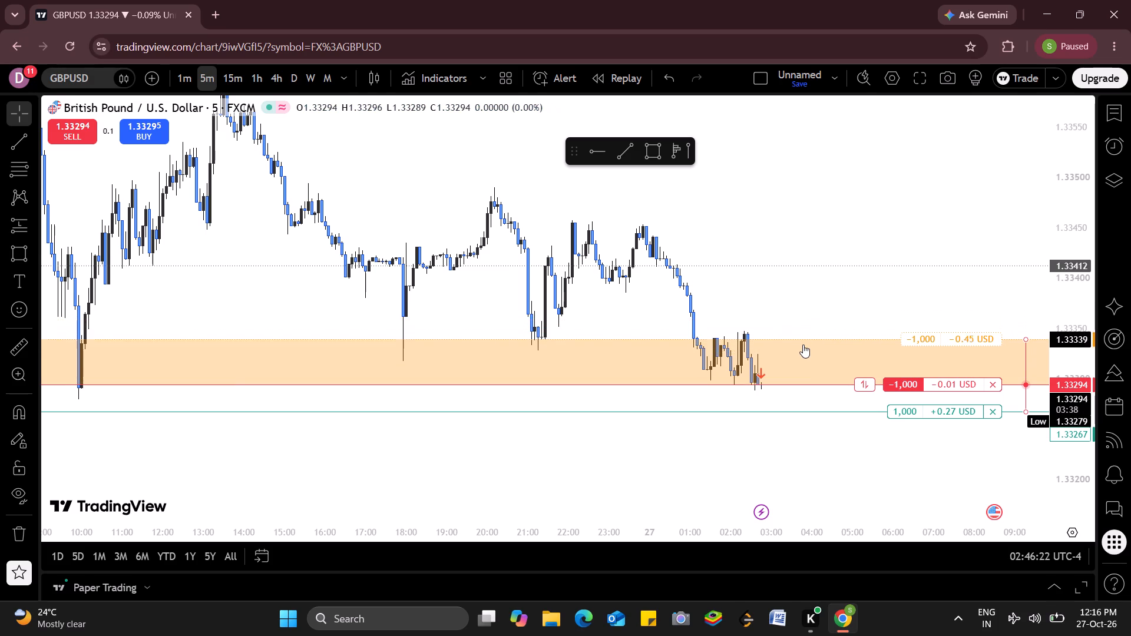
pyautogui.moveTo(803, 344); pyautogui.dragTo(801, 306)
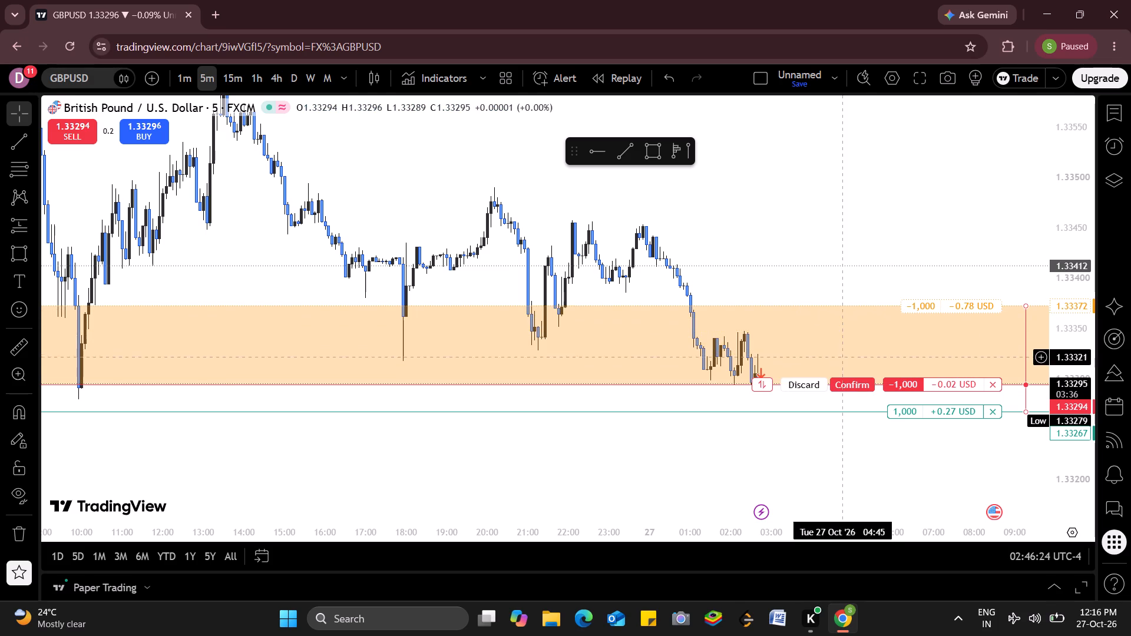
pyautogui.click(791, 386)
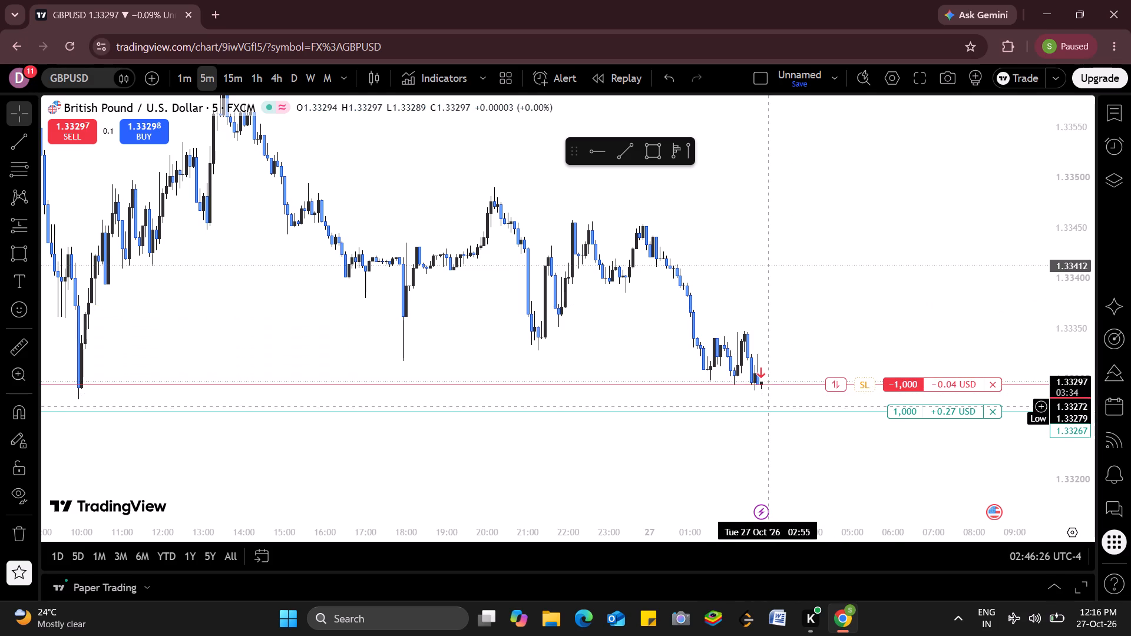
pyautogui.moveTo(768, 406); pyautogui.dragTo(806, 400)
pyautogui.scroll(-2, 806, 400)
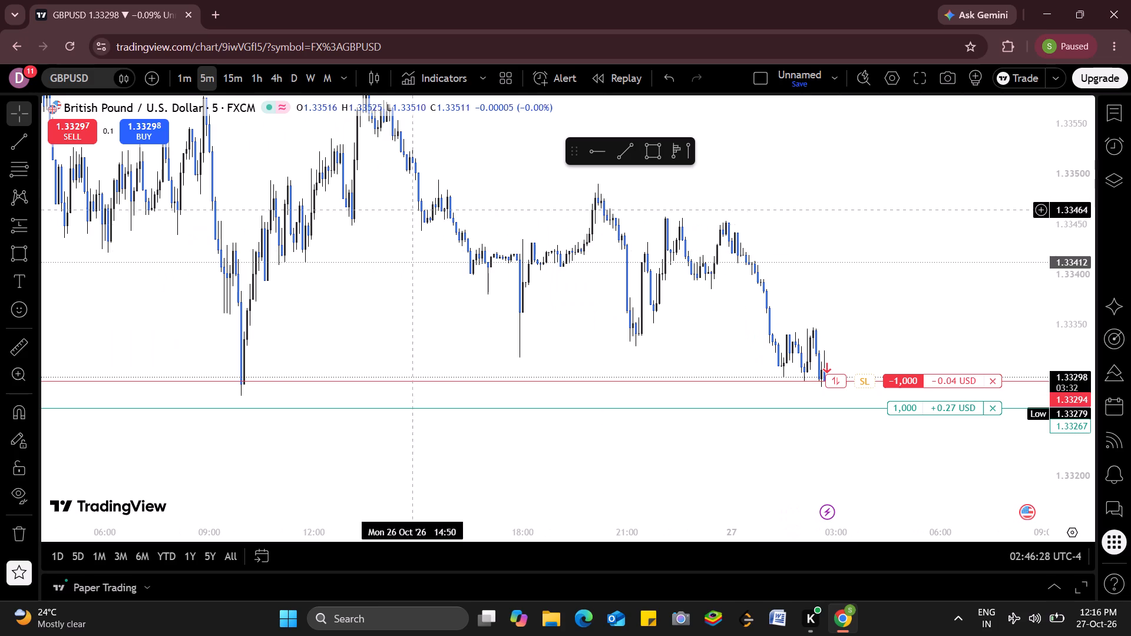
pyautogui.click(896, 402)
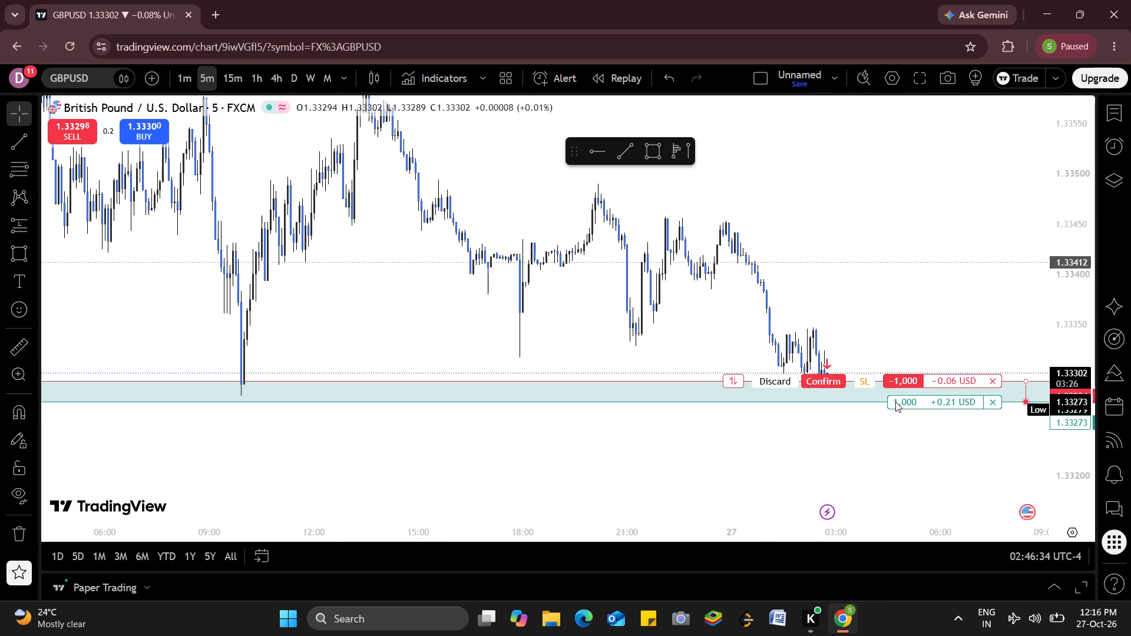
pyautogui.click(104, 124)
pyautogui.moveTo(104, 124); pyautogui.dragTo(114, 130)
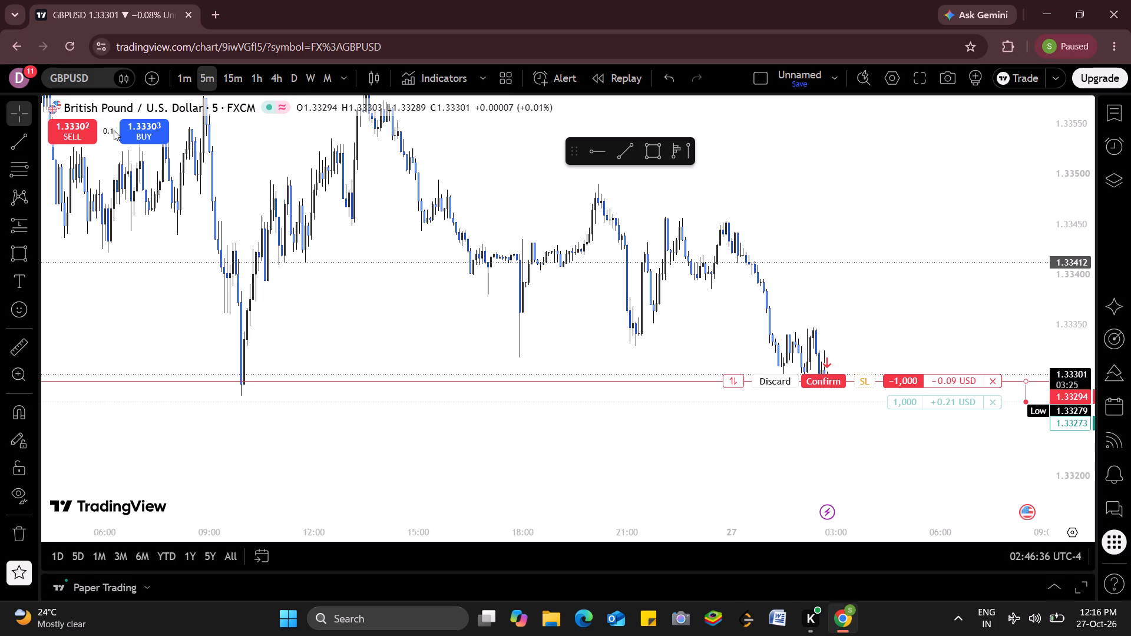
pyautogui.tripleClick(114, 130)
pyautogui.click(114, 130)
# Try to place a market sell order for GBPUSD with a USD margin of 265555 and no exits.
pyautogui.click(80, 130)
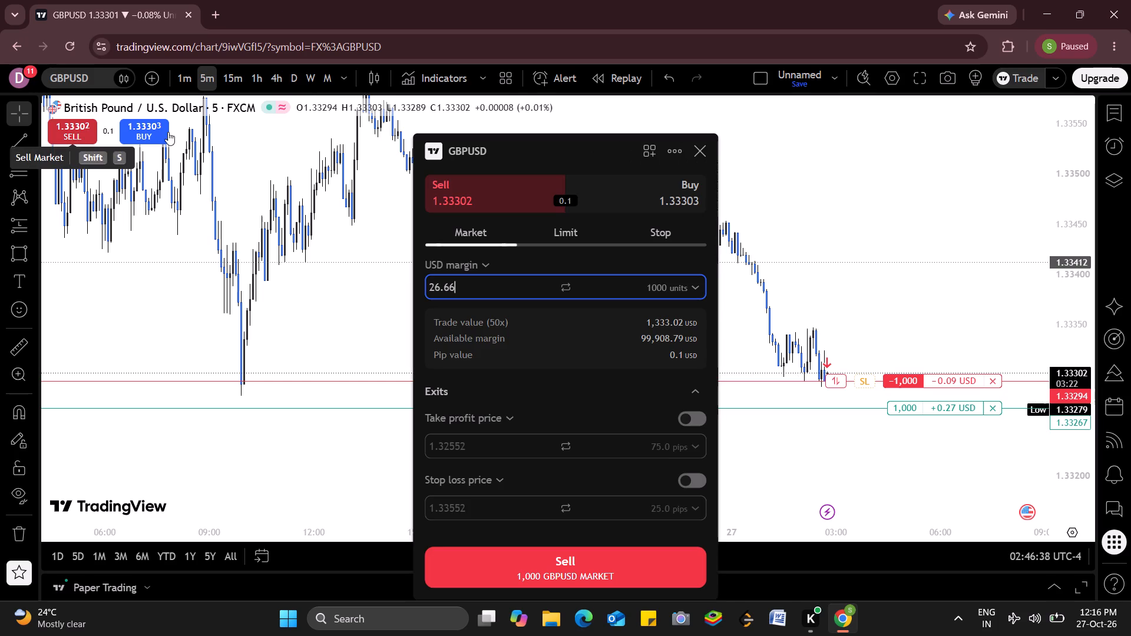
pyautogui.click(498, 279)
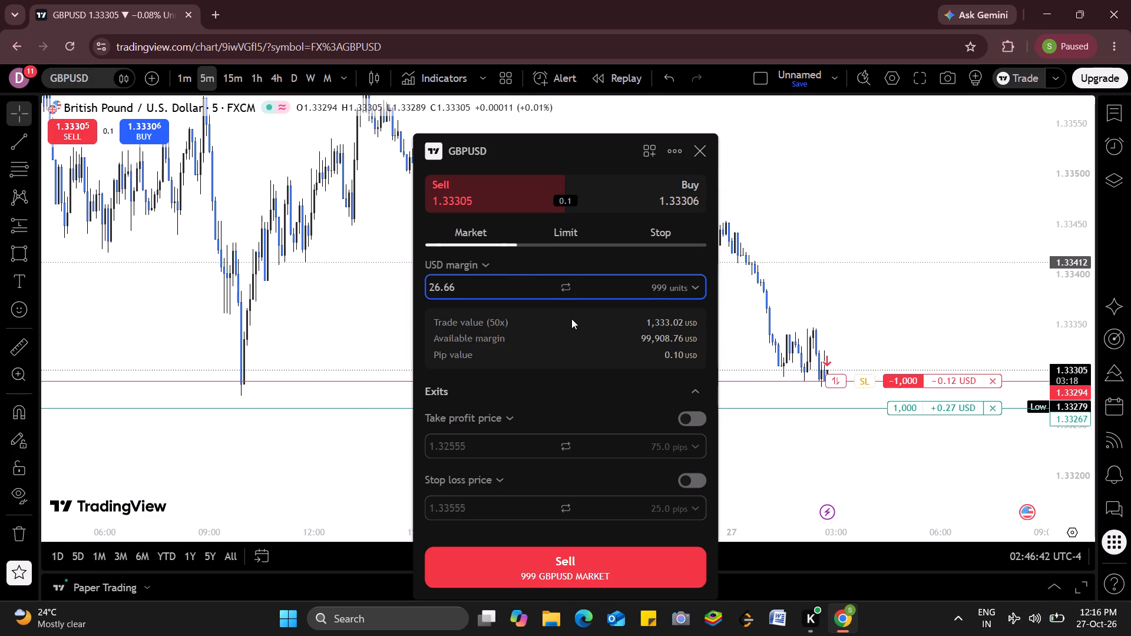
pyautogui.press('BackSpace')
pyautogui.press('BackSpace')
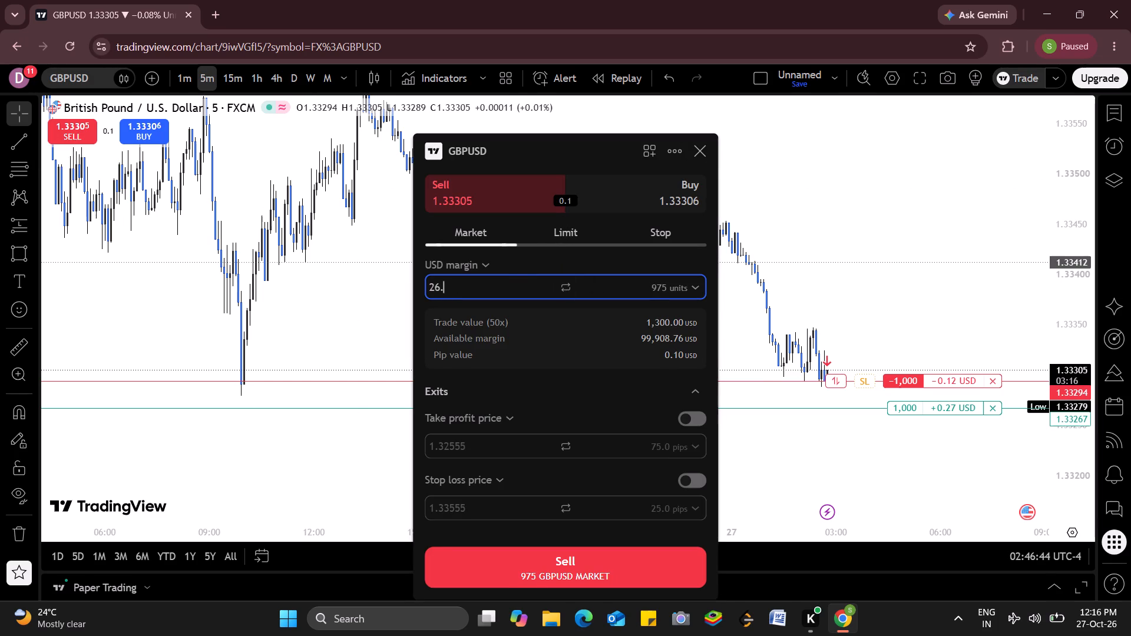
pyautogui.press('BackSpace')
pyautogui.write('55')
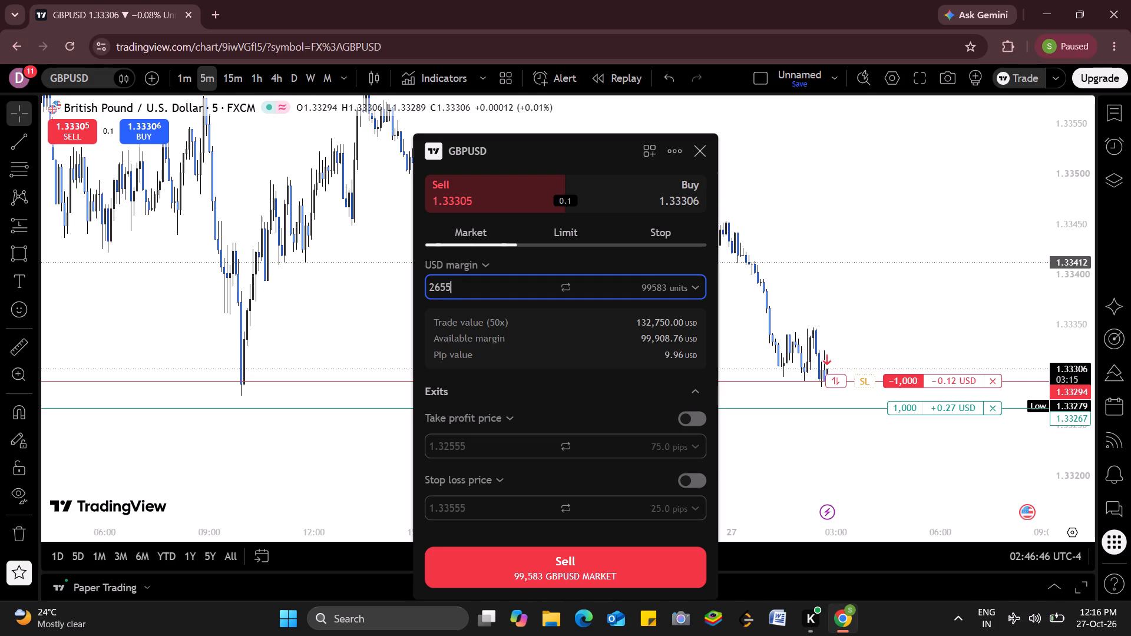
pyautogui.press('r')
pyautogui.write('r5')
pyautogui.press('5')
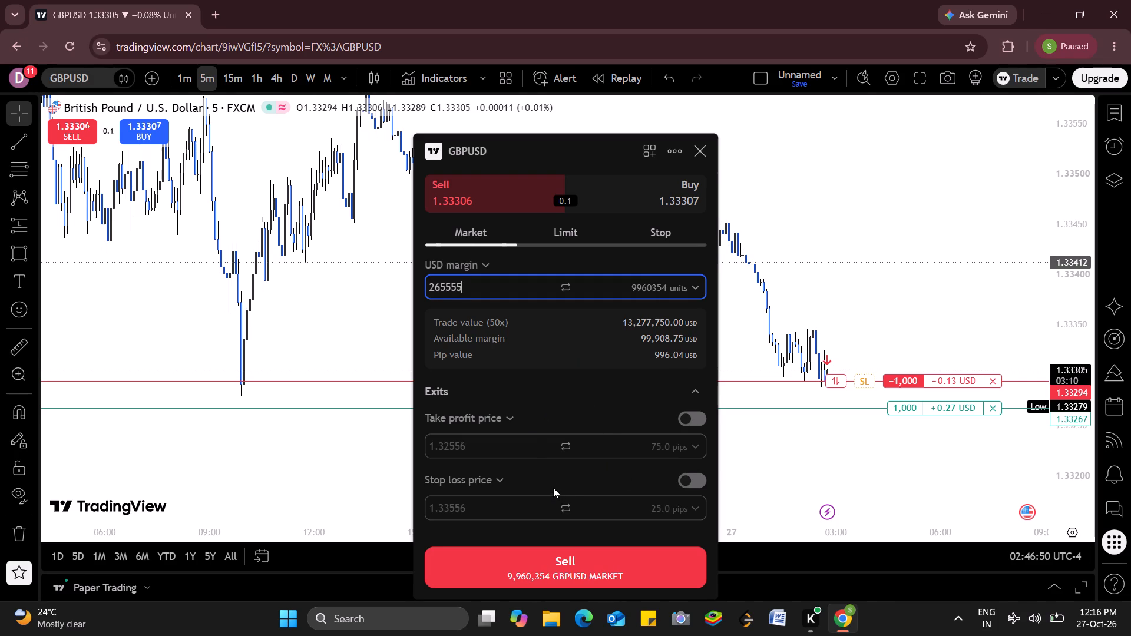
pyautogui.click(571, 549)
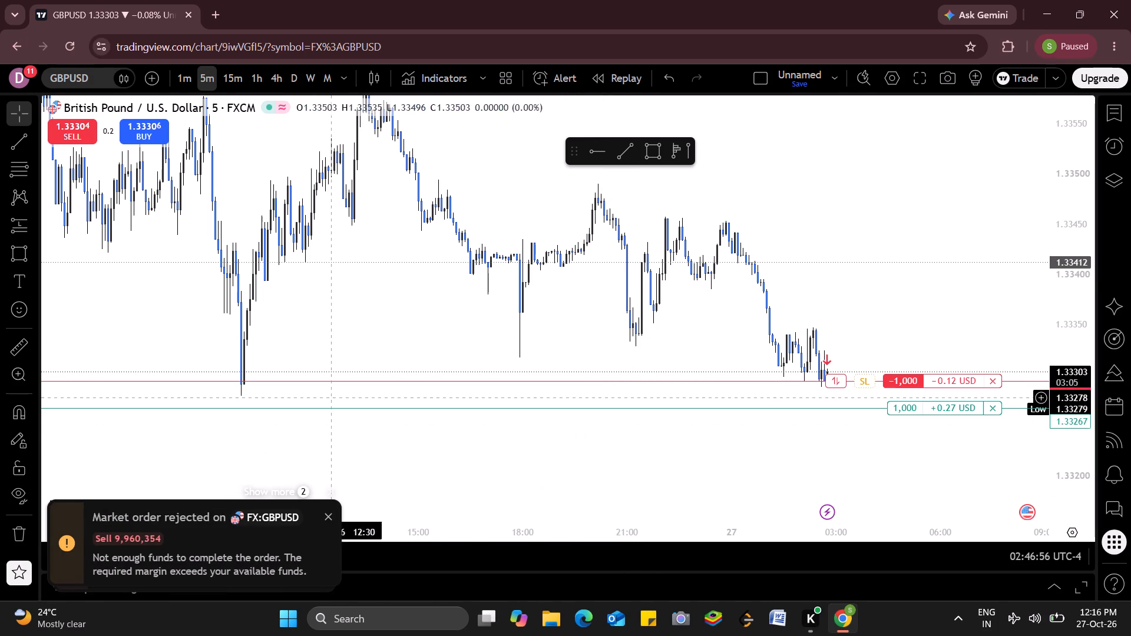
# Place a market sell order for GBPUSD with the USD margin reduced to 265 and no exits.
pyautogui.click(79, 142)
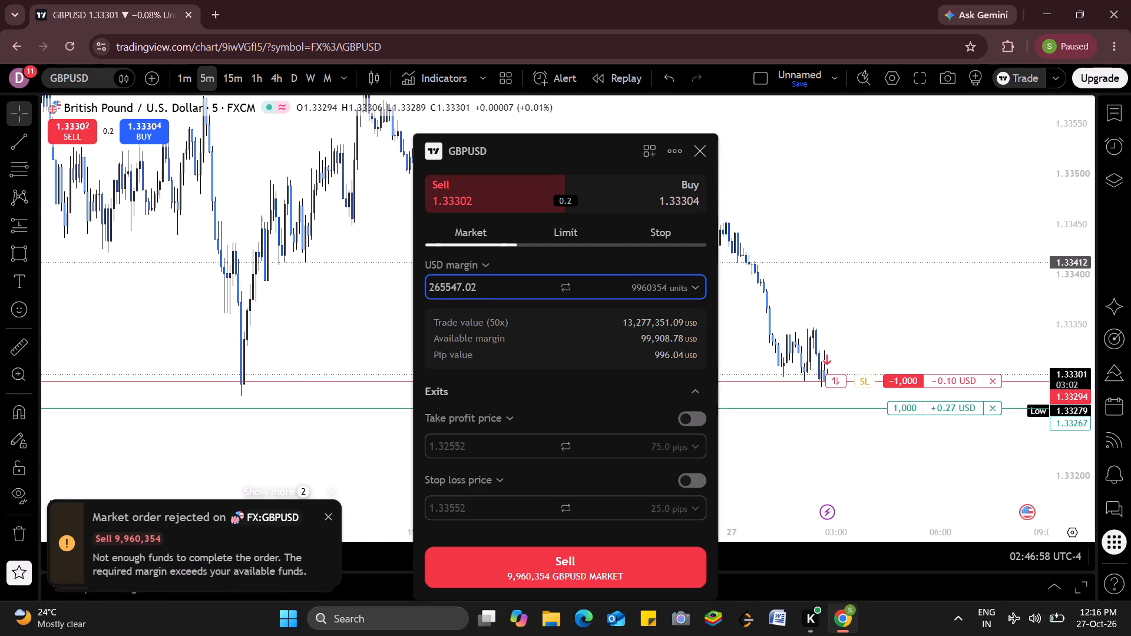
pyautogui.press('BackSpace')
pyautogui.press('BackSpace')
pyautogui.press('BackSpace')
pyautogui.press('BackSpace')
pyautogui.press('BackSpace')
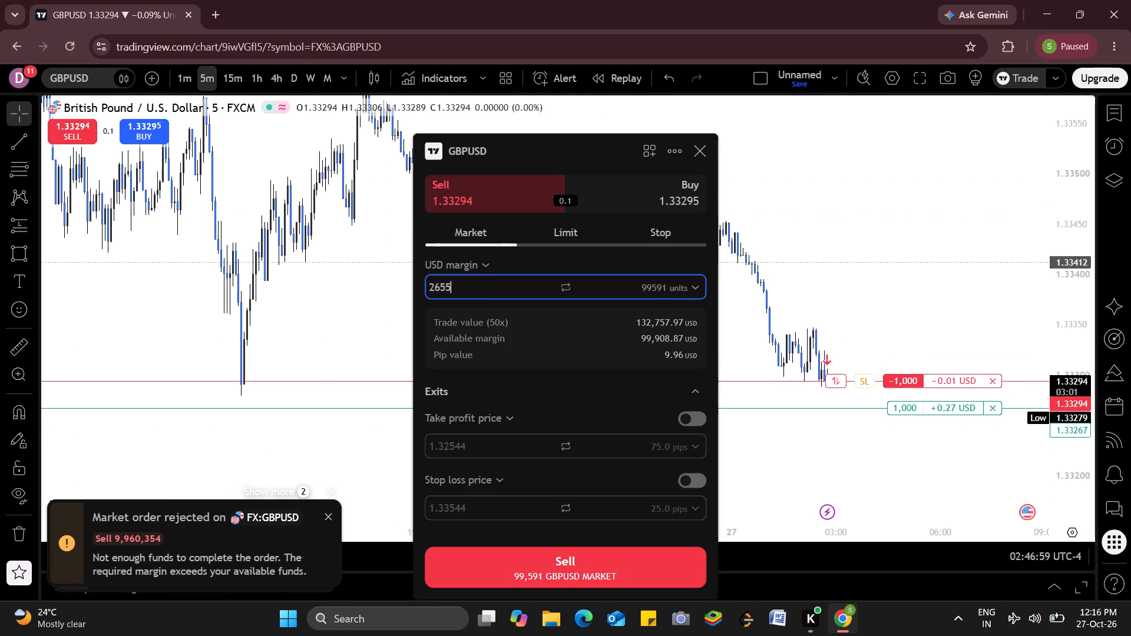
pyautogui.press('BackSpace')
pyautogui.press('Return')
pyautogui.press('BackSpace')
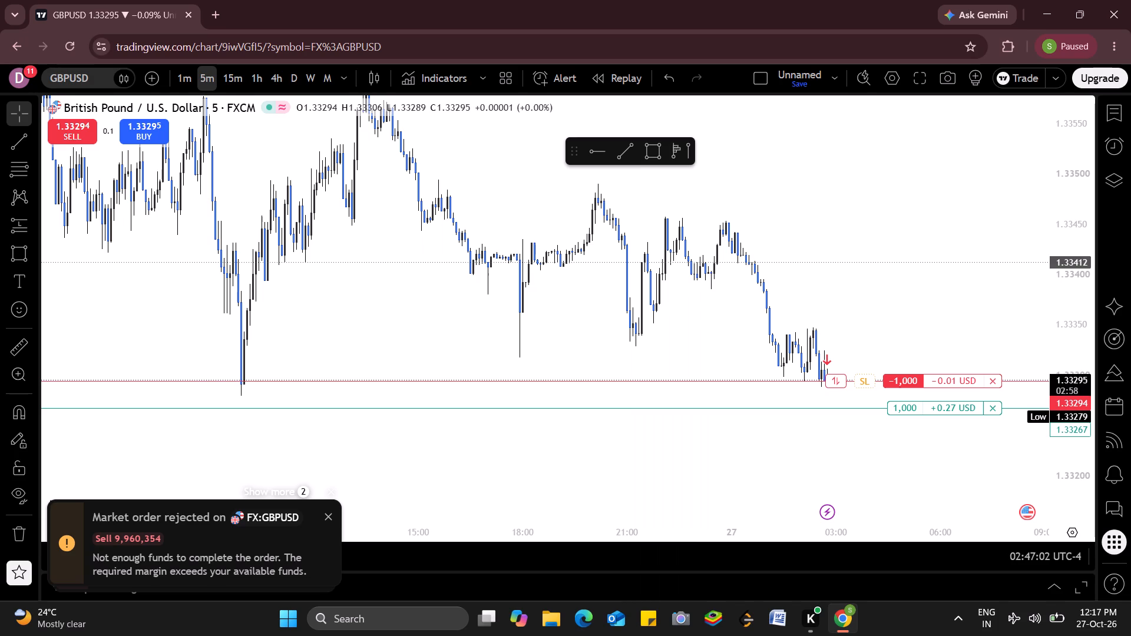
# Place another GBPUSD market sell order with a USD margin of 26 and no exits.
pyautogui.click(78, 133)
pyautogui.press('BackSpace')
pyautogui.press('BackSpace')
pyautogui.press('BackSpace')
pyautogui.press('BackSpace')
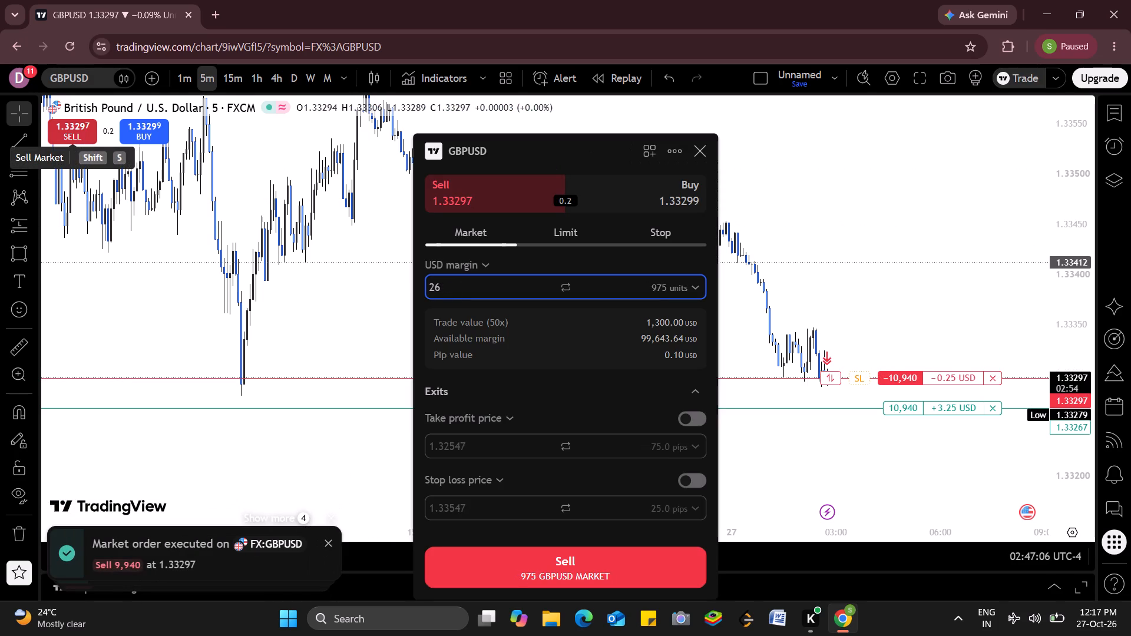
pyautogui.press('Return')
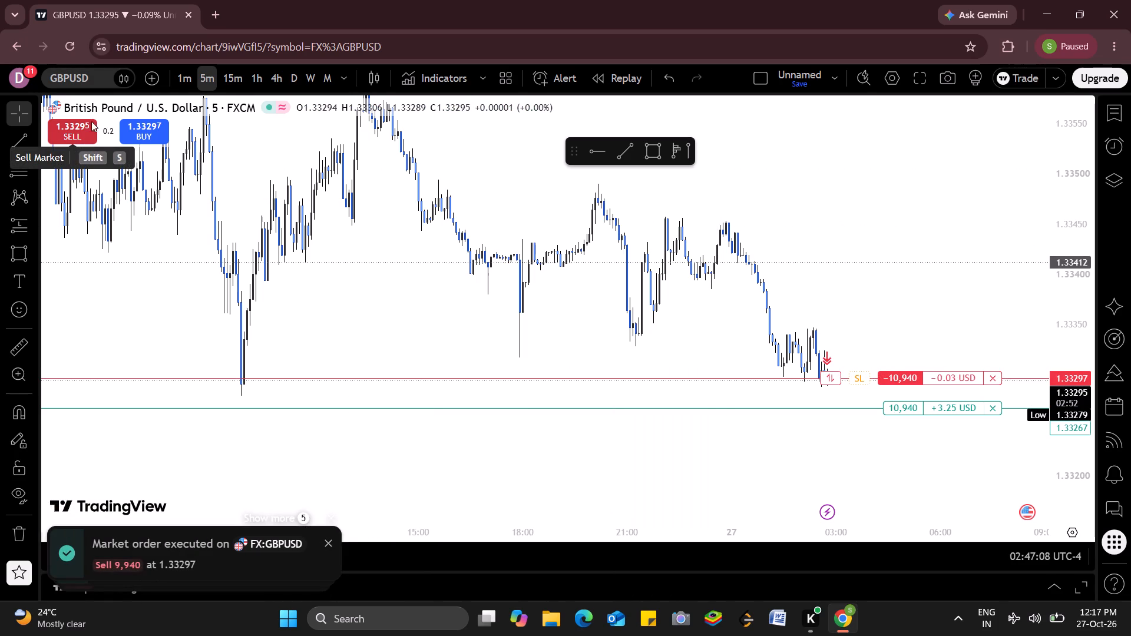
# Place a further GBPUSD market sell order with a USD margin of 99, keeping the secondary quantity in units and exits off.
pyautogui.moveTo(627, 196); pyautogui.dragTo(589, 191)
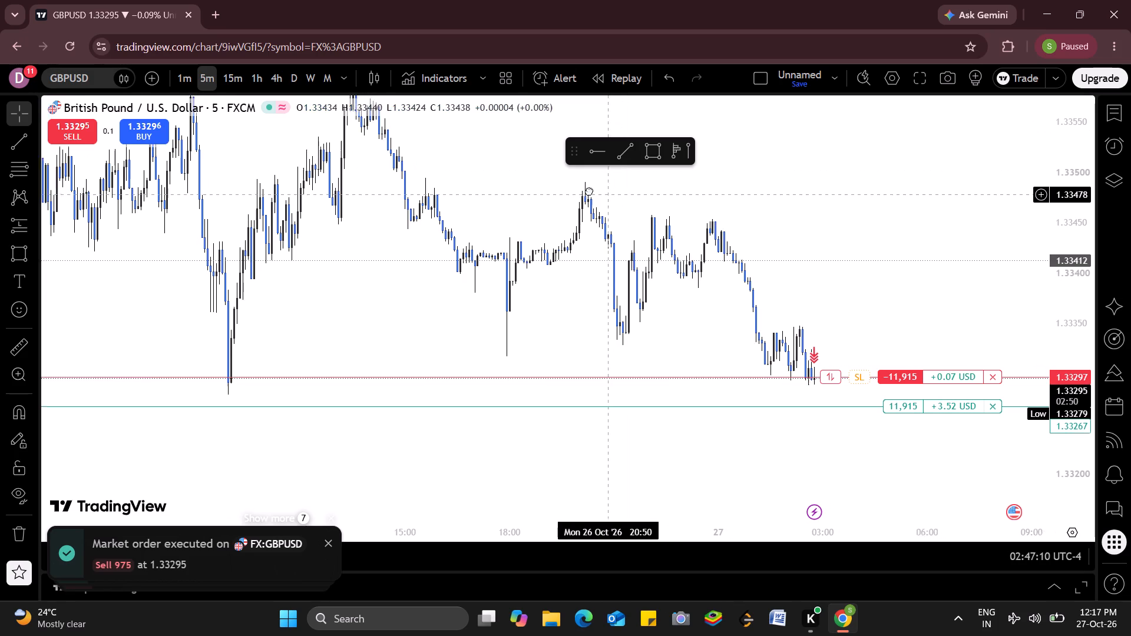
pyautogui.moveTo(589, 191); pyautogui.dragTo(469, 177)
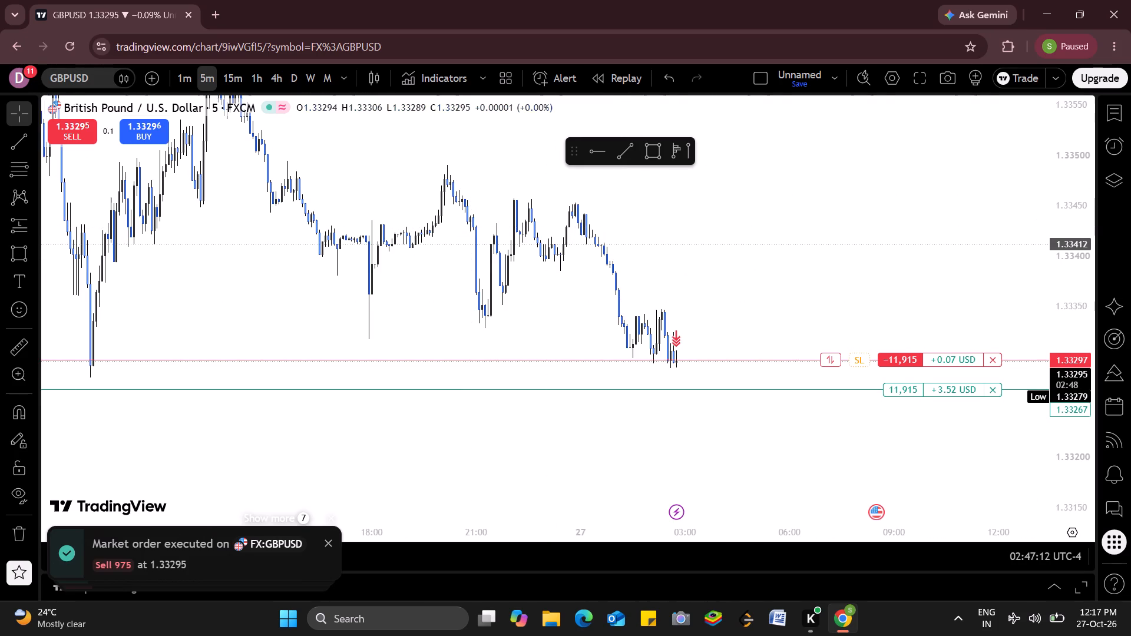
pyautogui.moveTo(74, 152); pyautogui.dragTo(78, 130)
pyautogui.click(78, 130)
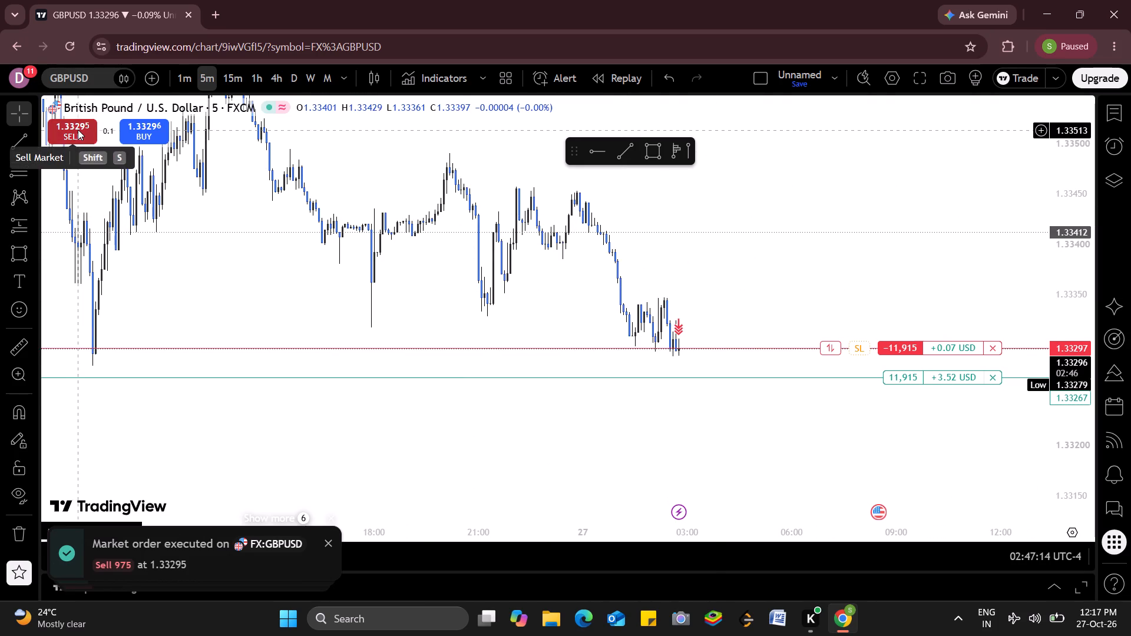
pyautogui.click(697, 276)
pyautogui.click(695, 280)
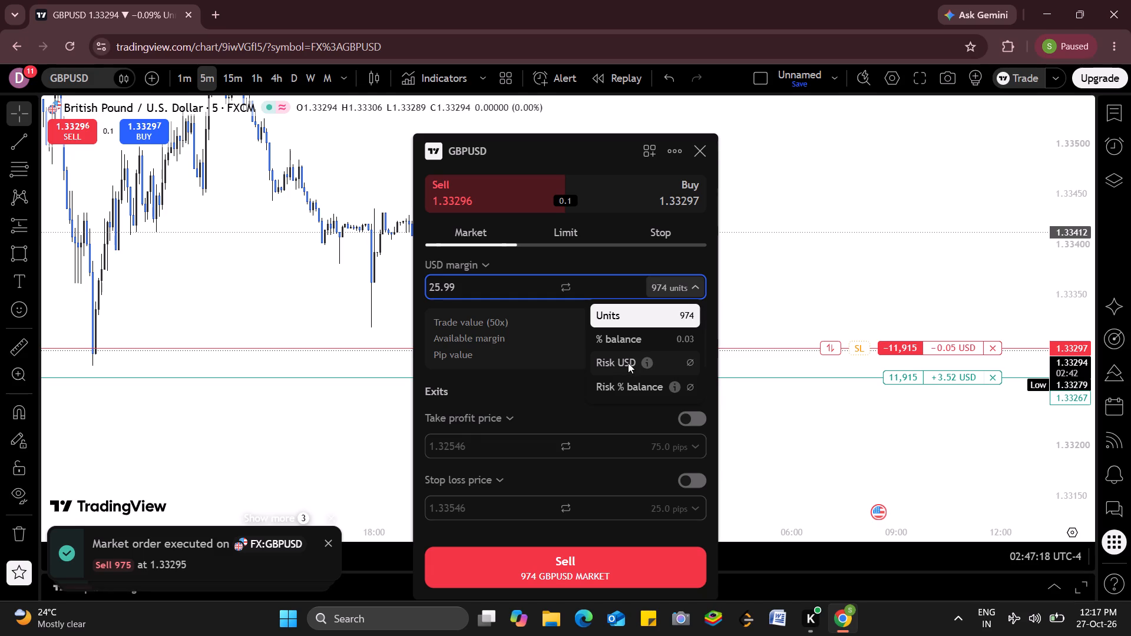
pyautogui.click(628, 363)
pyautogui.click(676, 286)
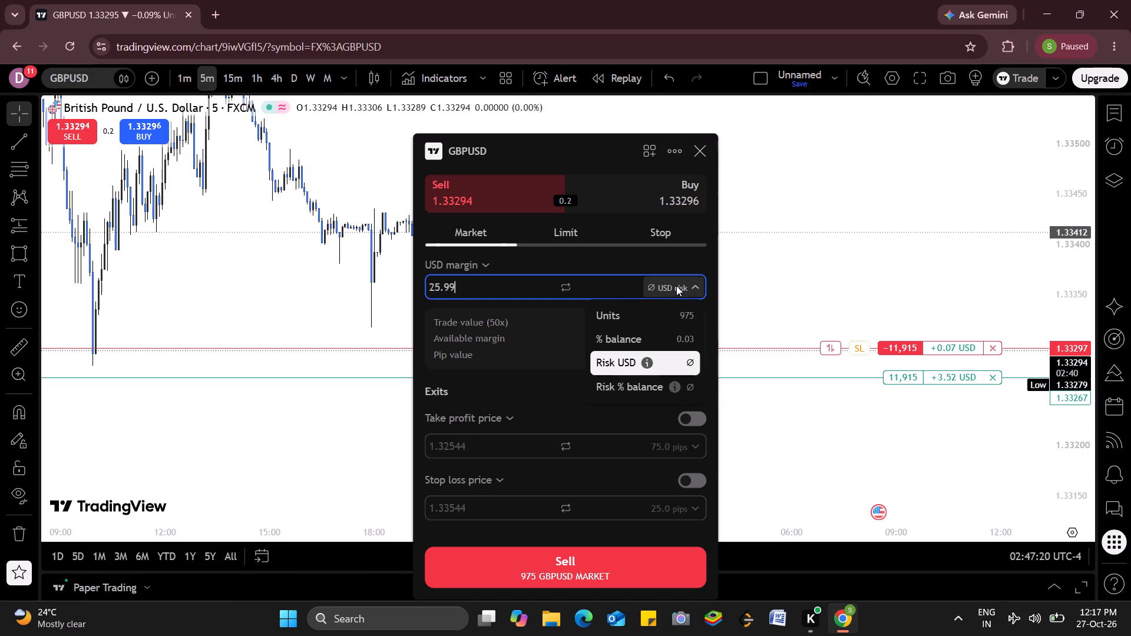
pyautogui.click(636, 318)
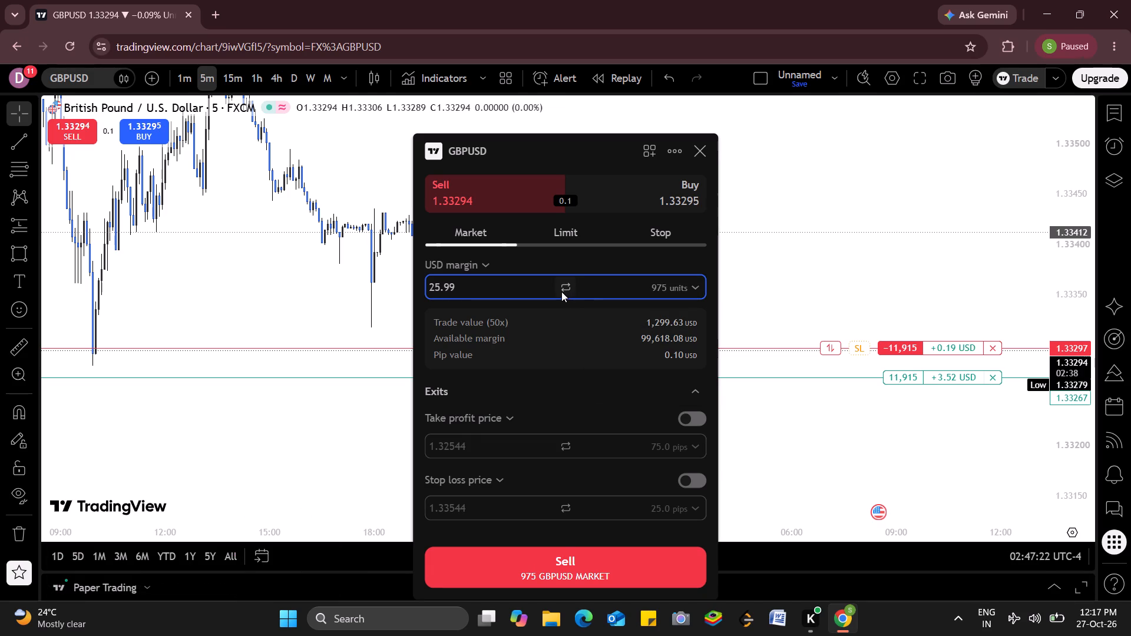
pyautogui.press('BackSpace')
pyautogui.press('BackSpace')
pyautogui.press('BackSpace')
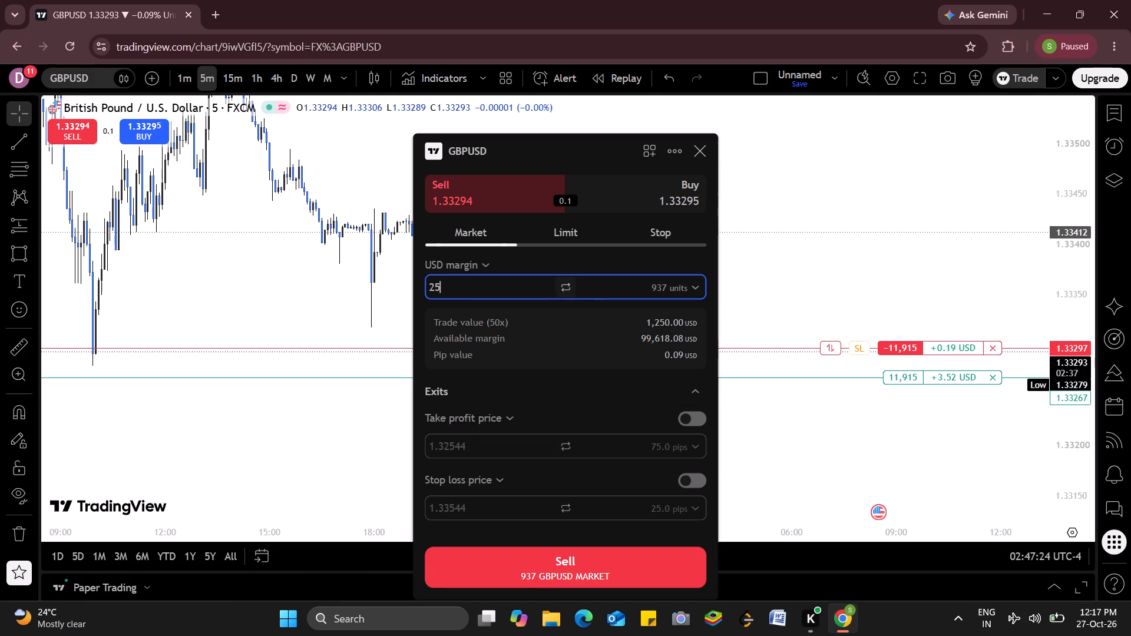
pyautogui.press('BackSpace')
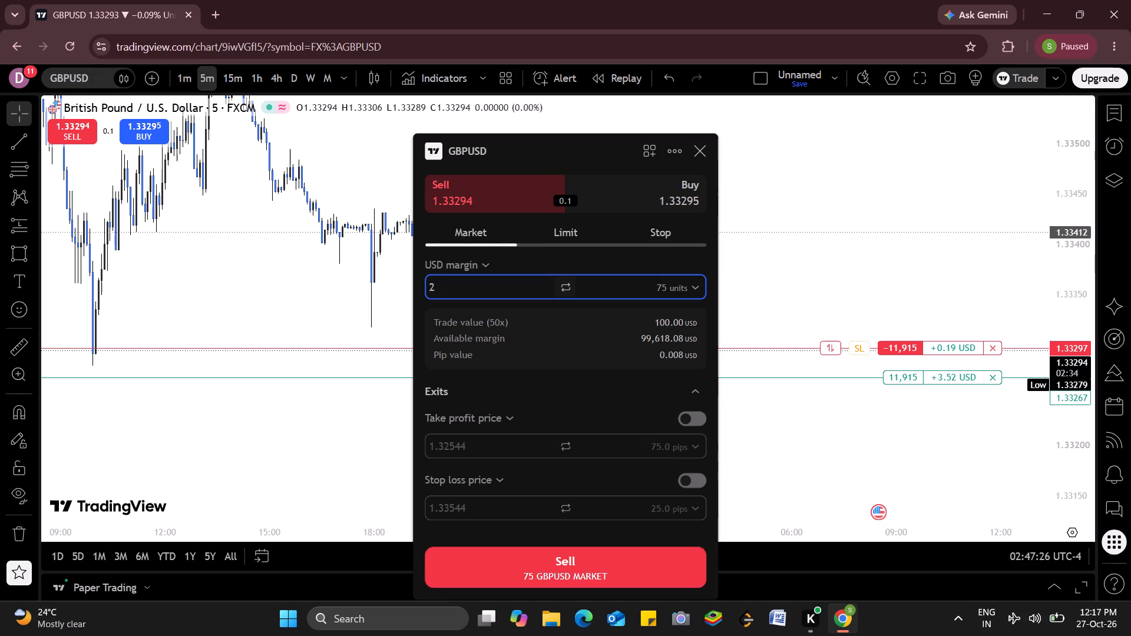
pyautogui.press('BackSpace')
pyautogui.press('BackSpace')
pyautogui.write('99')
pyautogui.press('Left')
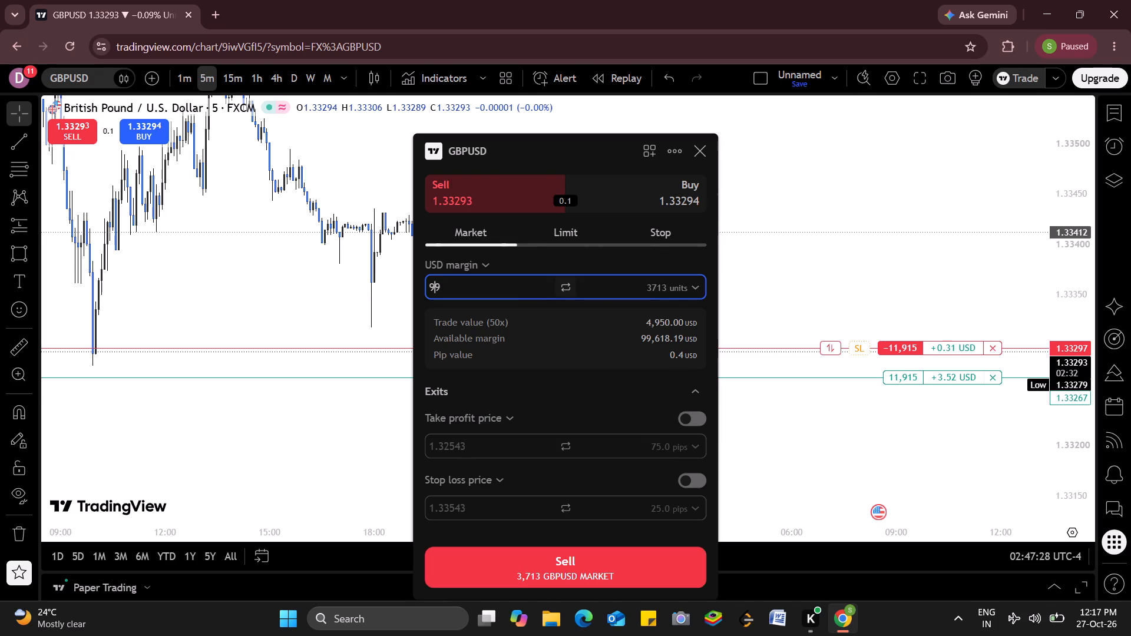
pyautogui.press('Return')
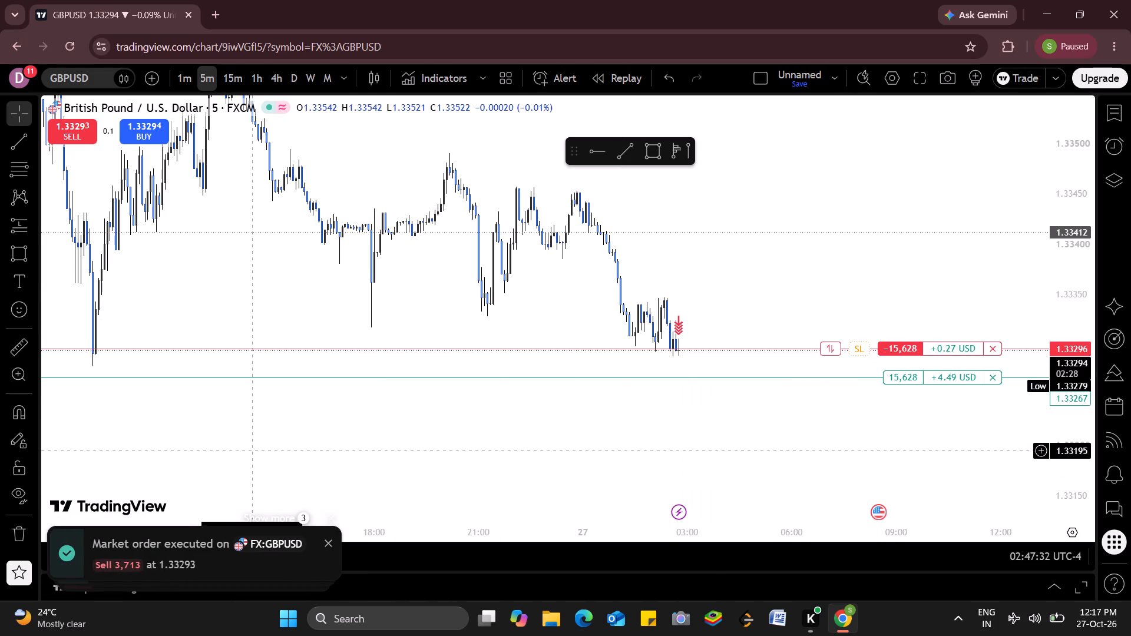
# Dismiss the stacked order notifications over the chart.
pyautogui.click(333, 539)
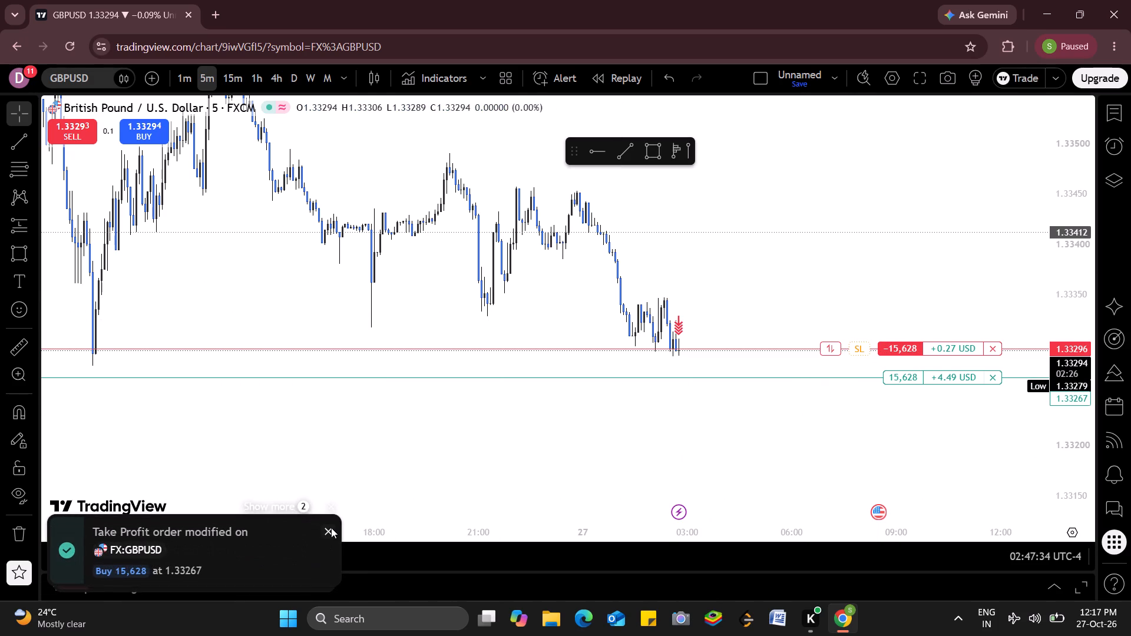
pyautogui.tripleClick(331, 528)
pyautogui.click(331, 528)
pyautogui.moveTo(331, 528); pyautogui.dragTo(336, 545)
pyautogui.doubleClick(336, 545)
pyautogui.moveTo(336, 545); pyautogui.dragTo(328, 552)
pyautogui.doubleClick(328, 552)
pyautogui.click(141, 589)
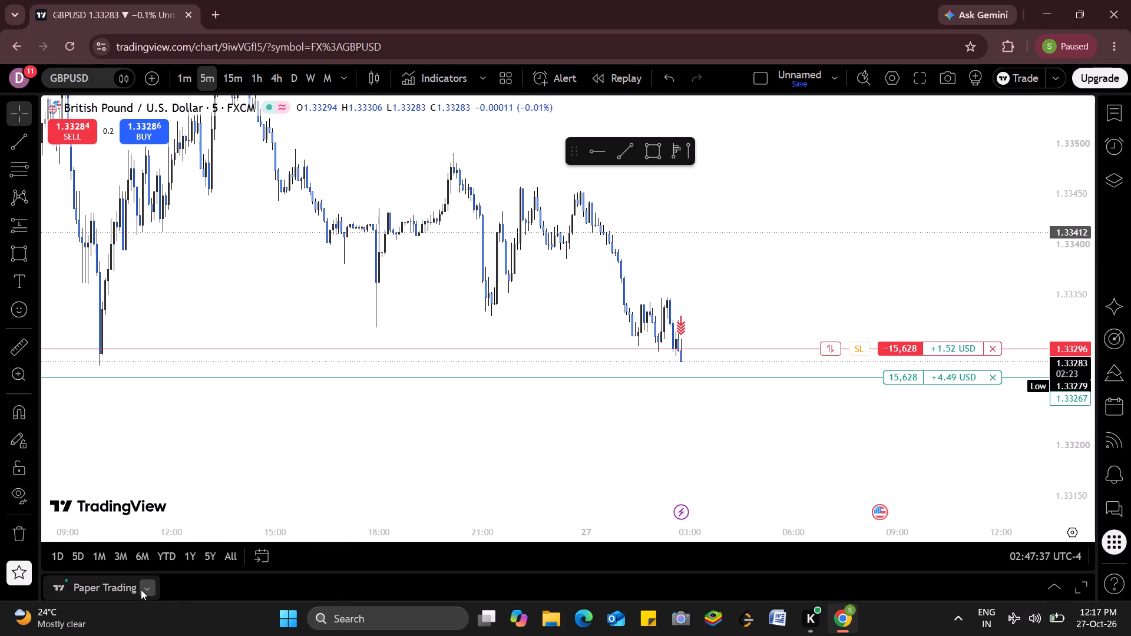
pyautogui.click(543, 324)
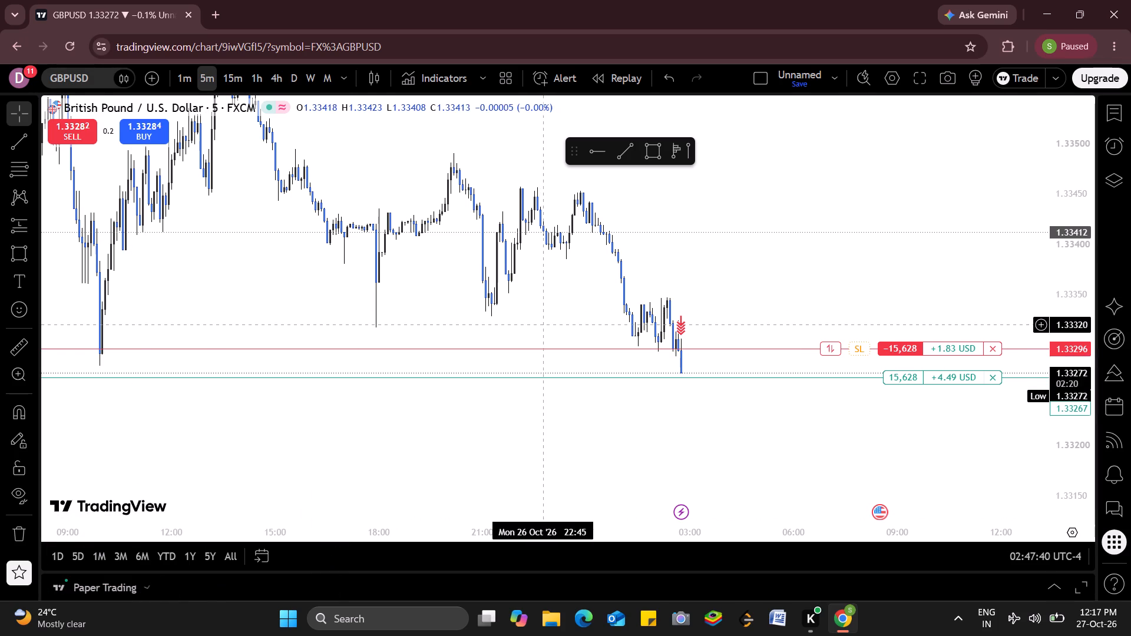
# Add a stop loss at 1.33311 to the open 15,628-unit GBPUSD short position and confirm it.
pyautogui.scroll(2, 543, 324)
pyautogui.hscroll(1, 543, 324)
pyautogui.moveTo(1061, 467); pyautogui.dragTo(957, 297)
pyautogui.moveTo(743, 380); pyautogui.dragTo(783, 272)
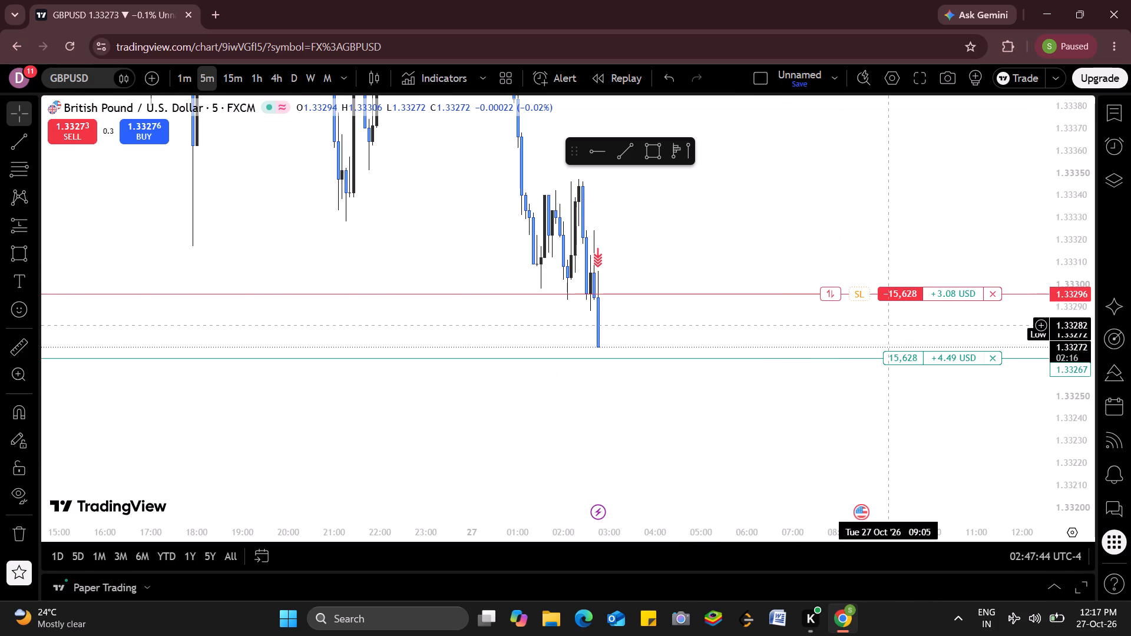
pyautogui.moveTo(867, 301); pyautogui.dragTo(865, 293)
pyautogui.moveTo(865, 293); pyautogui.dragTo(864, 286)
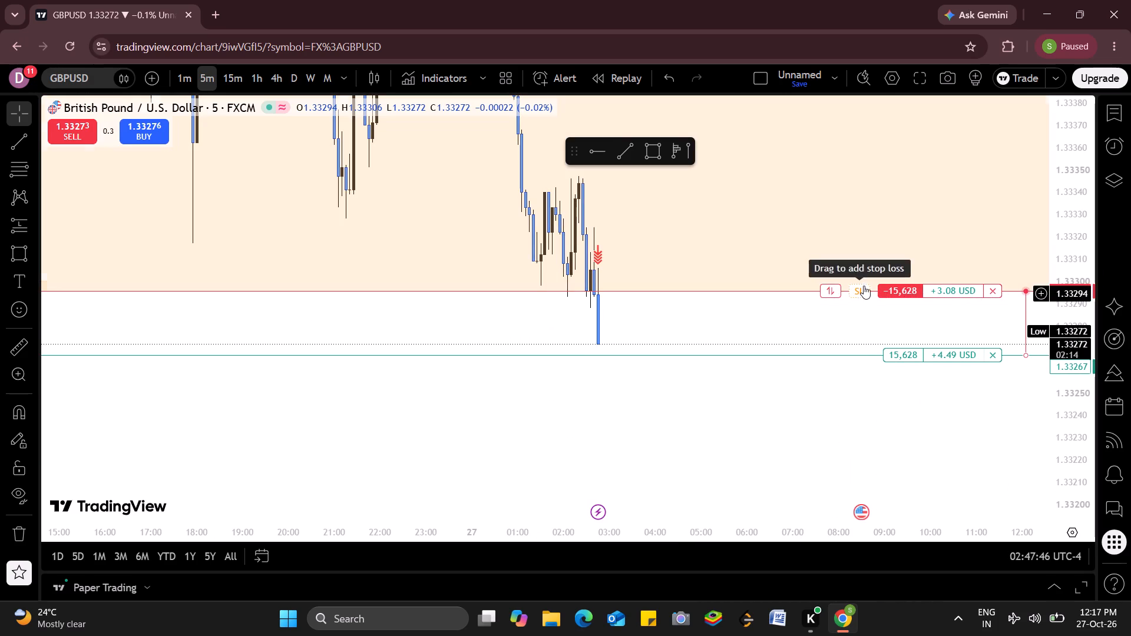
pyautogui.moveTo(864, 286); pyautogui.dragTo(856, 256)
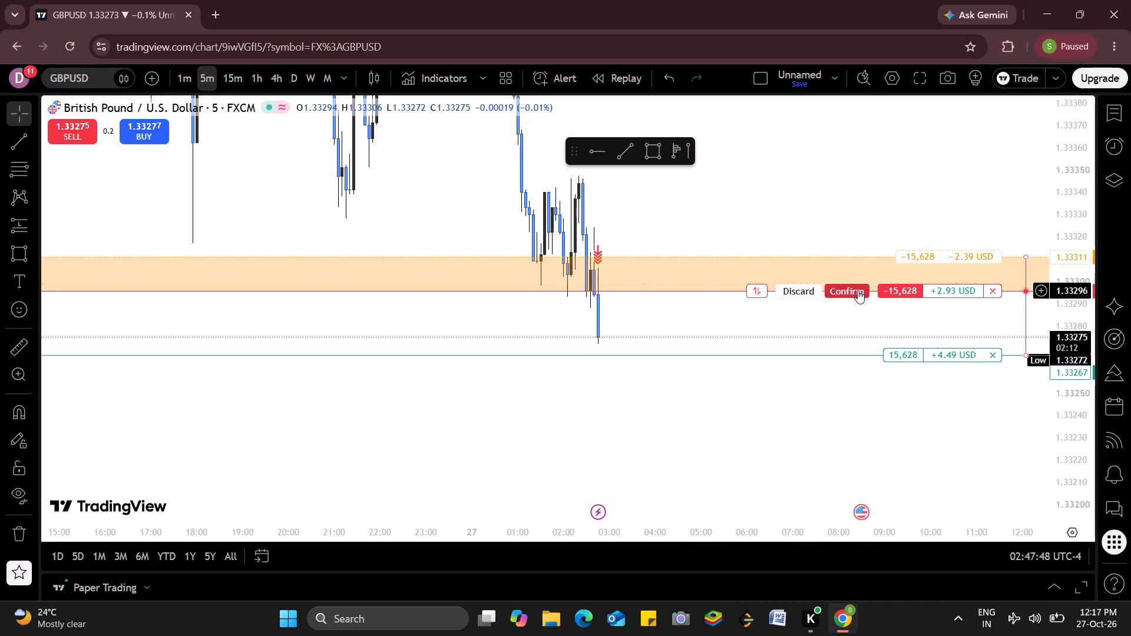
pyautogui.click(858, 290)
pyautogui.click(746, 346)
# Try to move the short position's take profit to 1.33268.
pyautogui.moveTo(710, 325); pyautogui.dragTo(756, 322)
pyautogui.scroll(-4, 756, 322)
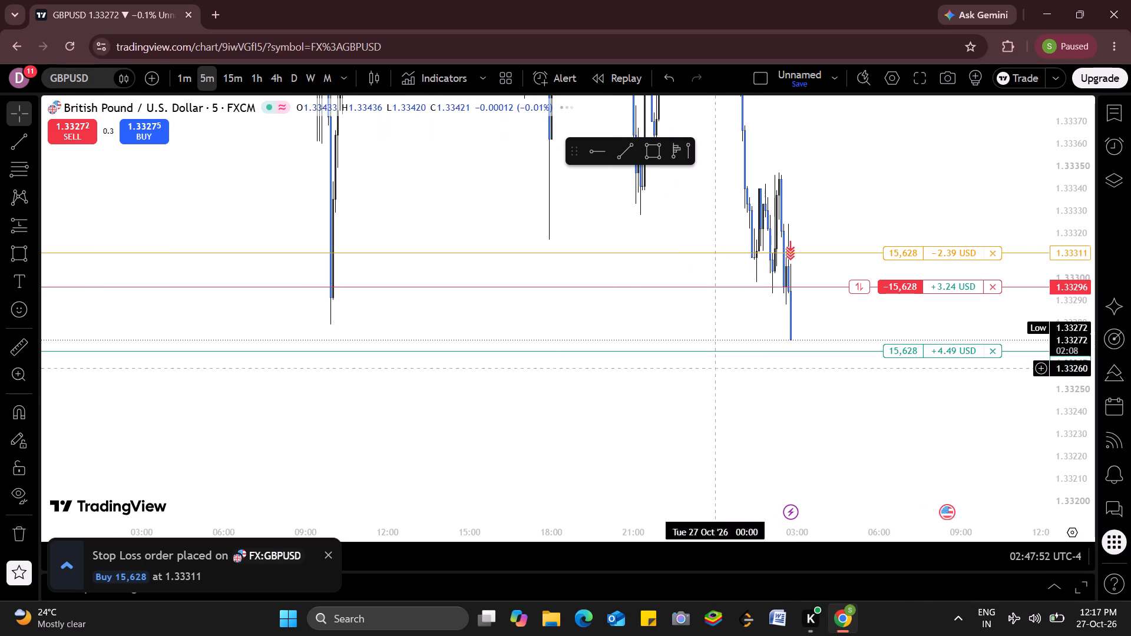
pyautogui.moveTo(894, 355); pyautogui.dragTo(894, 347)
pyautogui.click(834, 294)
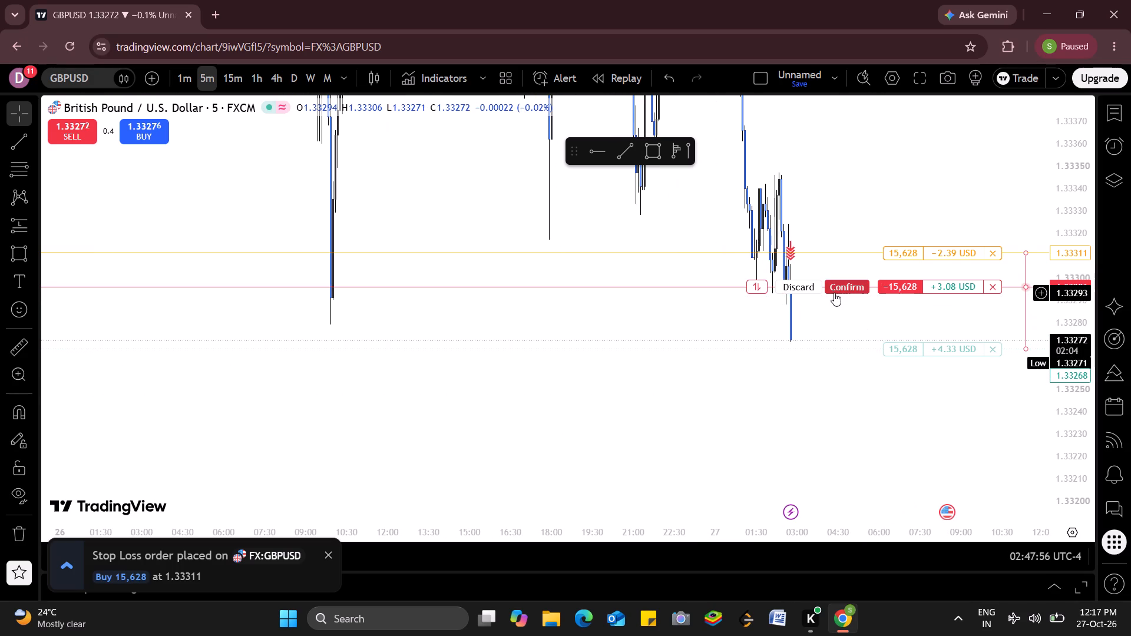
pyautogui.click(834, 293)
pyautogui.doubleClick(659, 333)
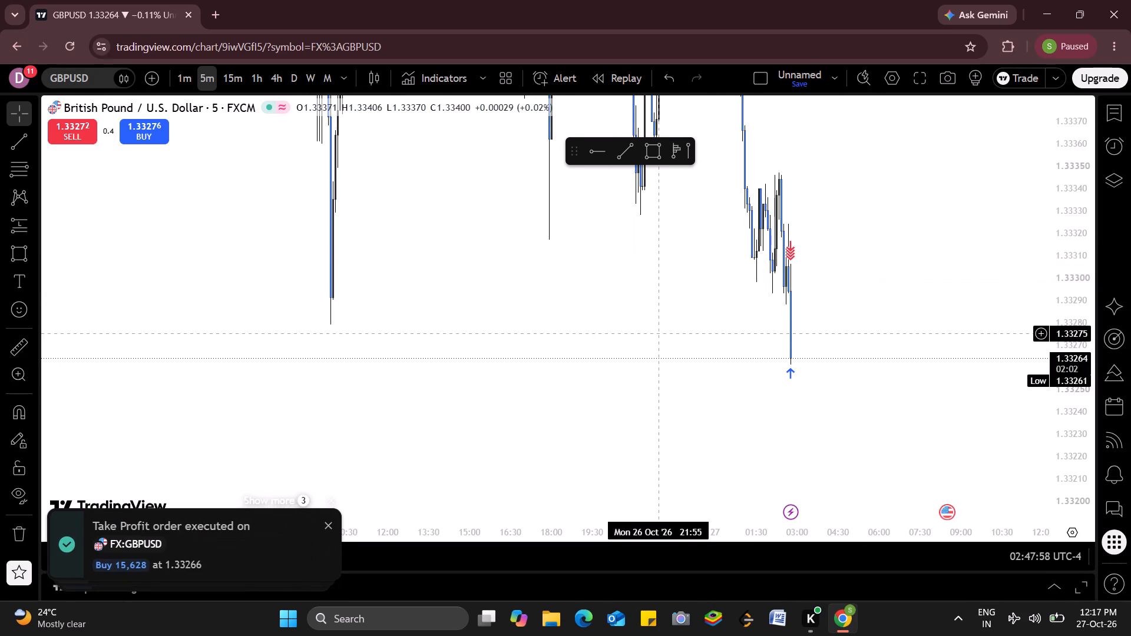
# Switch the chart to the 4h timeframe, fit the price scale and examine the candles and earlier structure around the current price.
pyautogui.scroll(-3, 659, 333)
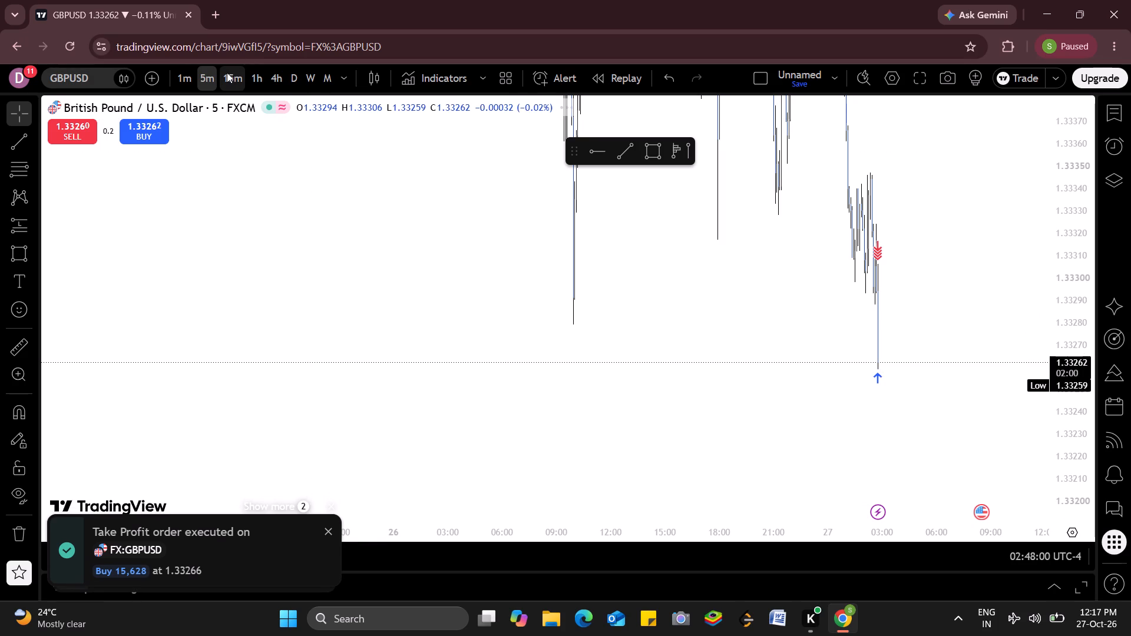
pyautogui.click(227, 72)
pyautogui.moveTo(249, 79); pyautogui.dragTo(264, 85)
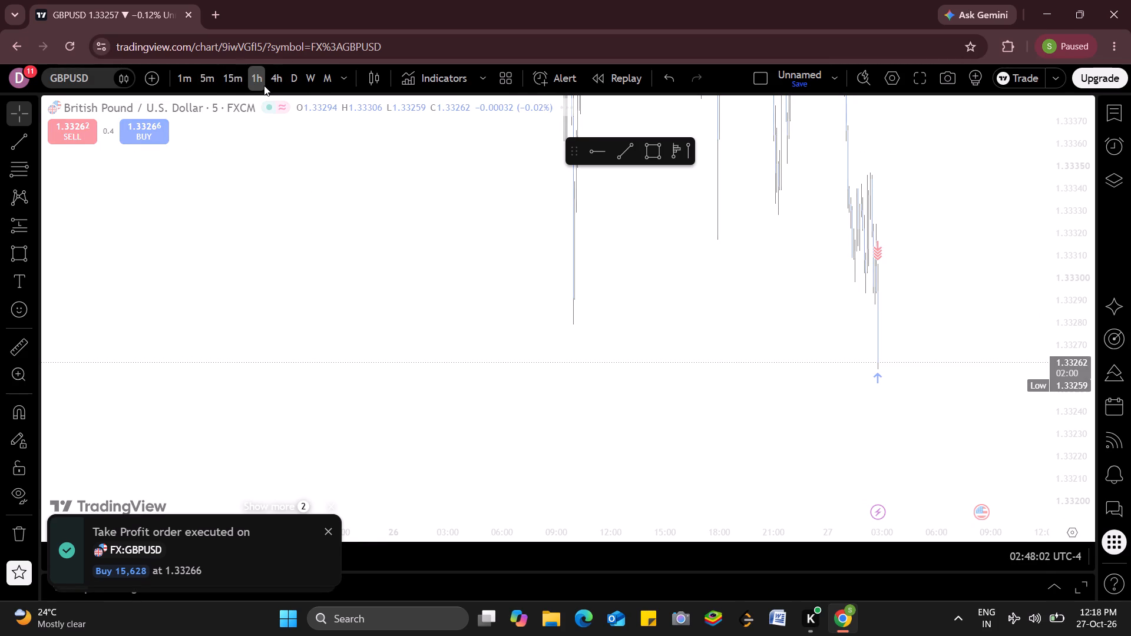
pyautogui.doubleClick(264, 85)
pyautogui.doubleClick(270, 85)
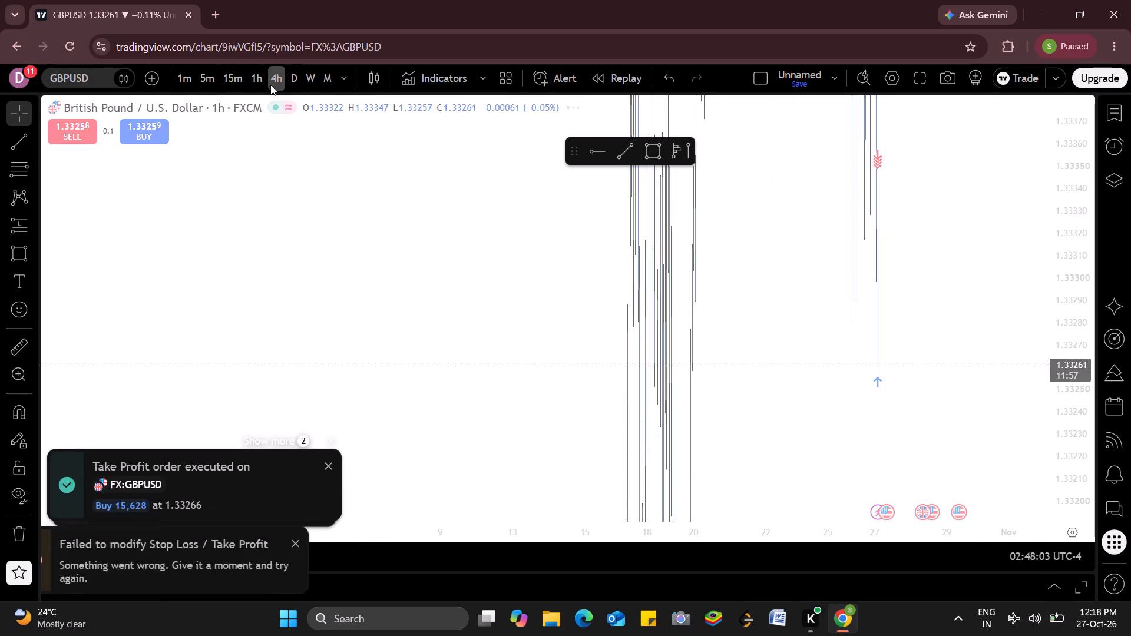
pyautogui.tripleClick(1061, 334)
pyautogui.doubleClick(1061, 334)
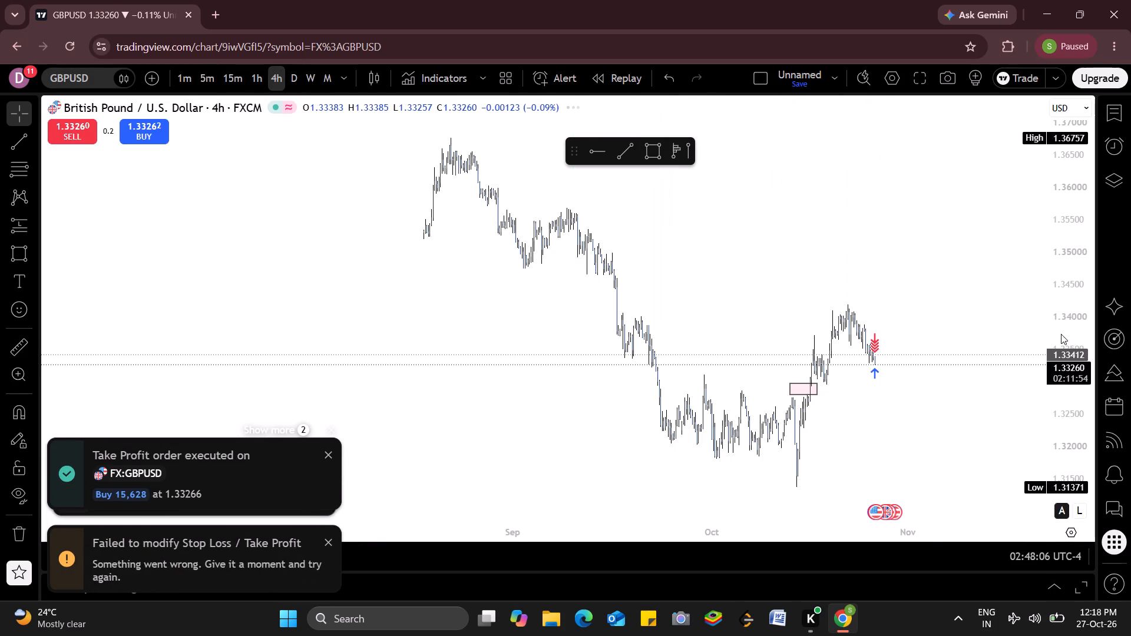
pyautogui.scroll(5, 935, 314)
pyautogui.moveTo(983, 337); pyautogui.dragTo(914, 324)
pyautogui.scroll(1, 914, 324)
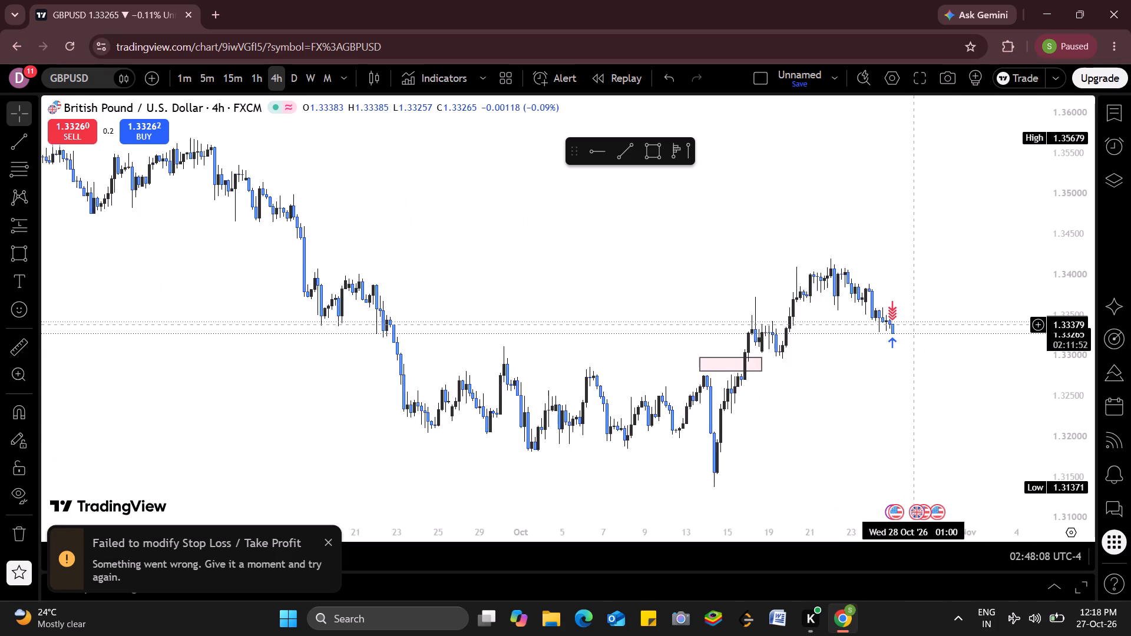
pyautogui.scroll(2, 914, 324)
pyautogui.moveTo(988, 357); pyautogui.dragTo(829, 362)
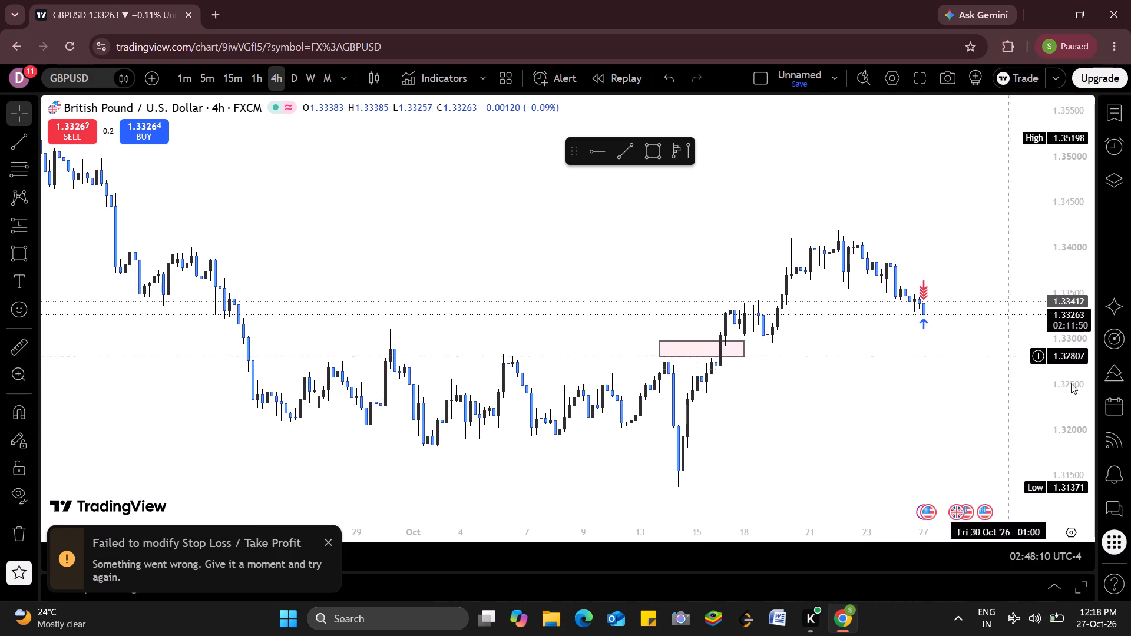
pyautogui.moveTo(1082, 404); pyautogui.dragTo(994, 155)
pyautogui.scroll(3, 786, 401)
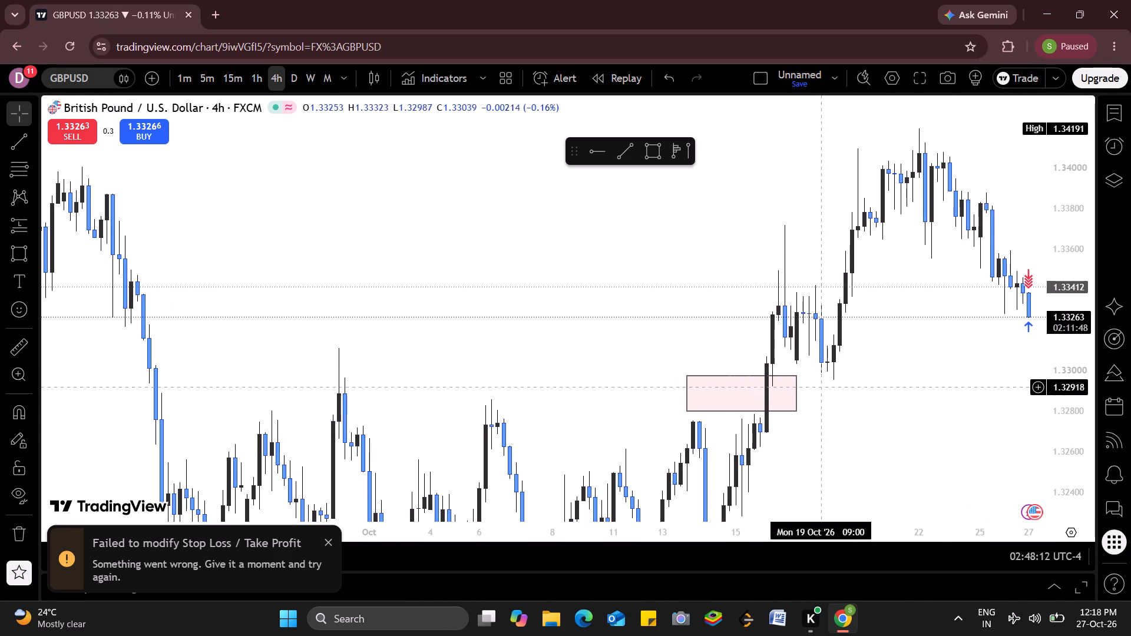
pyautogui.moveTo(967, 358); pyautogui.dragTo(673, 359)
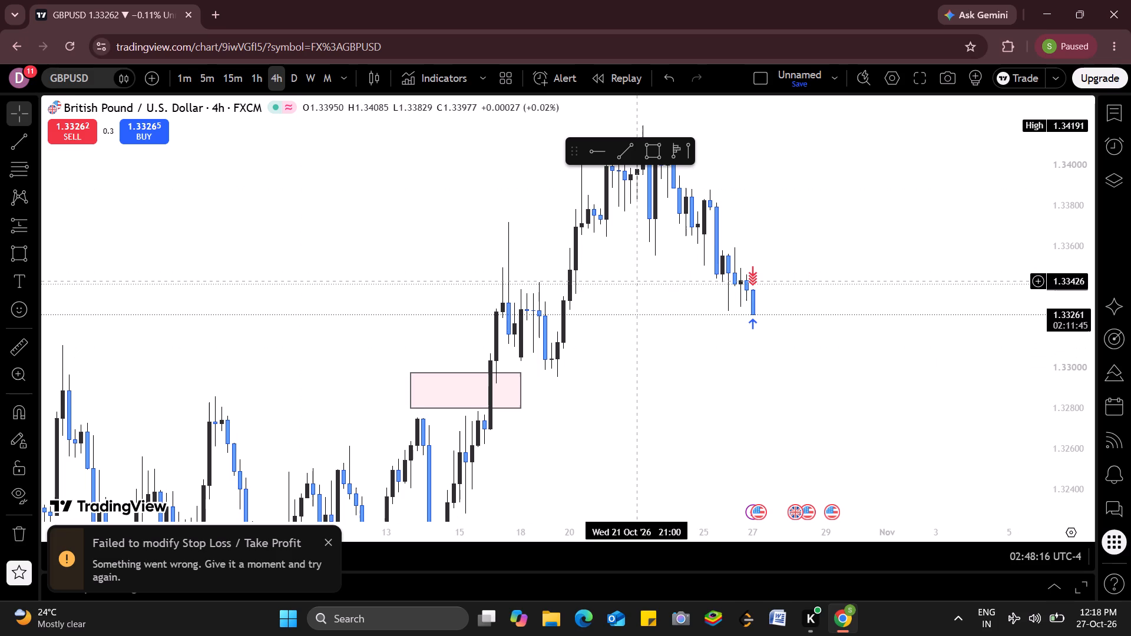
pyautogui.moveTo(1066, 412); pyautogui.dragTo(1018, 200)
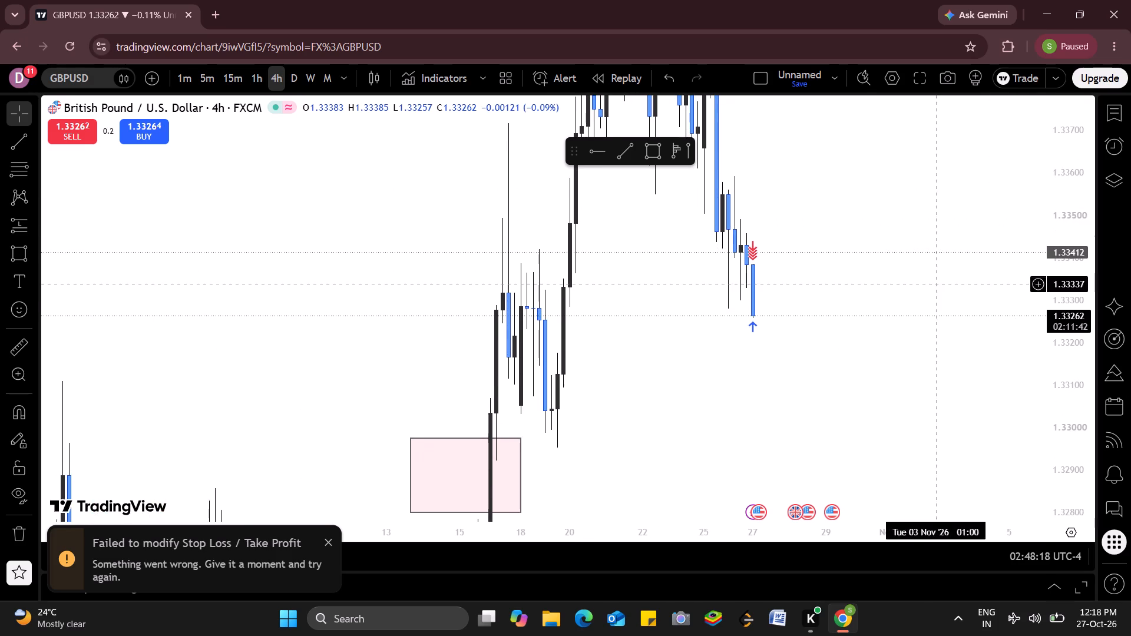
pyautogui.moveTo(921, 302); pyautogui.dragTo(971, 272)
pyautogui.moveTo(899, 270); pyautogui.dragTo(905, 336)
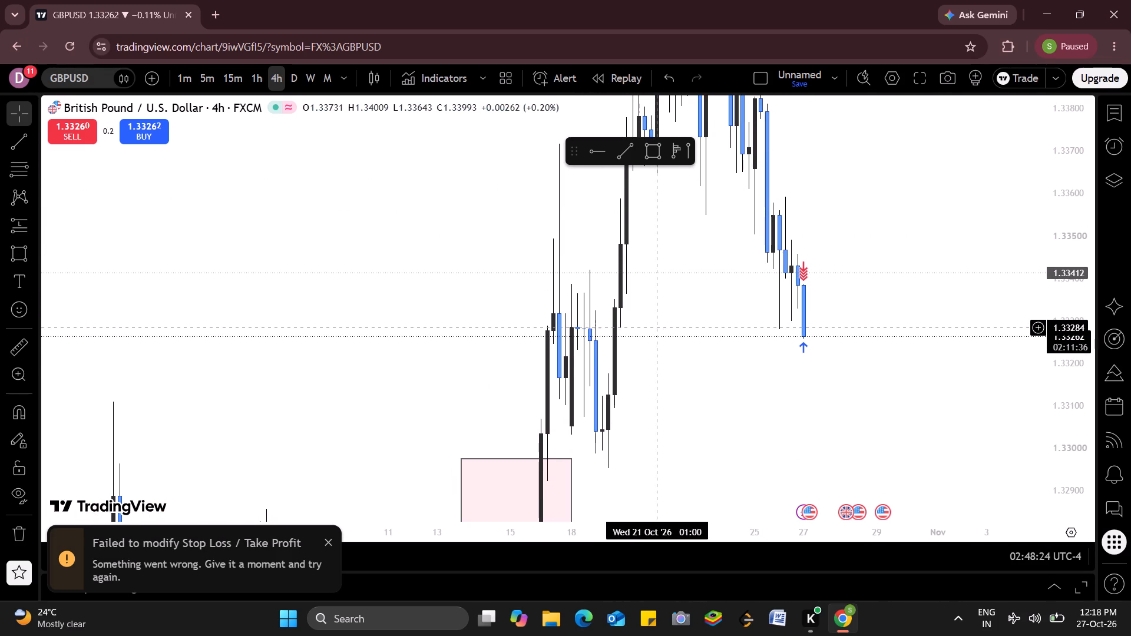
# Draw a rectangle zone from about 1.33287 down to 1.33173, starting at 19 Oct 05:00 and stretched just past the latest candle.
pyautogui.click(25, 262)
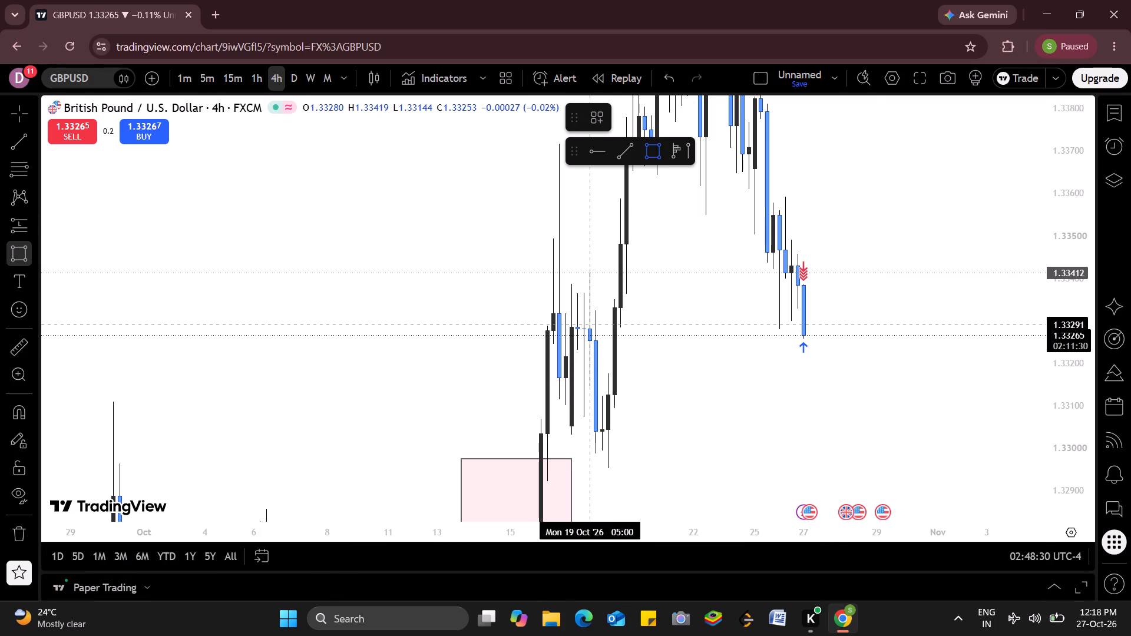
pyautogui.moveTo(593, 326); pyautogui.dragTo(621, 374)
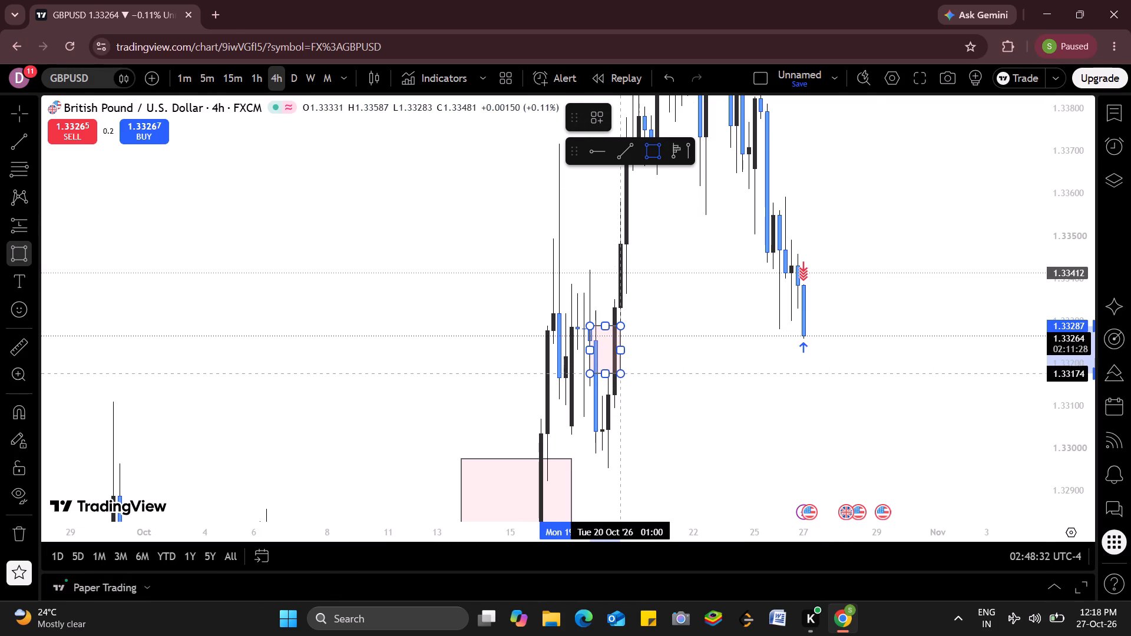
pyautogui.moveTo(621, 374); pyautogui.dragTo(621, 375)
pyautogui.click(621, 375)
pyautogui.moveTo(616, 349); pyautogui.dragTo(788, 368)
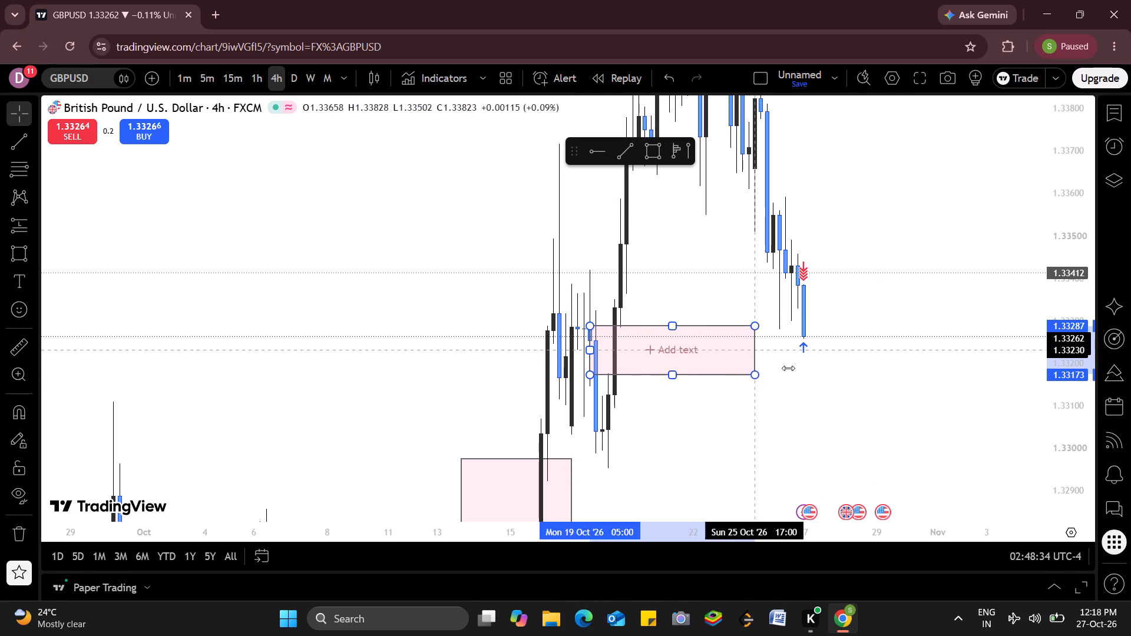
pyautogui.moveTo(788, 368); pyautogui.dragTo(813, 362)
pyautogui.click(801, 301)
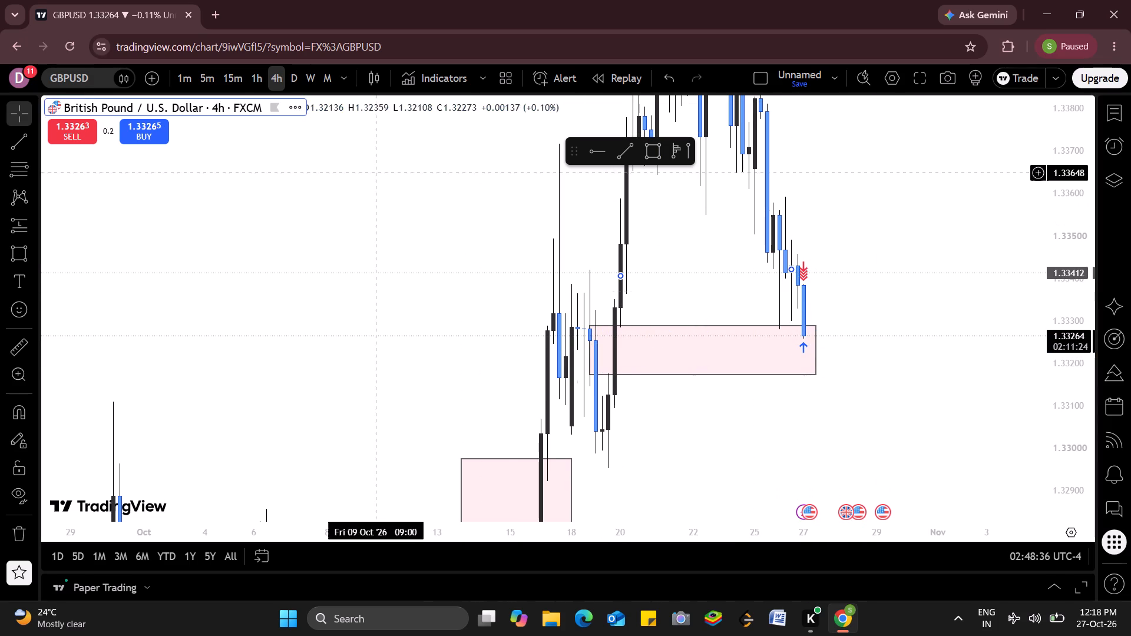
# Examine how price sits against the new zone on the 1h timeframe and the 5m timeframe.
pyautogui.click(247, 75)
pyautogui.click(257, 77)
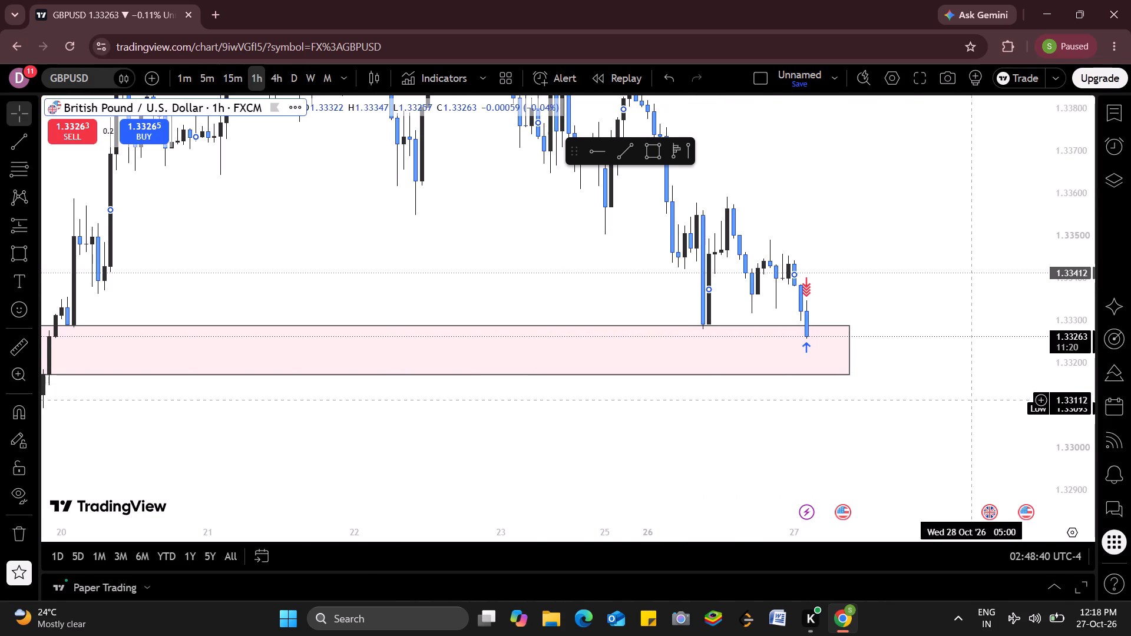
pyautogui.moveTo(1057, 436); pyautogui.dragTo(1014, 362)
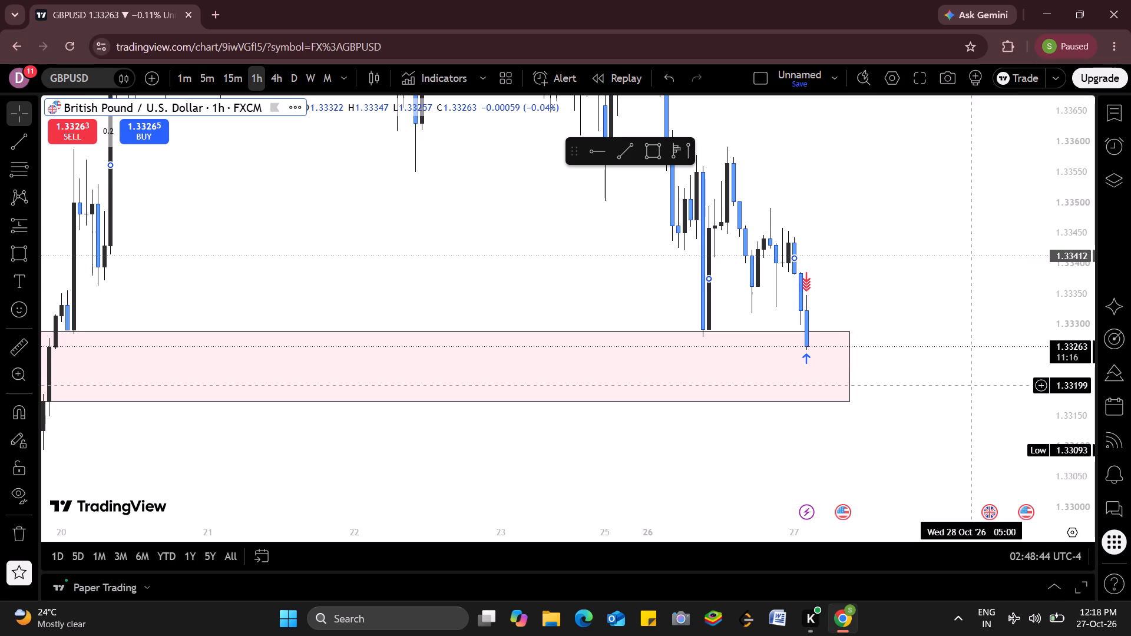
pyautogui.scroll(-2, 972, 385)
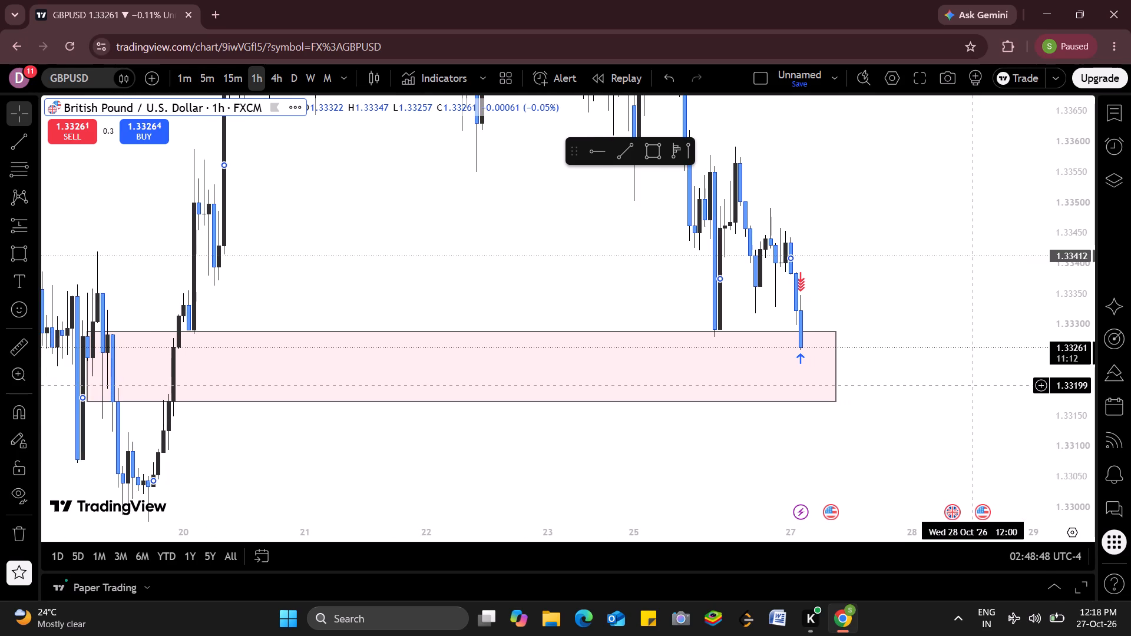
pyautogui.click(203, 89)
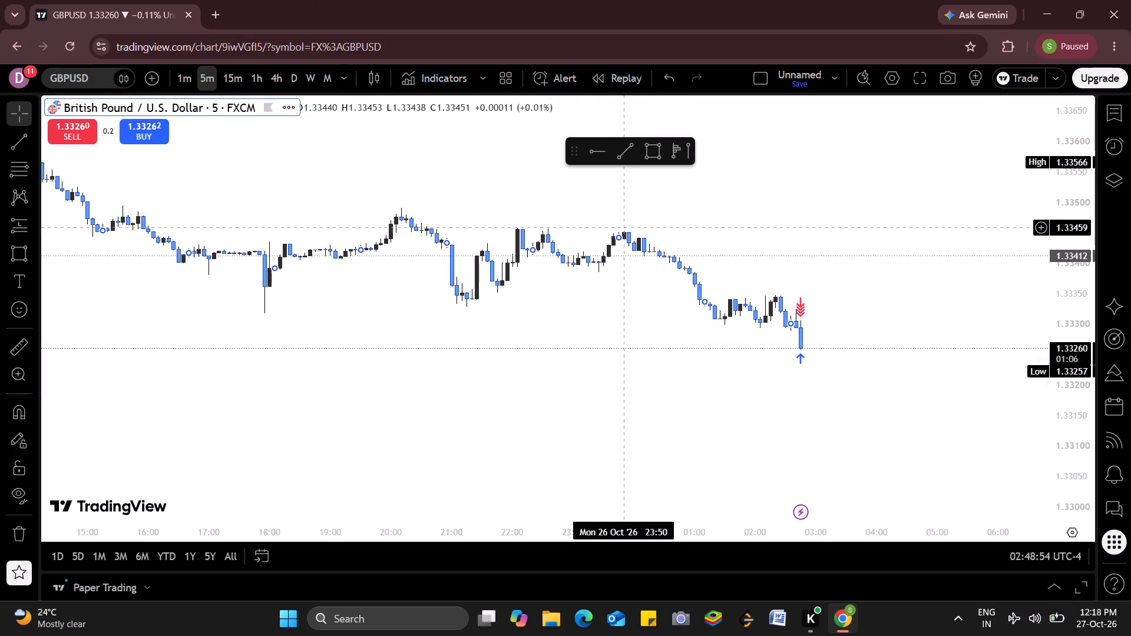
pyautogui.moveTo(1082, 395); pyautogui.dragTo(1030, 167)
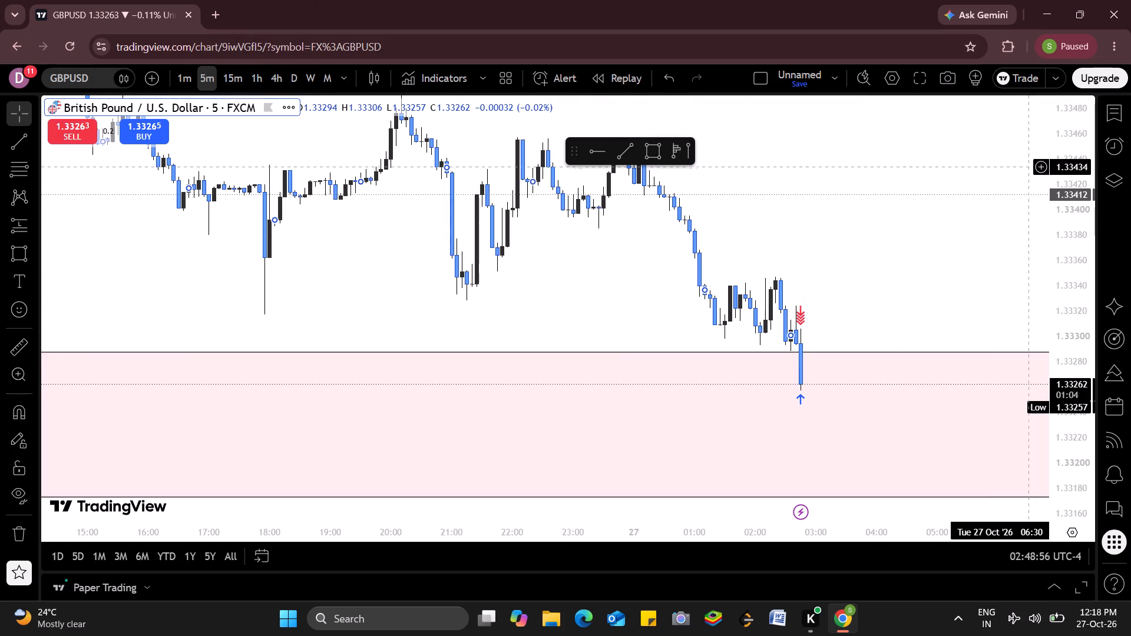
pyautogui.moveTo(898, 310); pyautogui.dragTo(914, 233)
pyautogui.moveTo(1079, 376); pyautogui.dragTo(1080, 328)
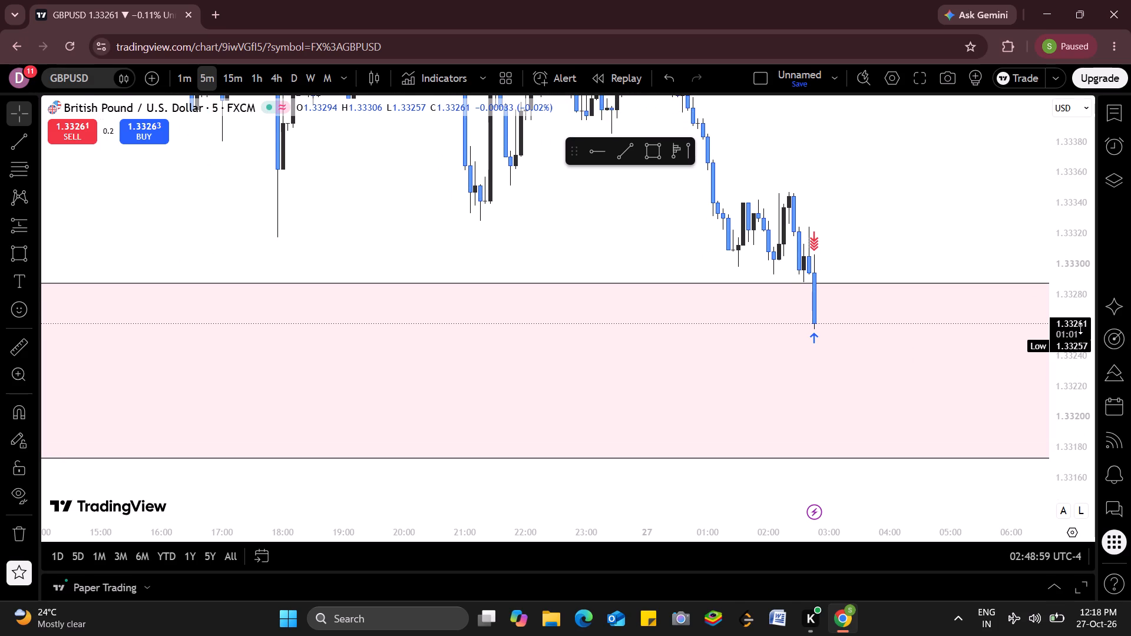
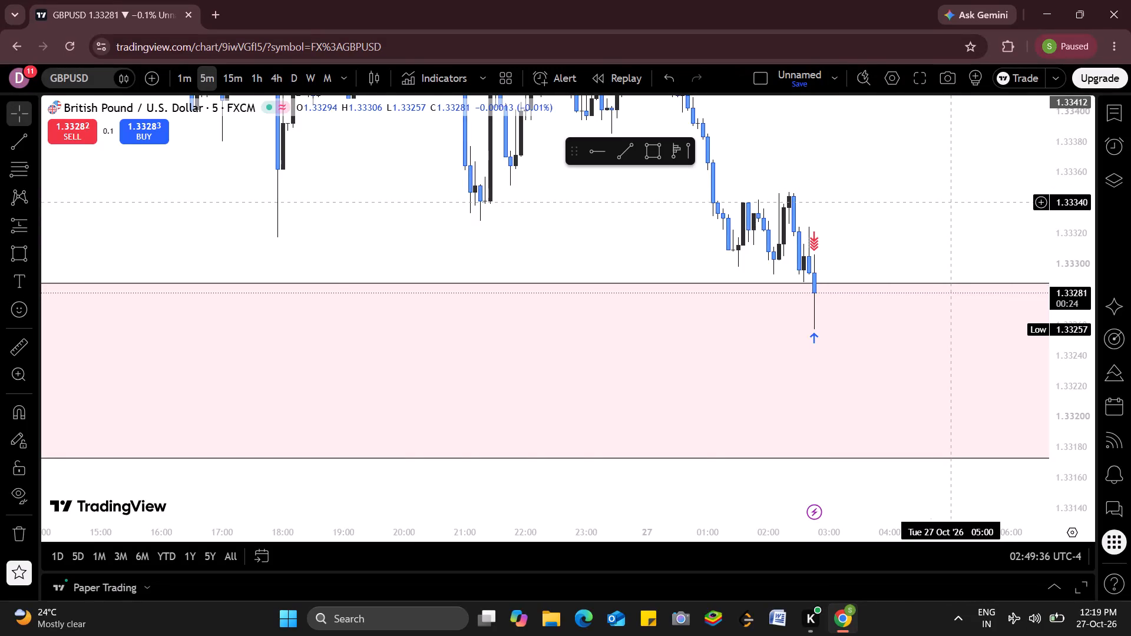
# Draw a near-horizontal trend line on the 5m chart at about 1.33343, from 01:30 to 02:10 on 27 Oct.
pyautogui.moveTo(924, 181); pyautogui.dragTo(907, 220)
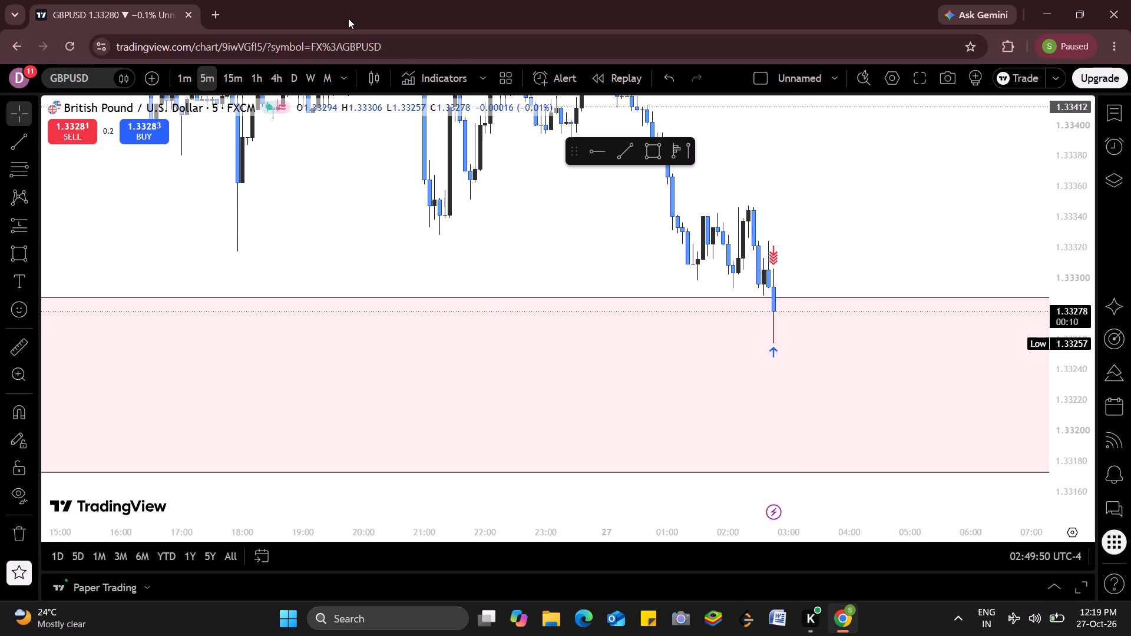
pyautogui.scroll(5, 350, 176)
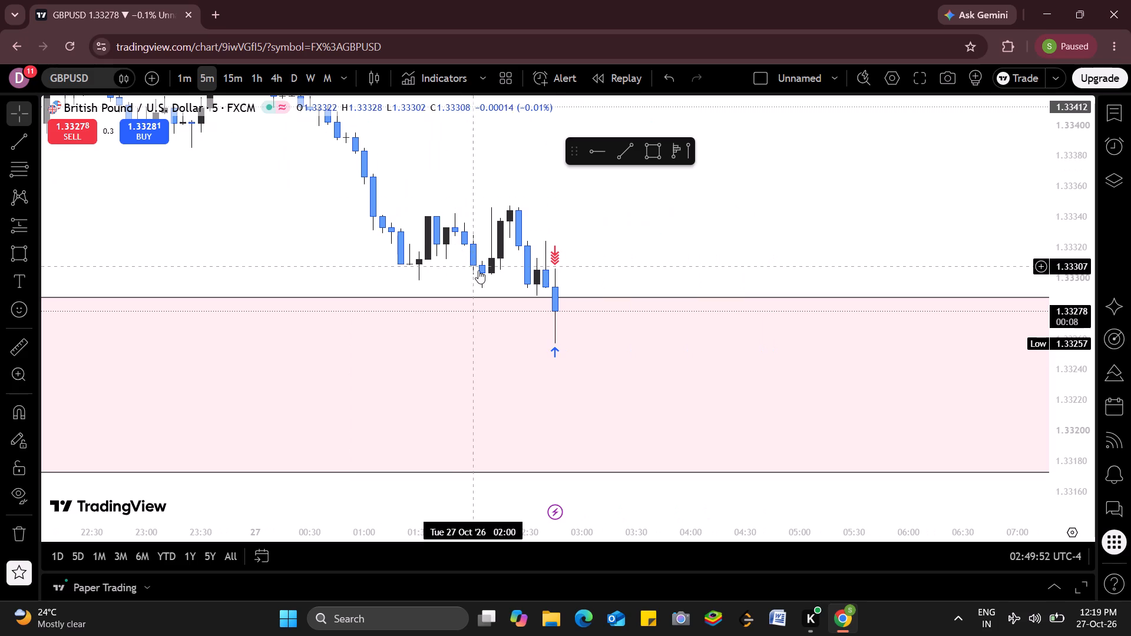
pyautogui.moveTo(478, 270); pyautogui.dragTo(477, 293)
pyautogui.click(617, 150)
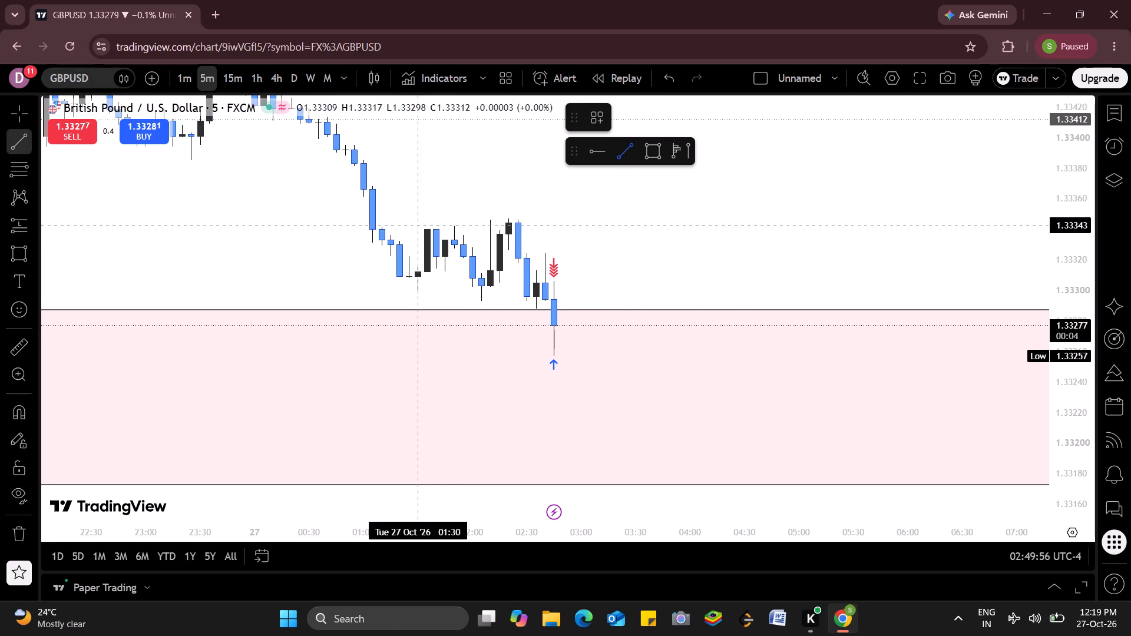
pyautogui.moveTo(415, 225); pyautogui.dragTo(432, 223)
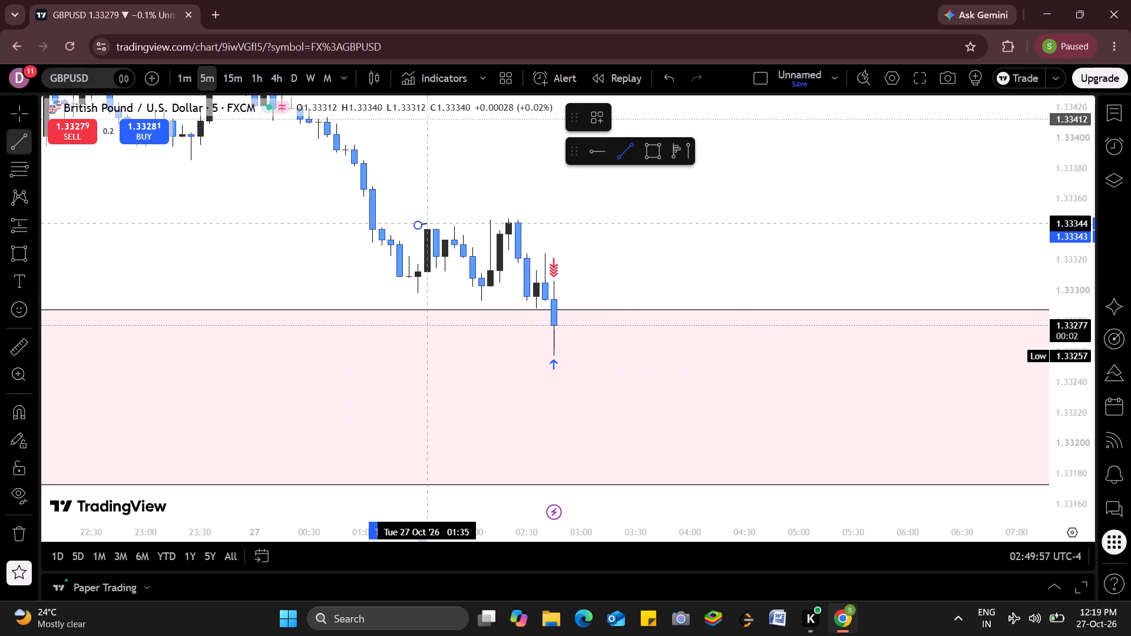
pyautogui.moveTo(432, 223); pyautogui.dragTo(490, 226)
pyautogui.click(490, 226)
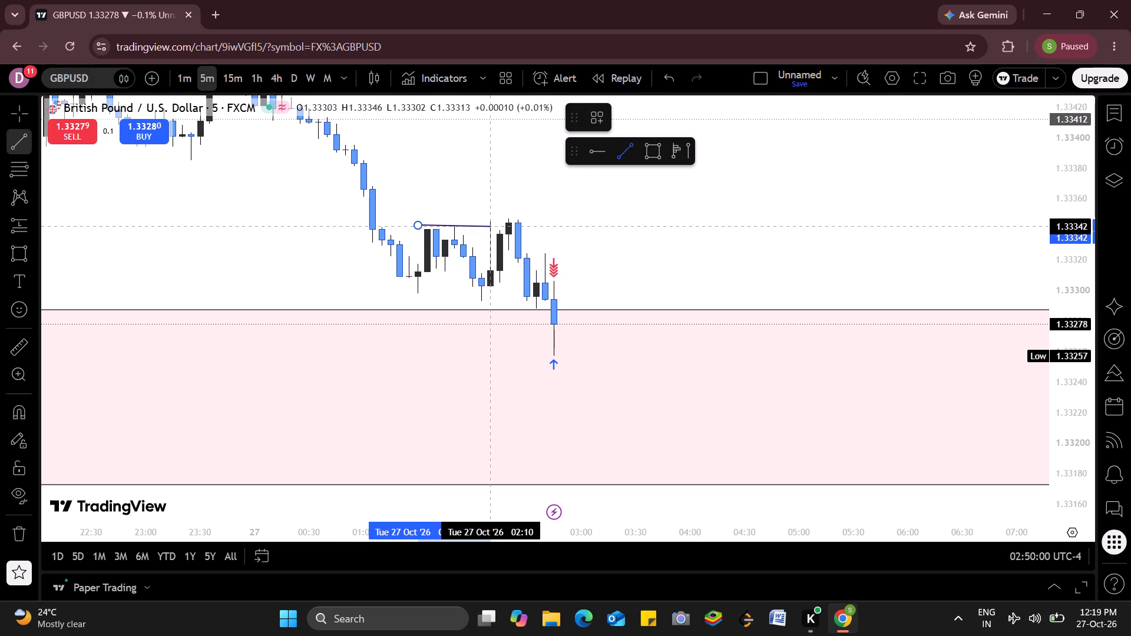
pyautogui.doubleClick(539, 237)
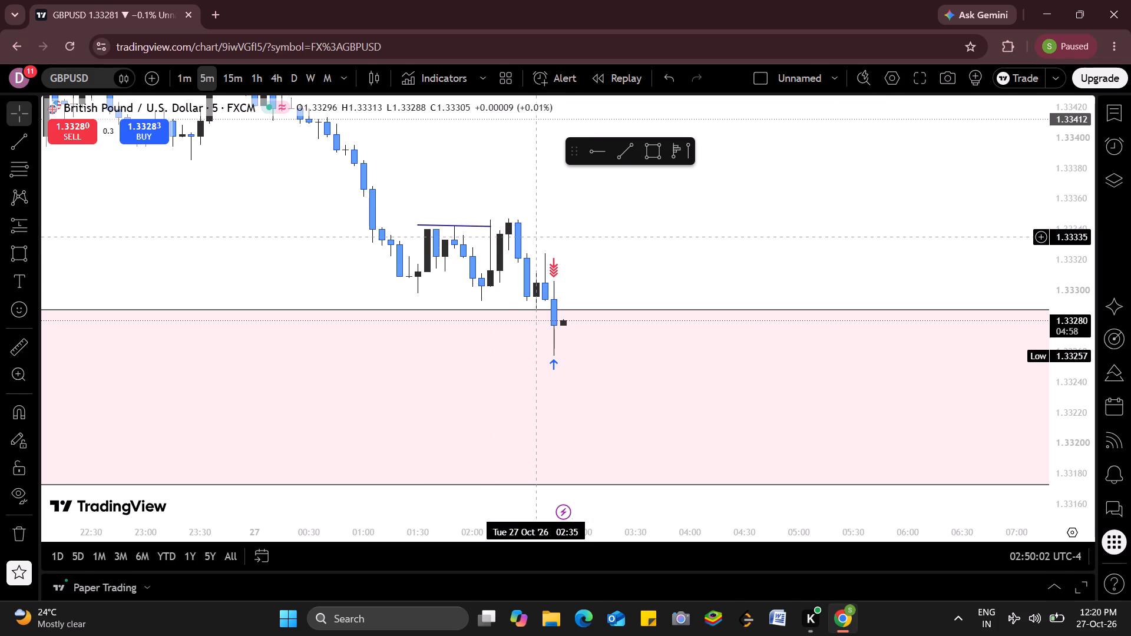
# Draw a second short trend line at about 1.33313, from 02:30 to about 02:45 across the latest minor highs.
pyautogui.moveTo(1089, 465); pyautogui.dragTo(1048, 310)
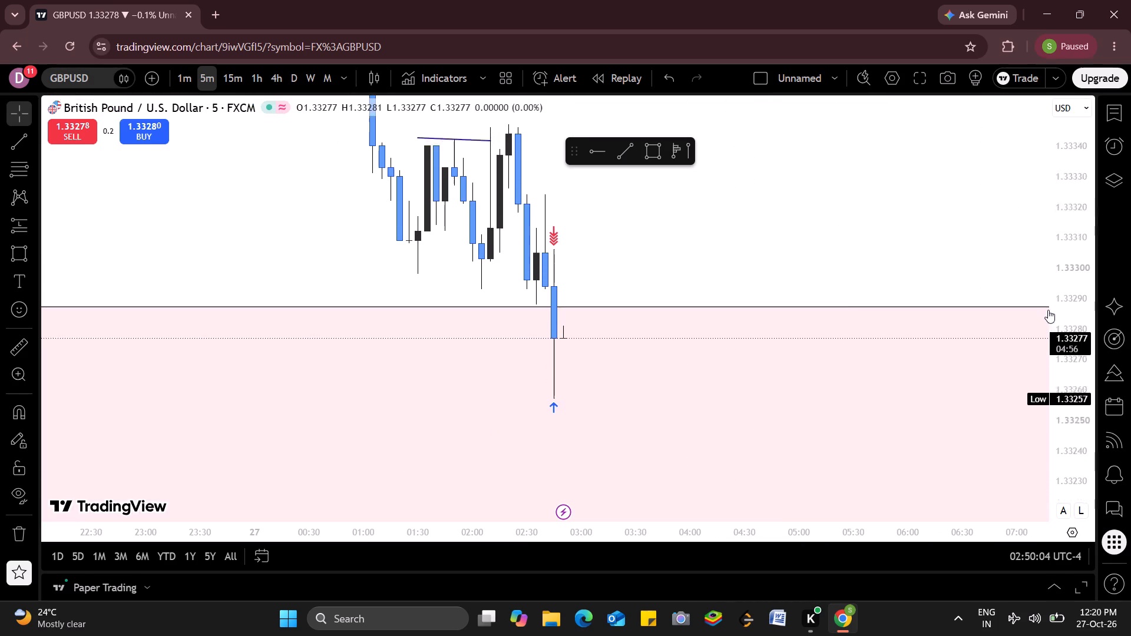
pyautogui.moveTo(1048, 310); pyautogui.dragTo(1047, 264)
pyautogui.moveTo(838, 257); pyautogui.dragTo(854, 313)
pyautogui.scroll(1, 854, 313)
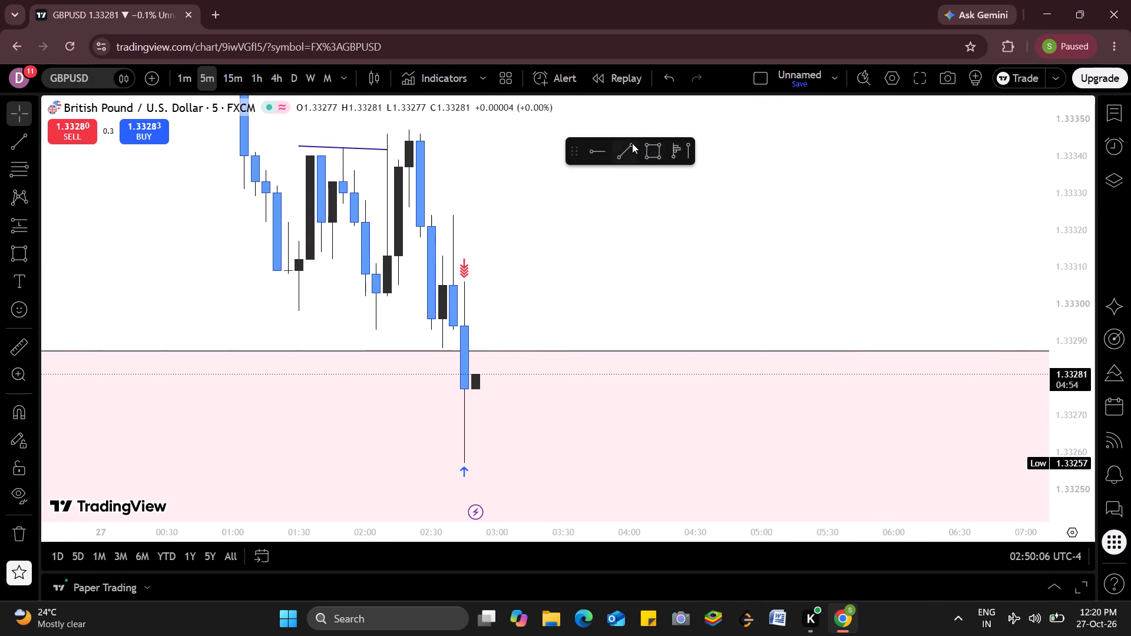
pyautogui.click(632, 143)
pyautogui.click(432, 257)
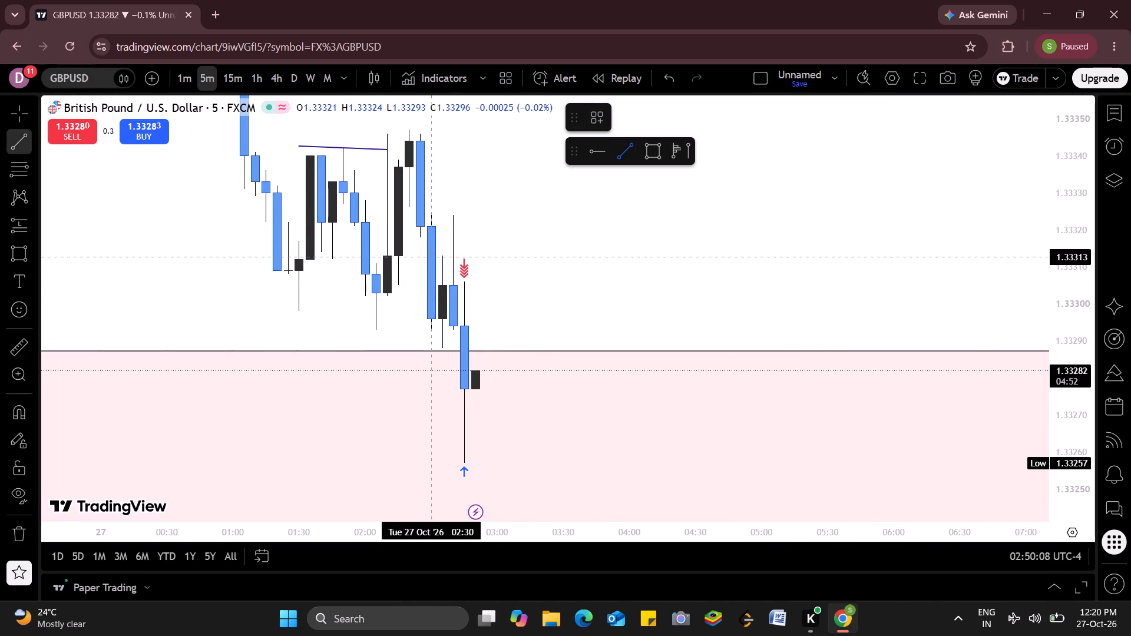
pyautogui.click(461, 253)
pyautogui.click(479, 253)
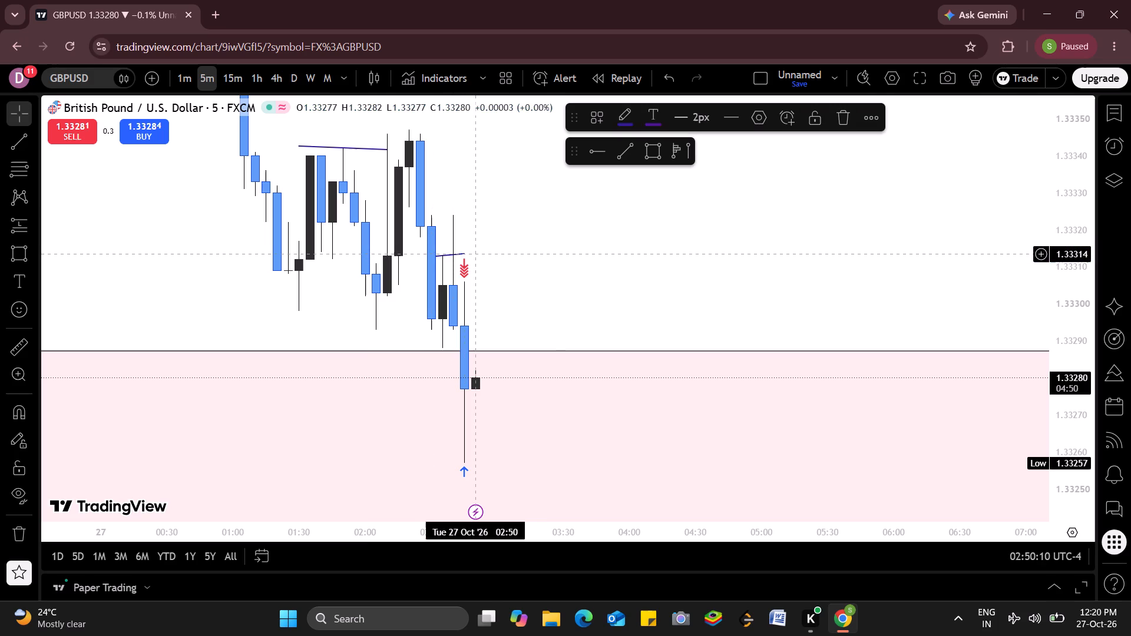
# Examine the latest low and earlier price action around the pink zone on the 5m and 15m timeframes.
pyautogui.moveTo(528, 299); pyautogui.dragTo(524, 177)
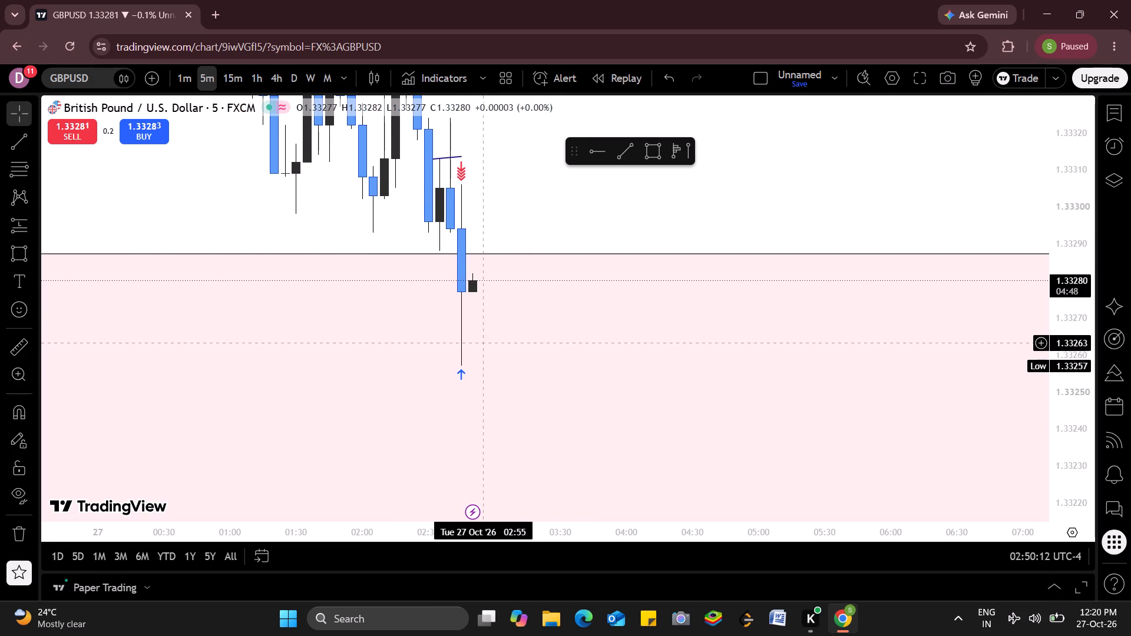
pyautogui.click(464, 370)
pyautogui.doubleClick(495, 256)
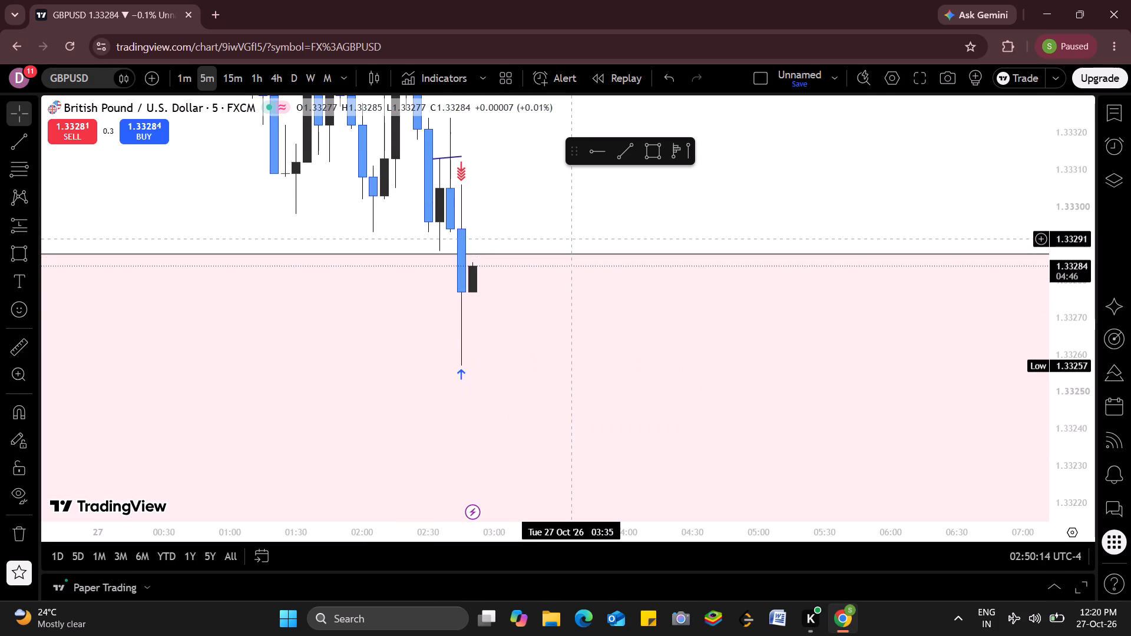
pyautogui.scroll(-3, 575, 239)
pyautogui.moveTo(1068, 310); pyautogui.dragTo(1081, 469)
pyautogui.scroll(-4, 799, 254)
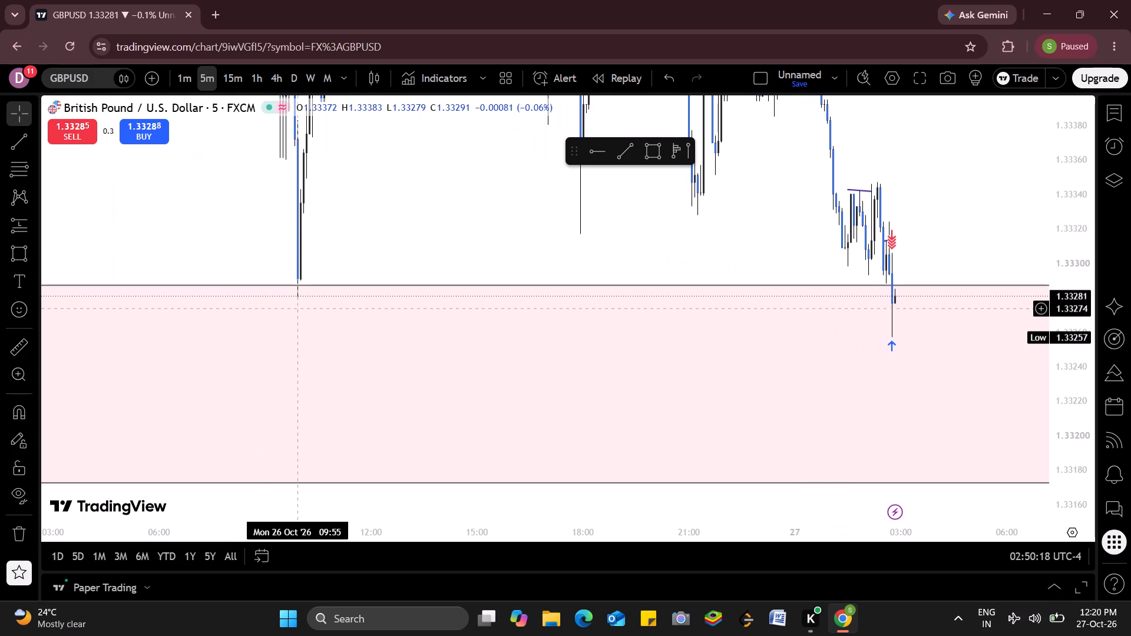
pyautogui.moveTo(290, 300); pyautogui.dragTo(232, 303)
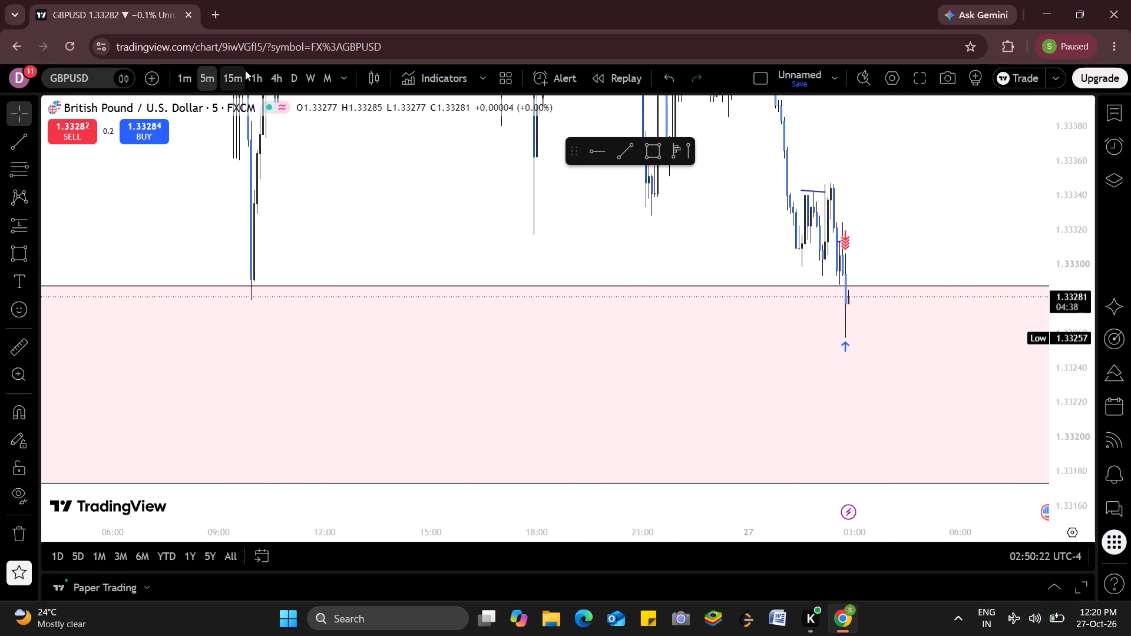
pyautogui.click(226, 75)
pyautogui.click(1069, 430)
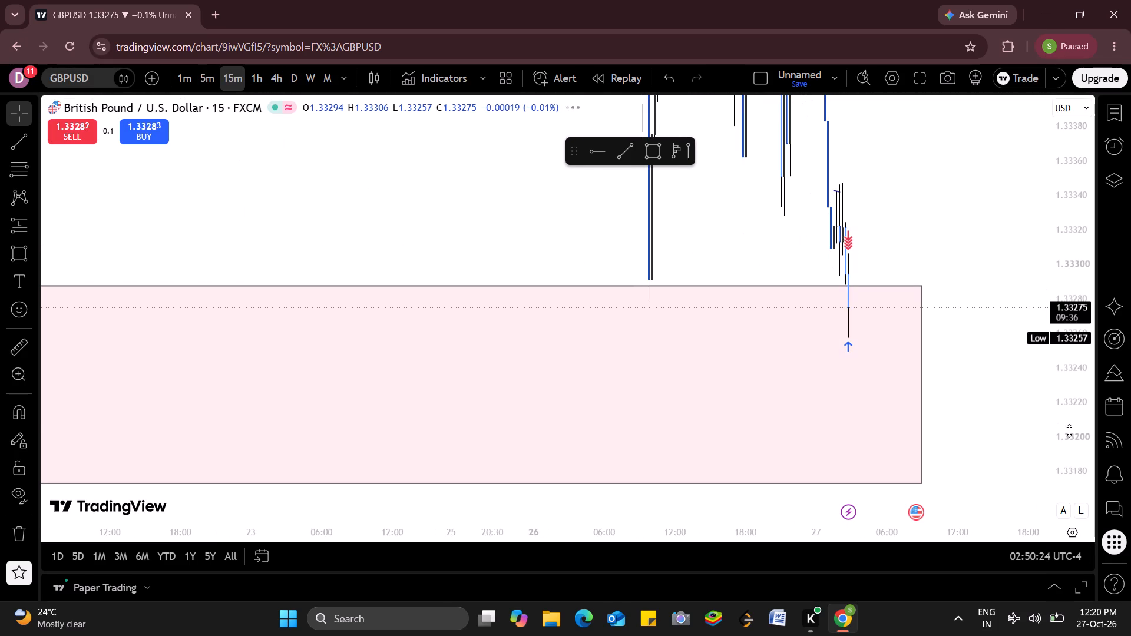
pyautogui.doubleClick(1069, 430)
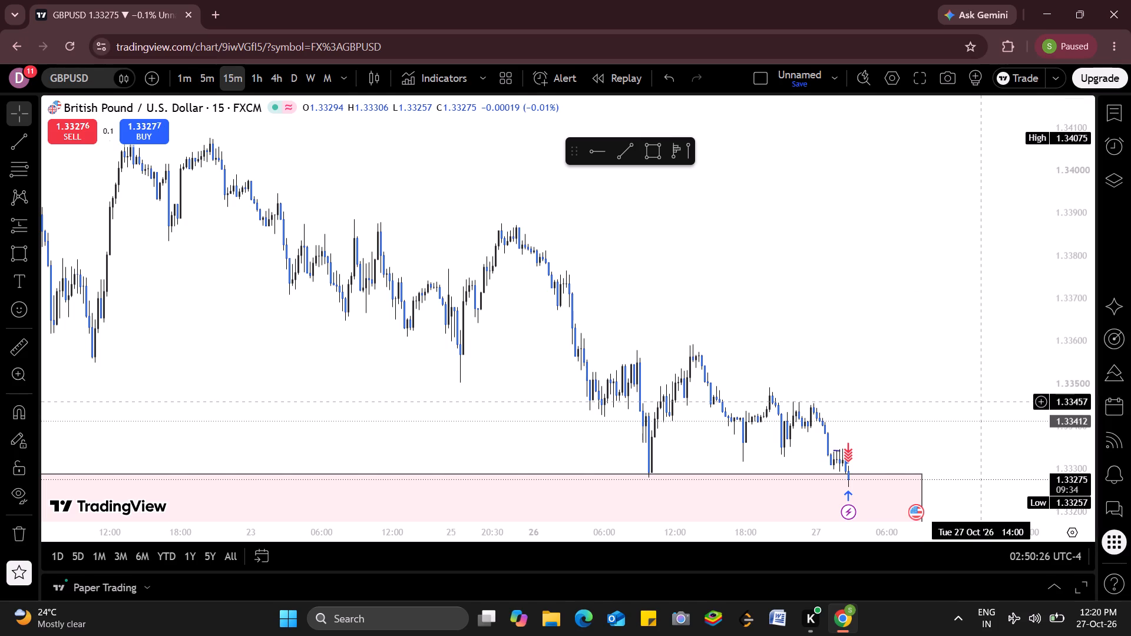
# Switch the chart to the 4h timeframe and examine price against the current zone and the lower zone.
pyautogui.click(283, 78)
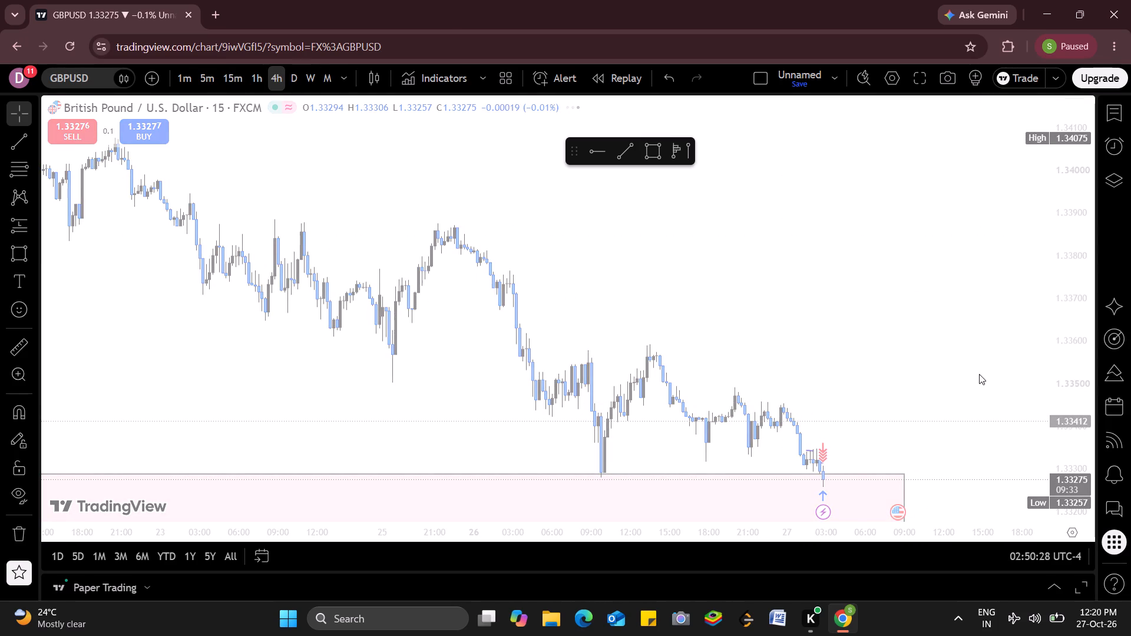
pyautogui.click(1058, 404)
pyautogui.doubleClick(1058, 404)
pyautogui.moveTo(1058, 404); pyautogui.dragTo(1000, 214)
pyautogui.moveTo(824, 269); pyautogui.dragTo(775, 300)
pyautogui.scroll(2, 775, 300)
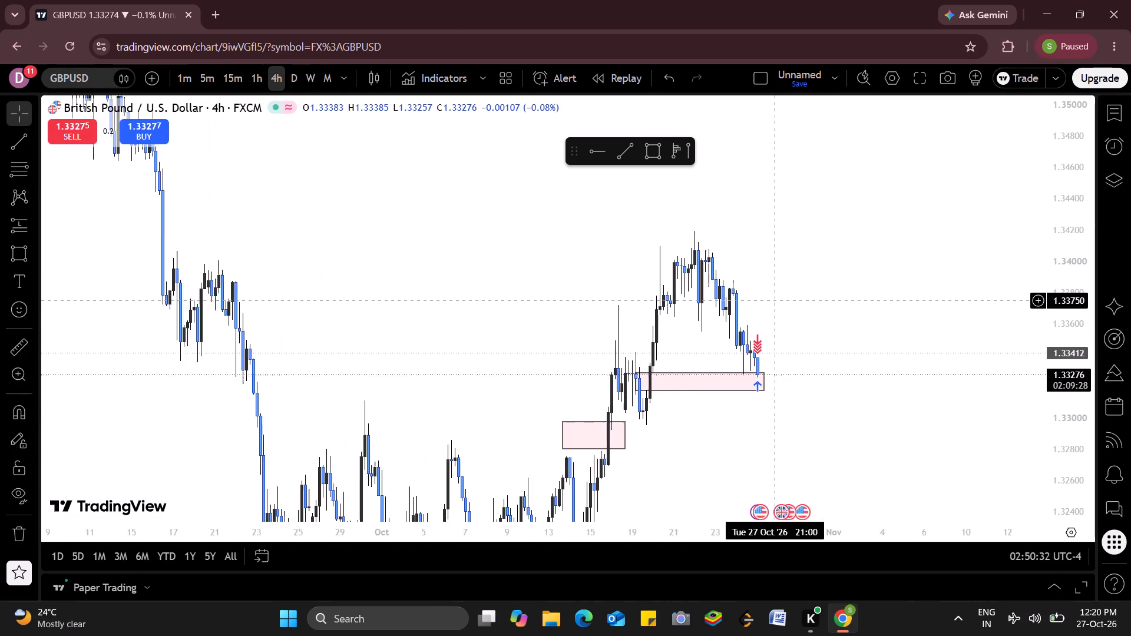
pyautogui.moveTo(1072, 448); pyautogui.dragTo(994, 199)
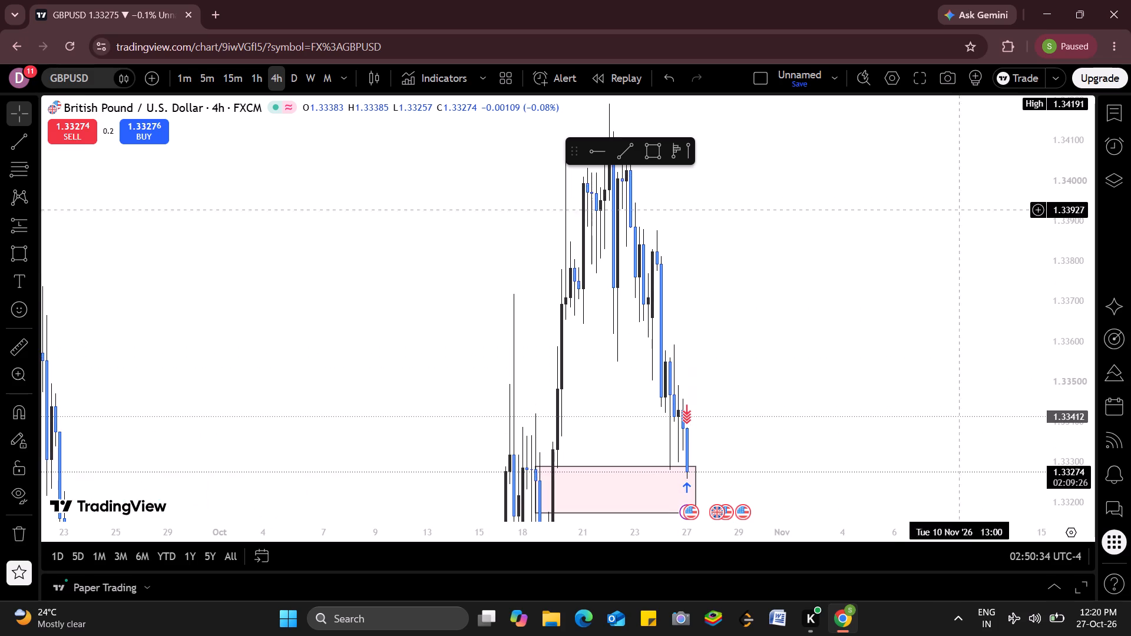
pyautogui.moveTo(788, 307); pyautogui.dragTo(851, 109)
pyautogui.scroll(4, 704, 310)
pyautogui.moveTo(782, 340); pyautogui.dragTo(789, 357)
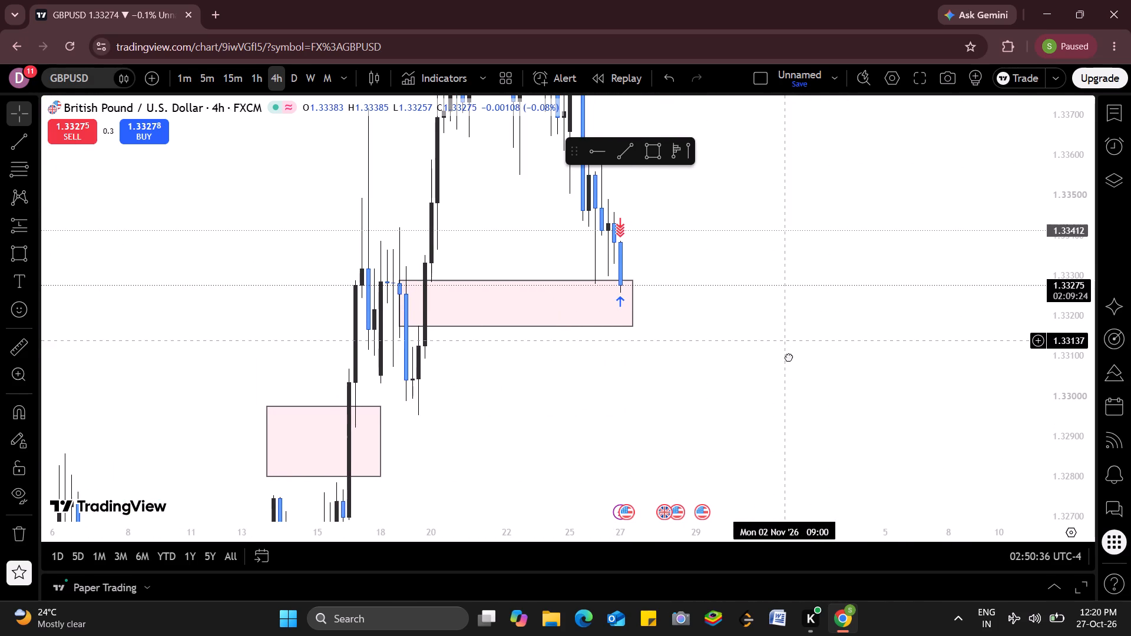
pyautogui.moveTo(789, 357); pyautogui.dragTo(789, 358)
# Switch the chart to the 1h timeframe and examine the latest candles against the zone at current price.
pyautogui.moveTo(264, 65); pyautogui.dragTo(260, 72)
pyautogui.click(260, 72)
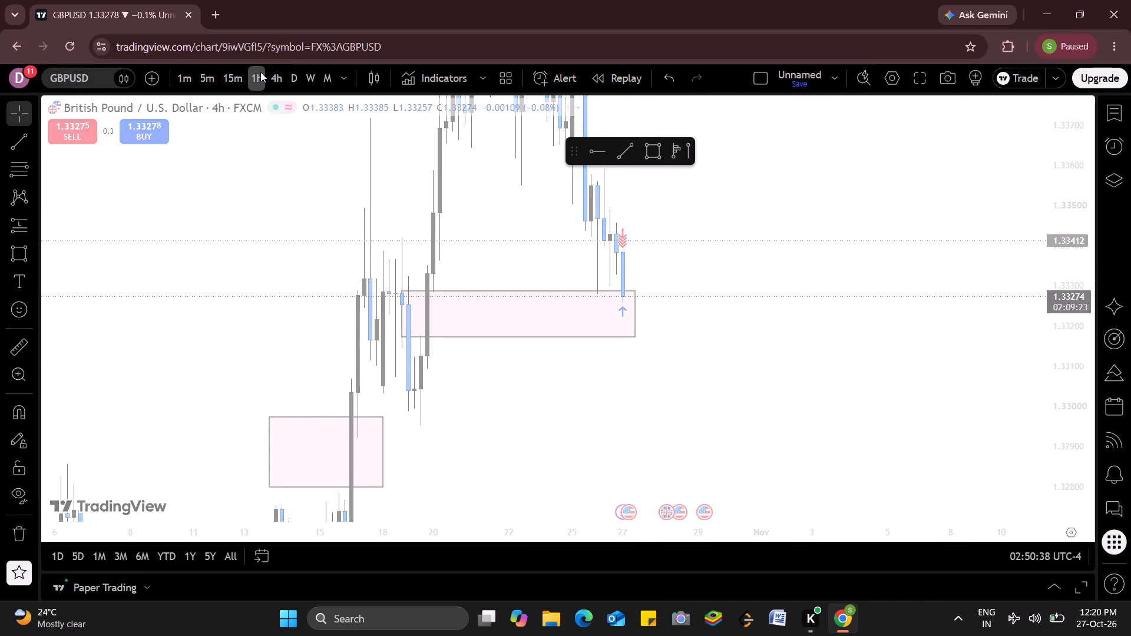
pyautogui.scroll(-4, 428, 346)
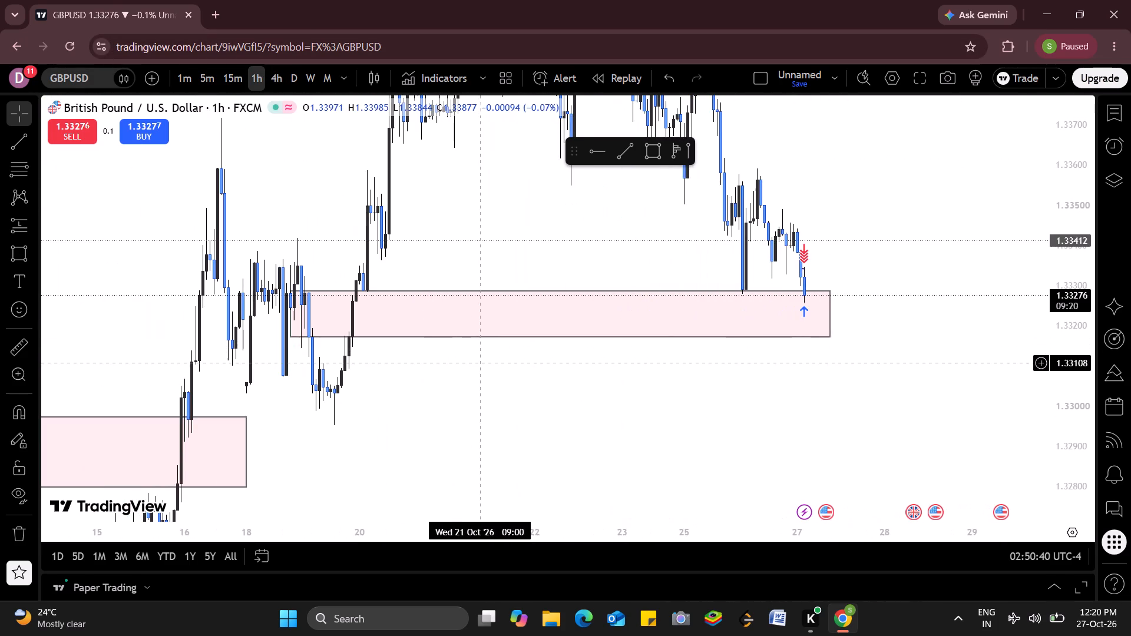
pyautogui.scroll(2, 479, 364)
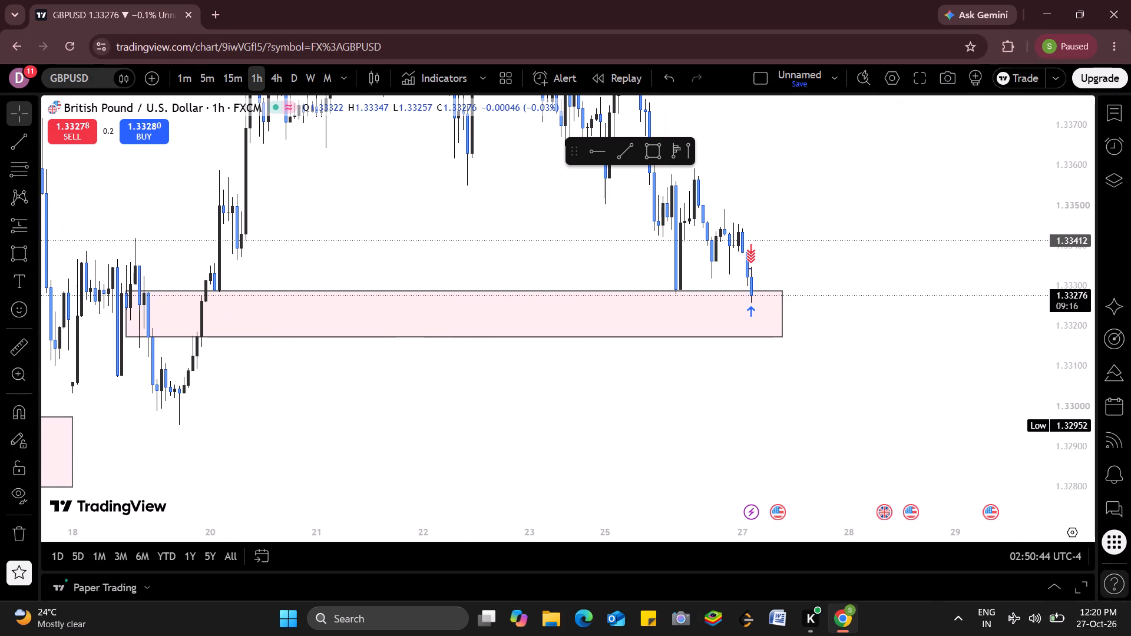
pyautogui.moveTo(1060, 457); pyautogui.dragTo(1020, 261)
pyautogui.moveTo(903, 293); pyautogui.dragTo(855, 372)
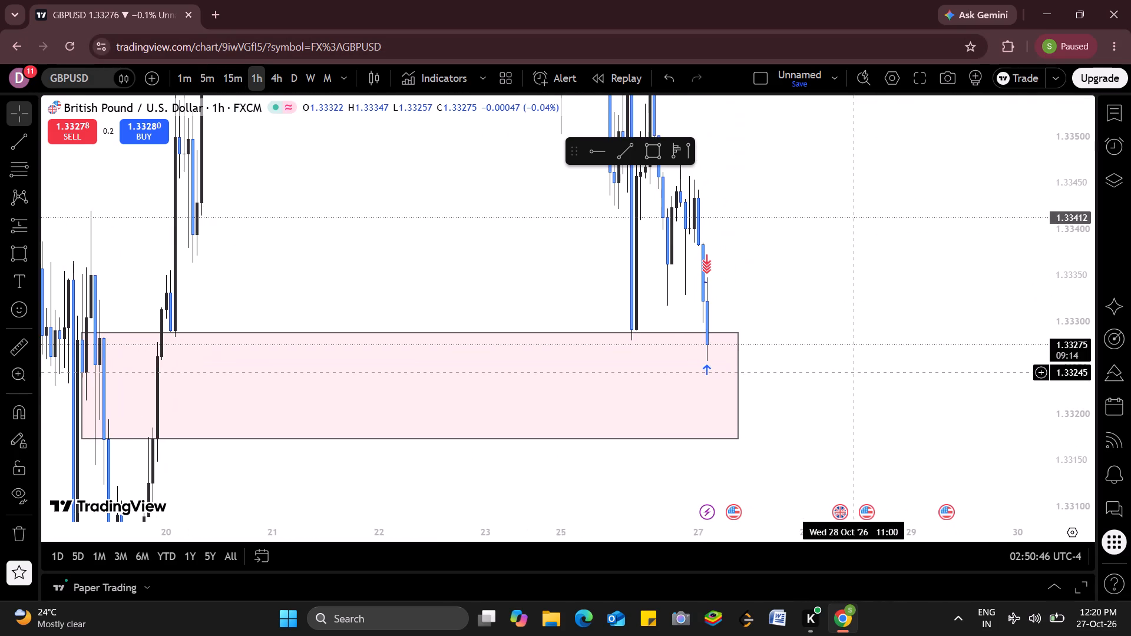
# Switch the chart to the 5m timeframe and examine recent swings and the latest candles inside the zone.
pyautogui.click(207, 77)
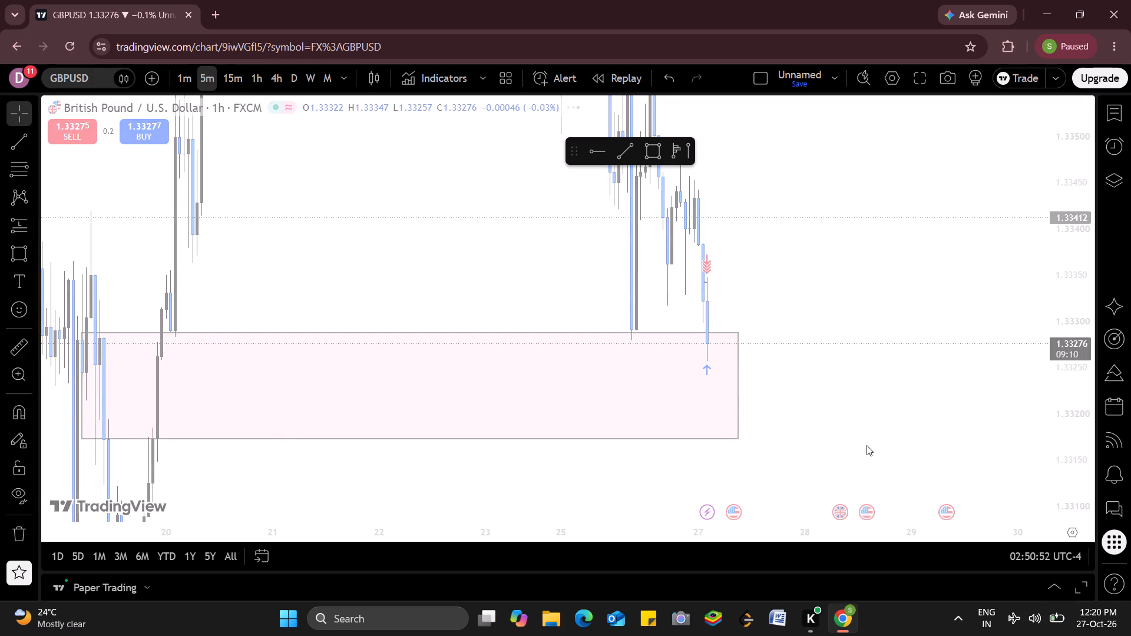
pyautogui.moveTo(1072, 434); pyautogui.dragTo(996, 258)
pyautogui.moveTo(873, 285); pyautogui.dragTo(877, 207)
pyautogui.moveTo(834, 226); pyautogui.dragTo(813, 221)
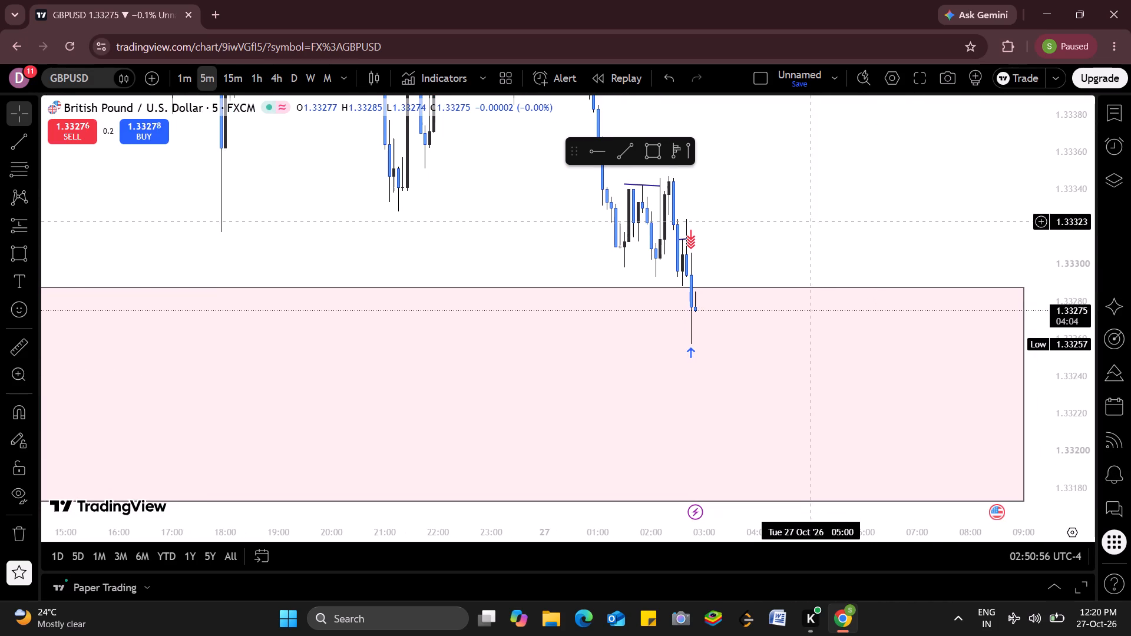
pyautogui.scroll(-1, 594, 234)
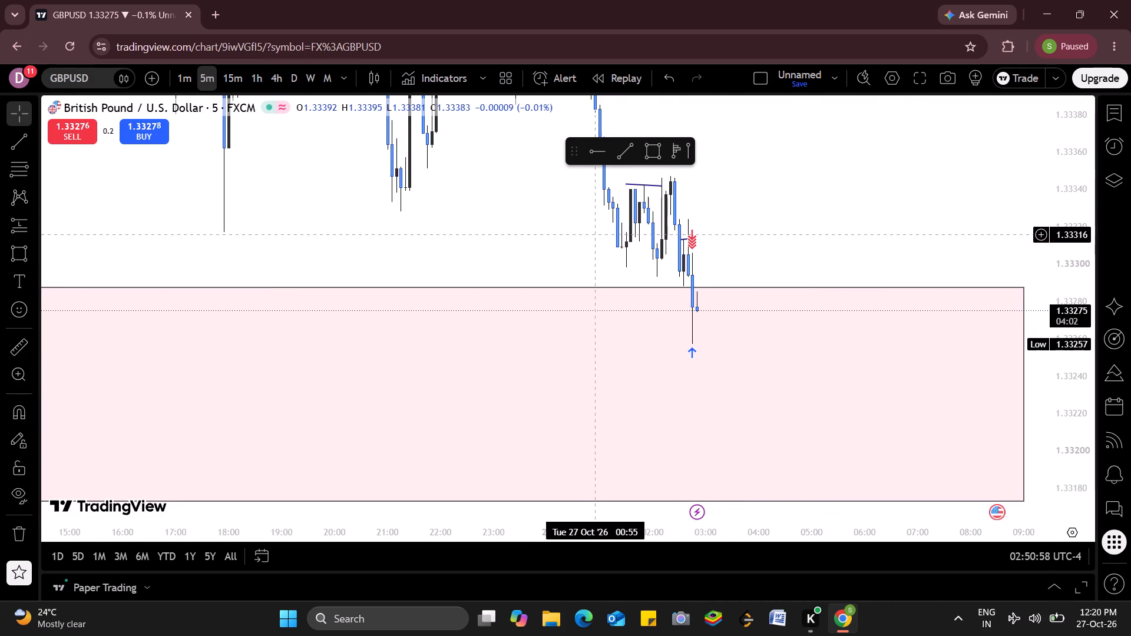
pyautogui.scroll(-2, 594, 234)
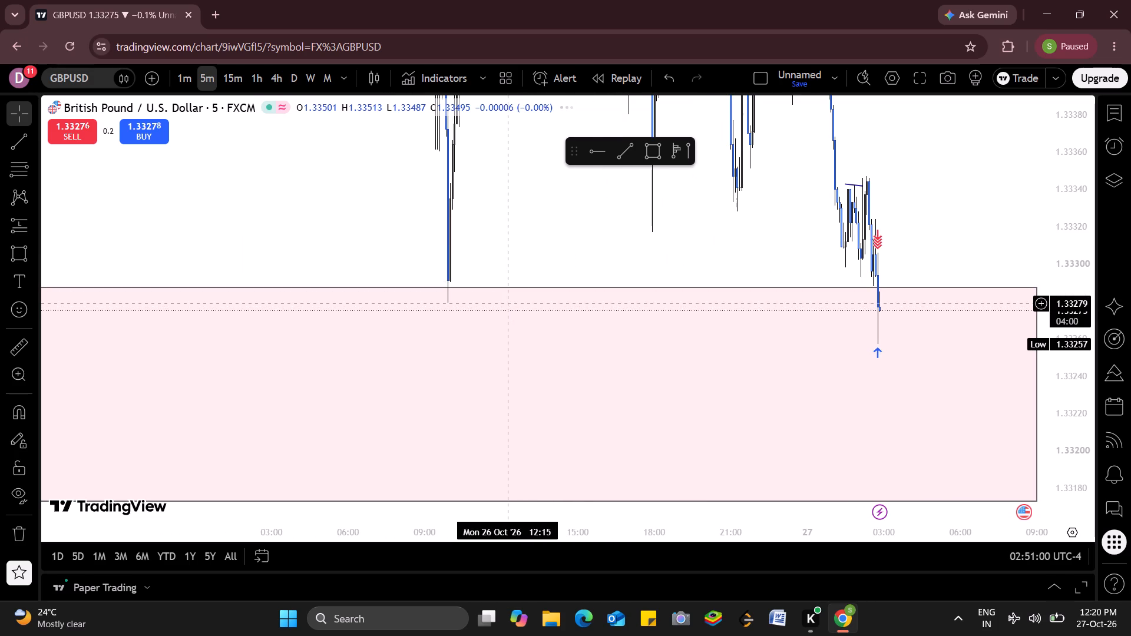
pyautogui.scroll(6, 515, 300)
pyautogui.scroll(-5, 515, 300)
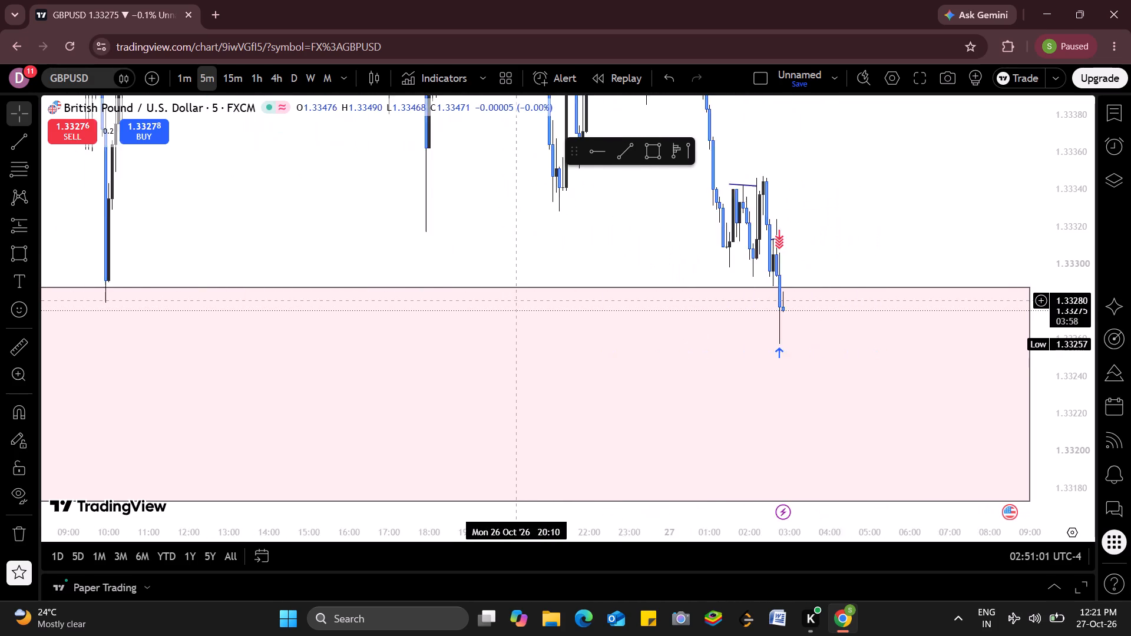
pyautogui.scroll(3, 515, 300)
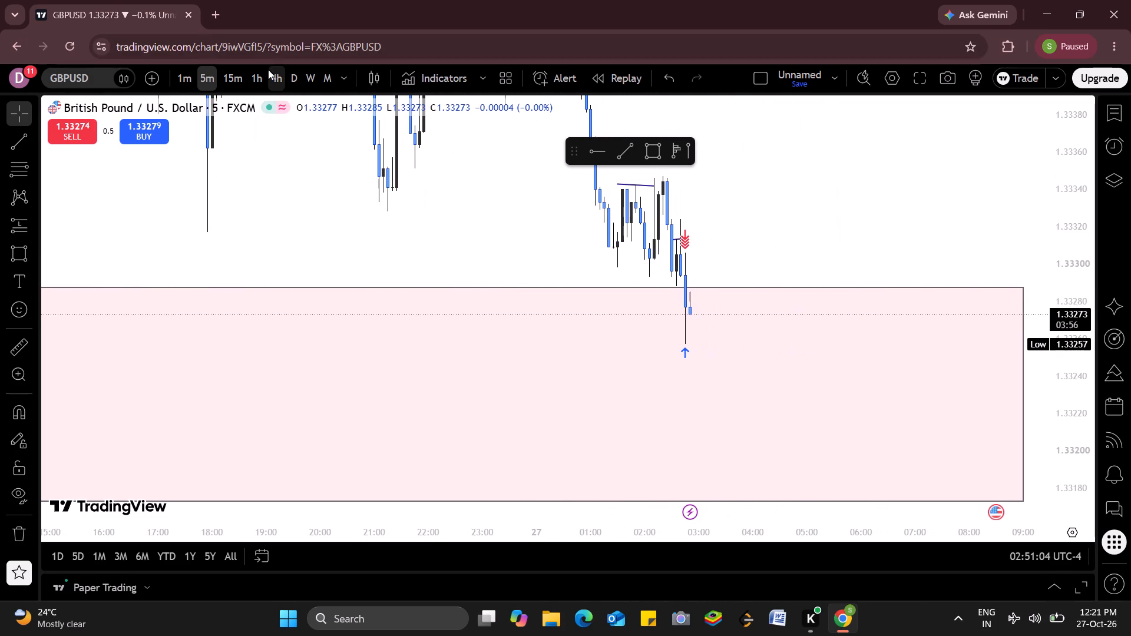
# Switch the chart to the 4h timeframe.
pyautogui.click(268, 69)
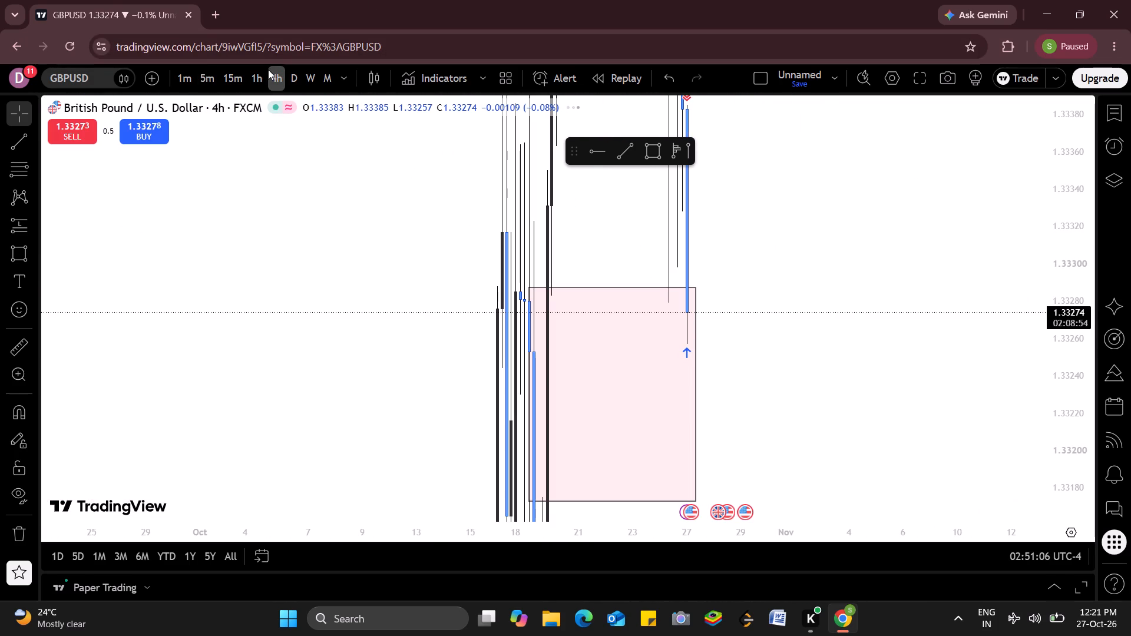
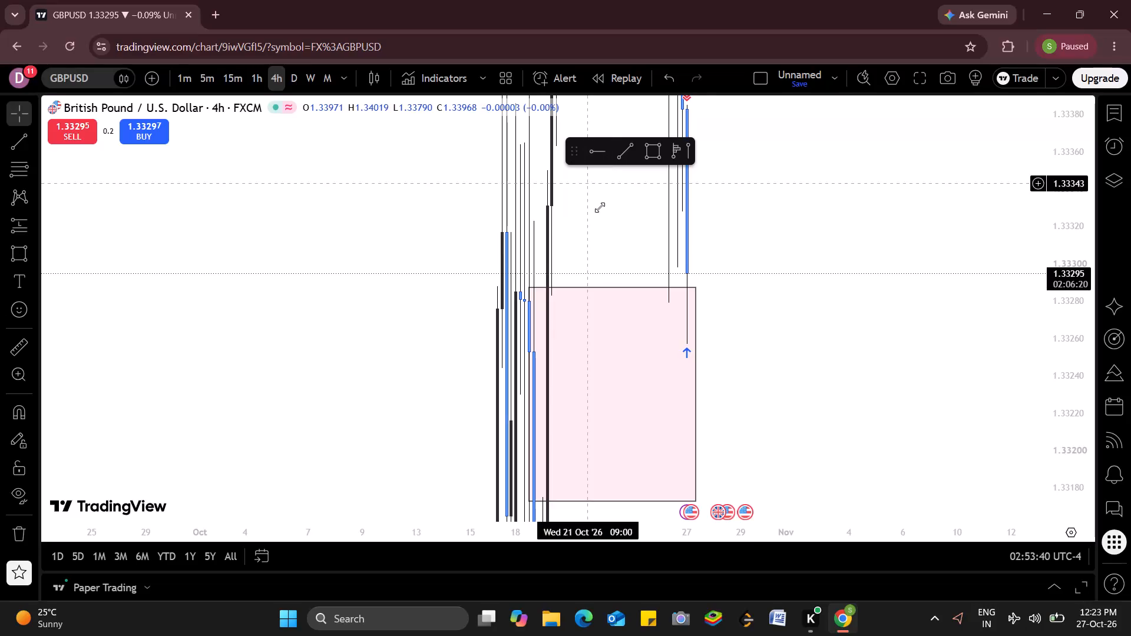
# Reset the 4h chart's price scale to auto-fit and examine the latest candles against the current zone and the lower zone.
pyautogui.hscroll(-3, 707, 294)
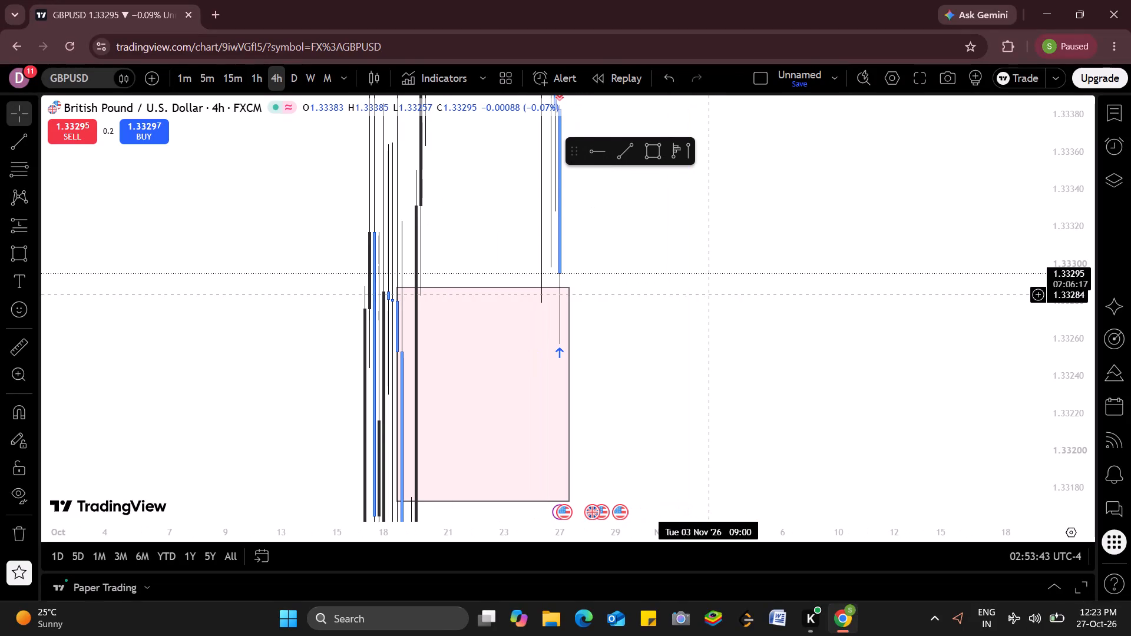
pyautogui.scroll(4, 707, 294)
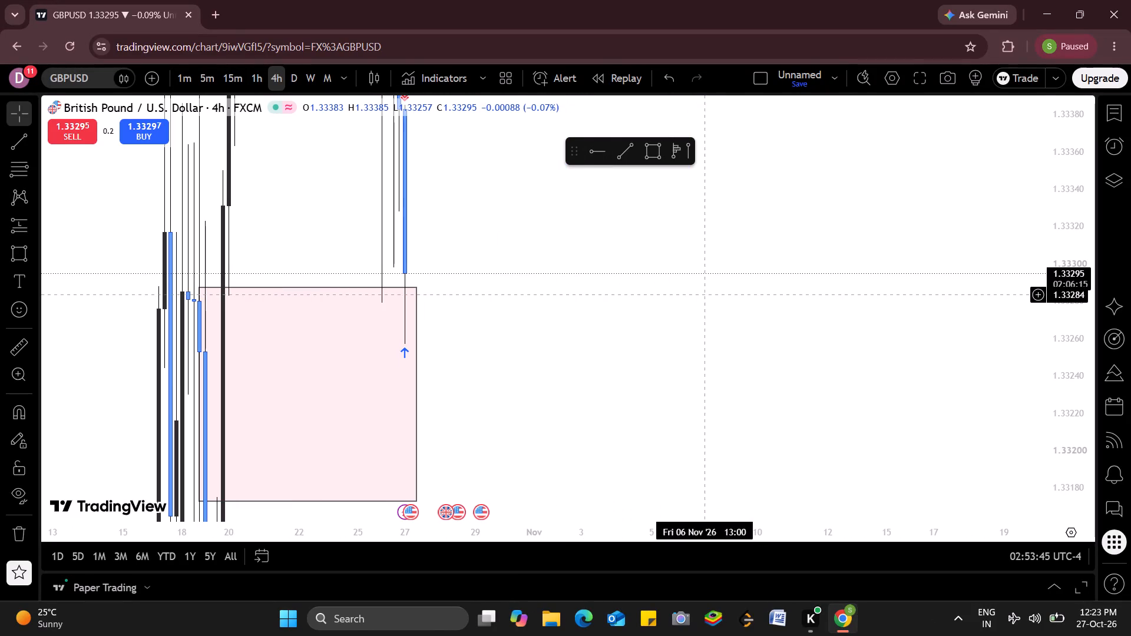
pyautogui.doubleClick(1066, 208)
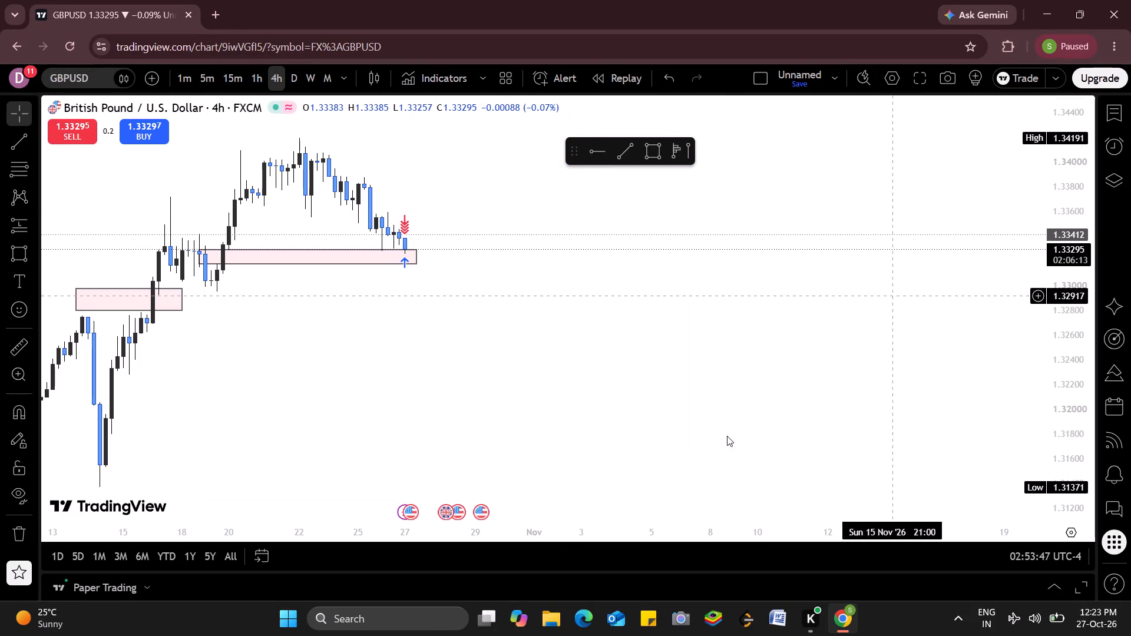
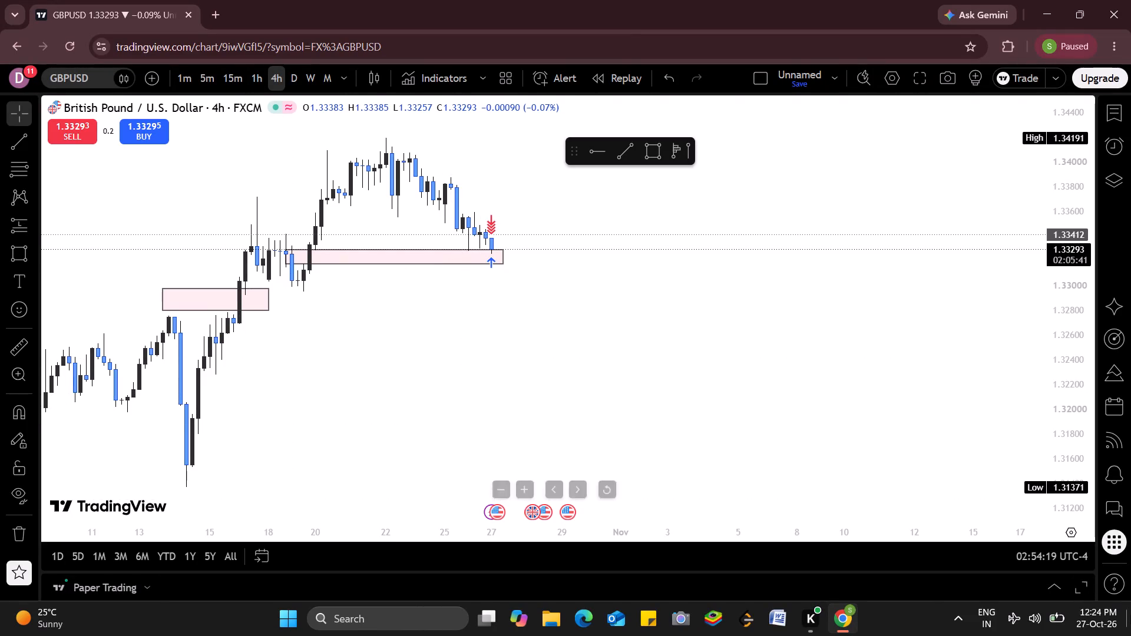
# Expand the Paper Trading account view to full size and review the orders and order history, including the leverage and margin columns.
pyautogui.click(1079, 587)
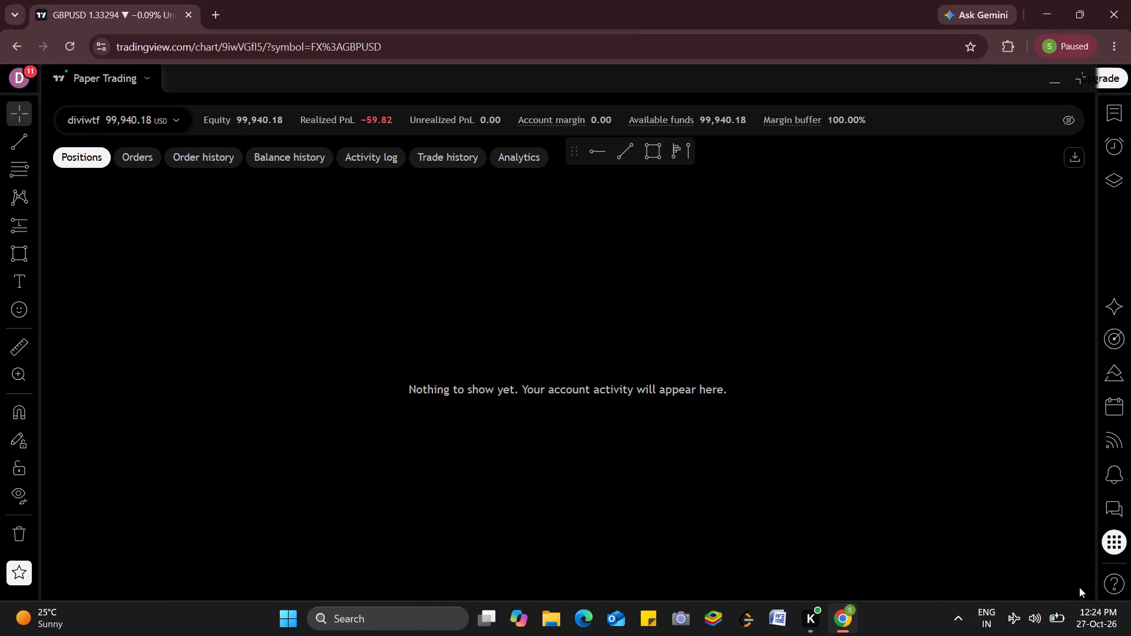
pyautogui.click(157, 150)
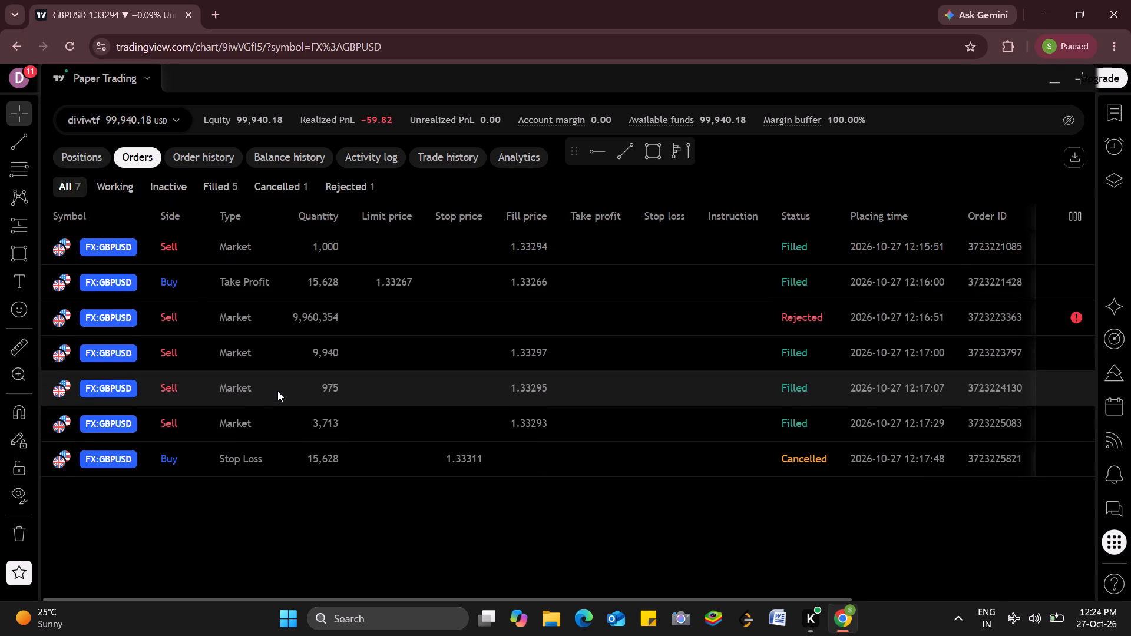
pyautogui.hscroll(-5, 255, 316)
pyautogui.click(213, 154)
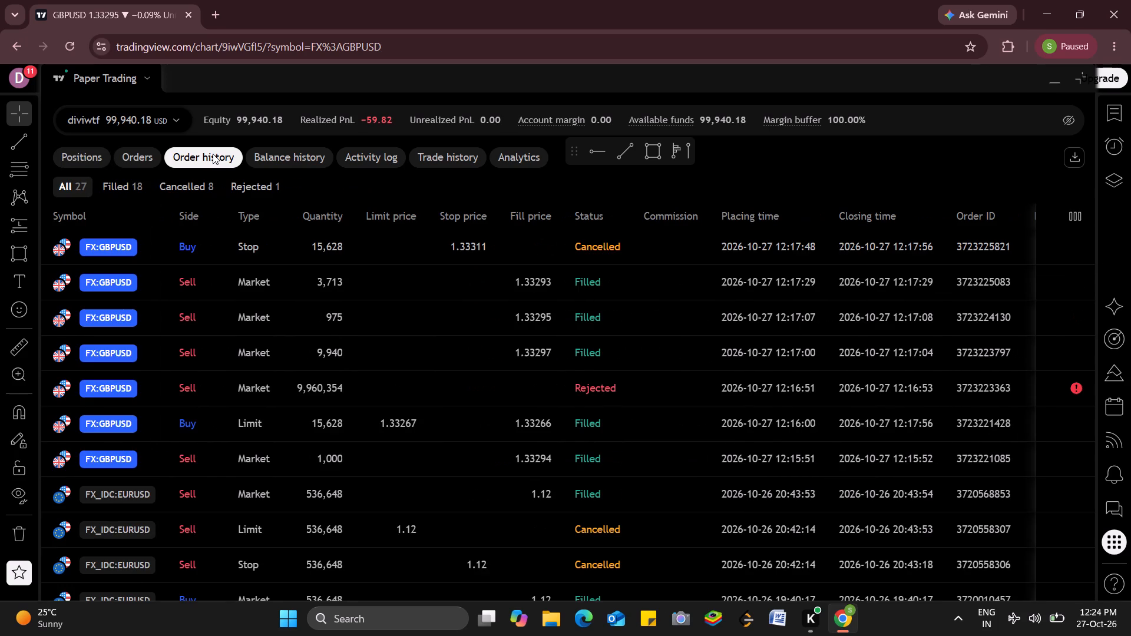
pyautogui.hscroll(-5, 389, 327)
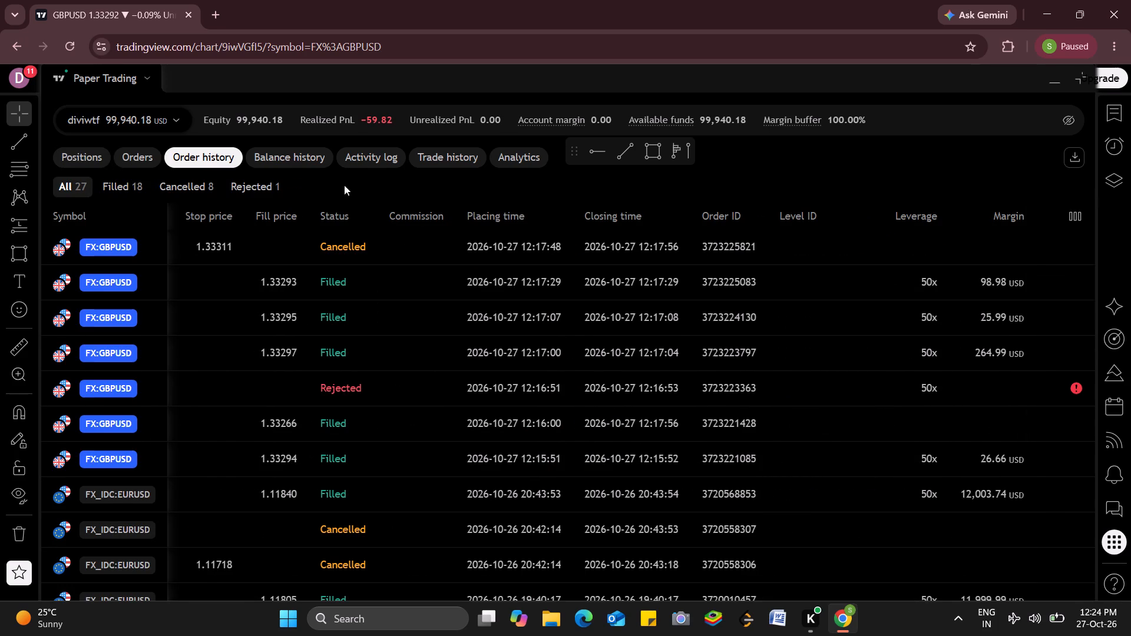
# Review the paper account's balance history for realized PnL per closed position, comparing it with the activity log and trade history.
pyautogui.click(310, 163)
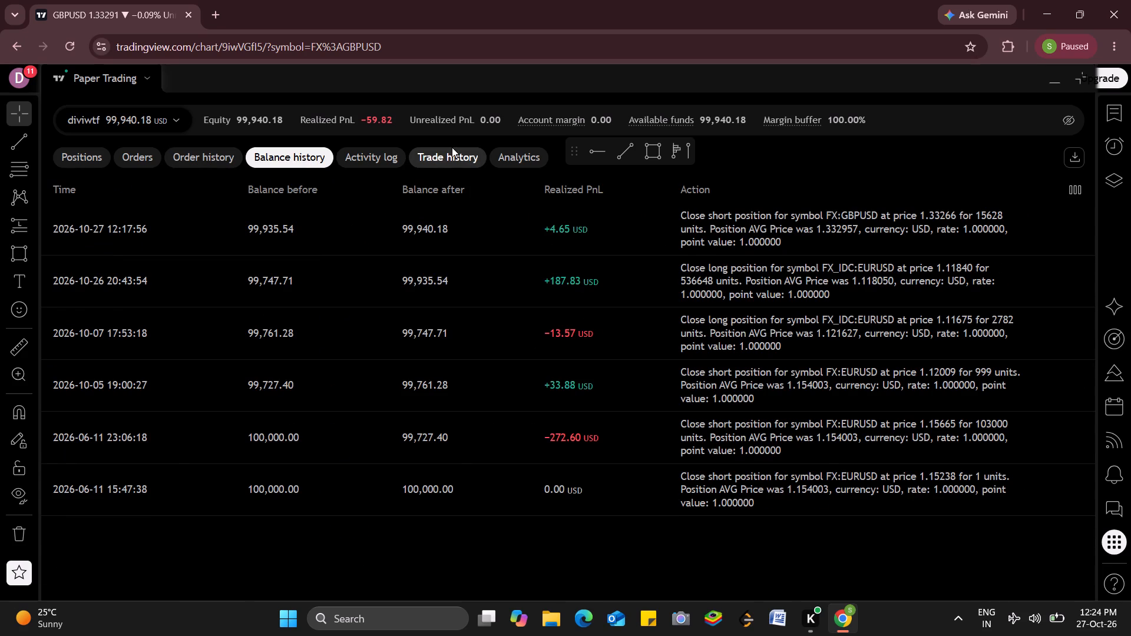
pyautogui.hscroll(5, 440, 268)
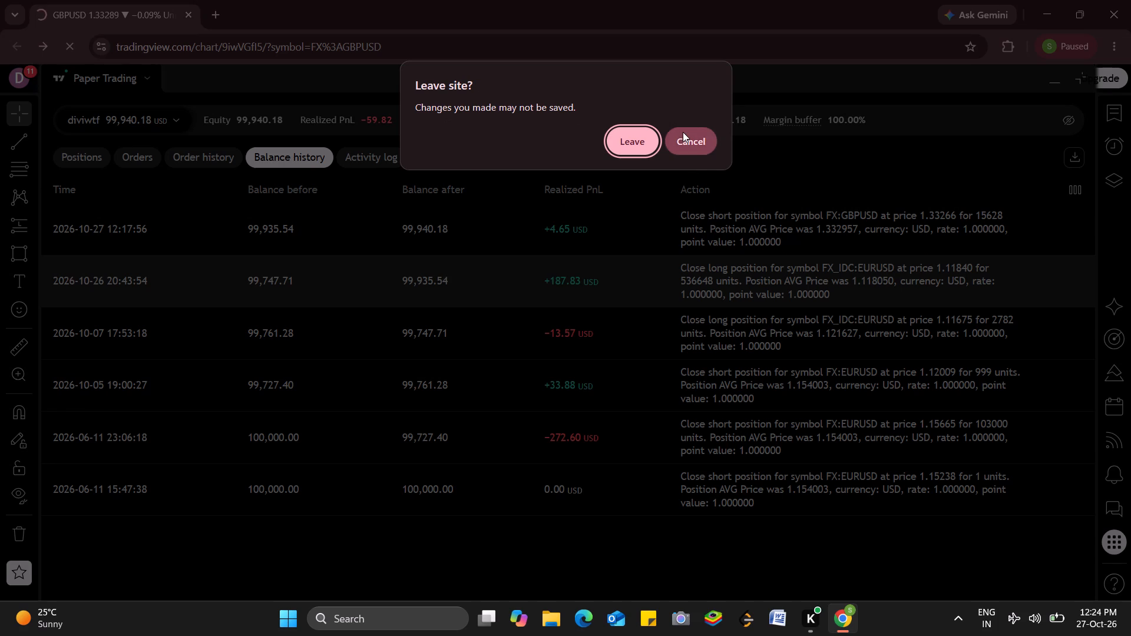
pyautogui.click(683, 132)
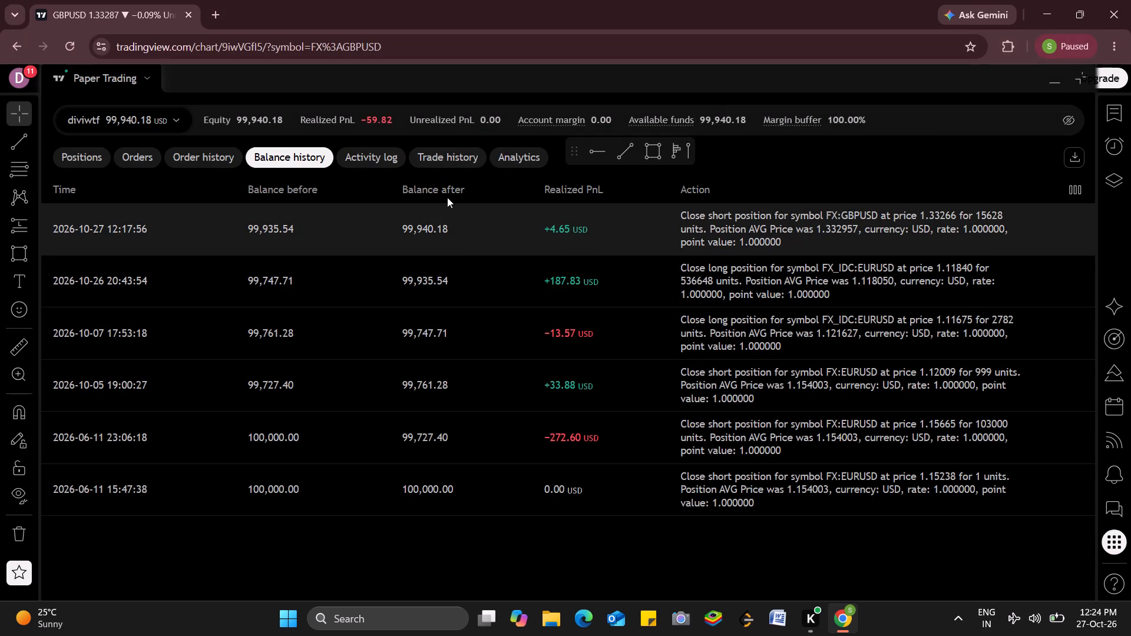
pyautogui.click(367, 153)
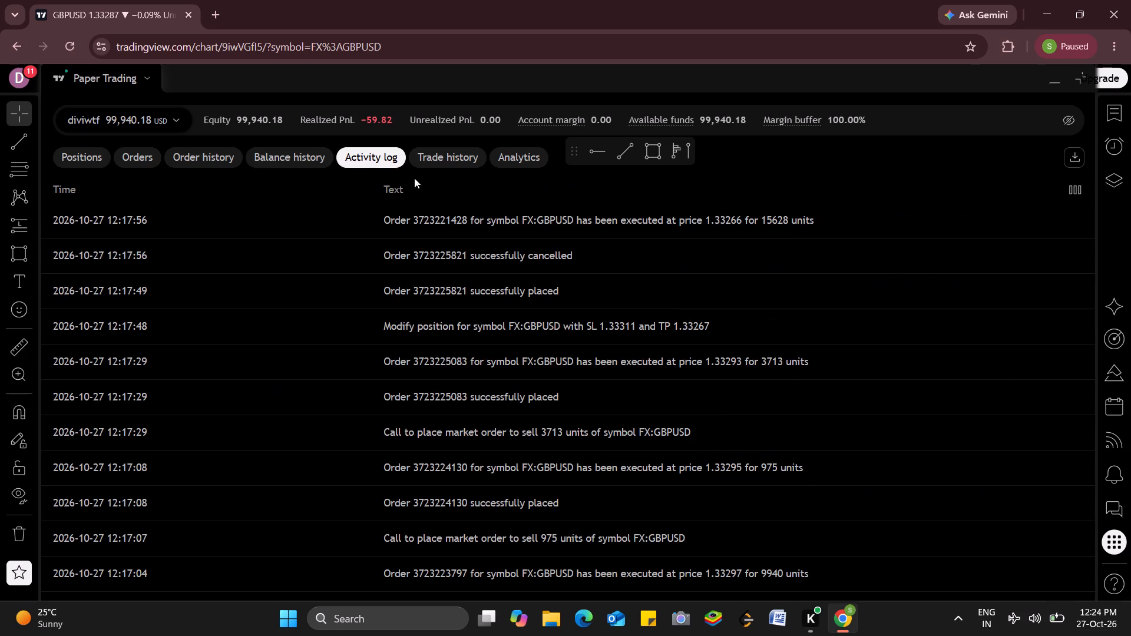
pyautogui.click(448, 152)
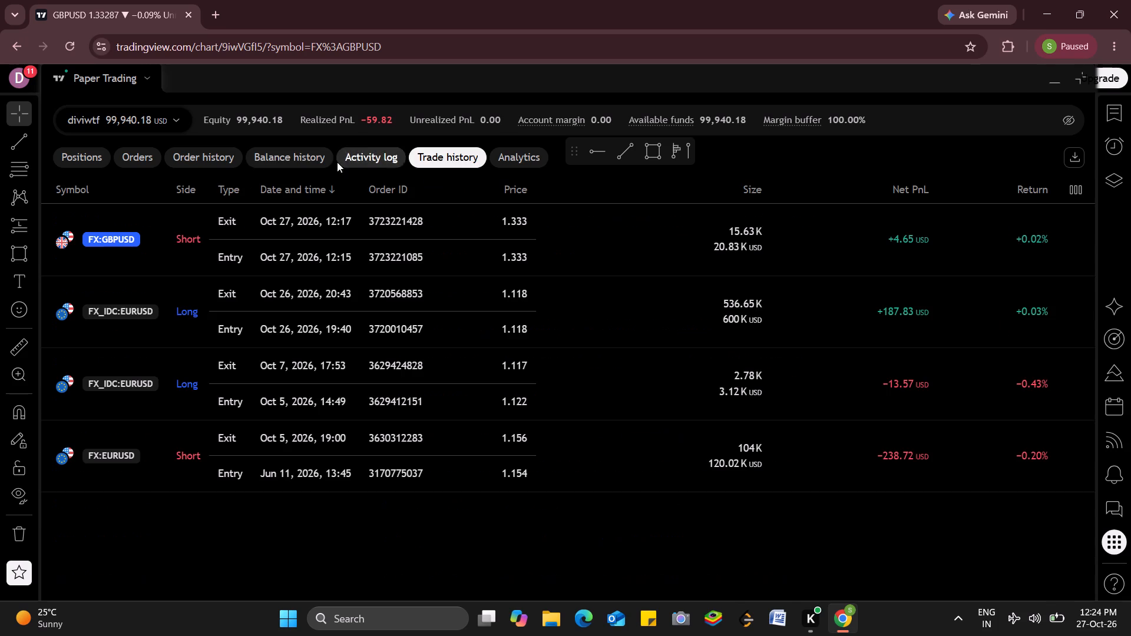
pyautogui.click(364, 165)
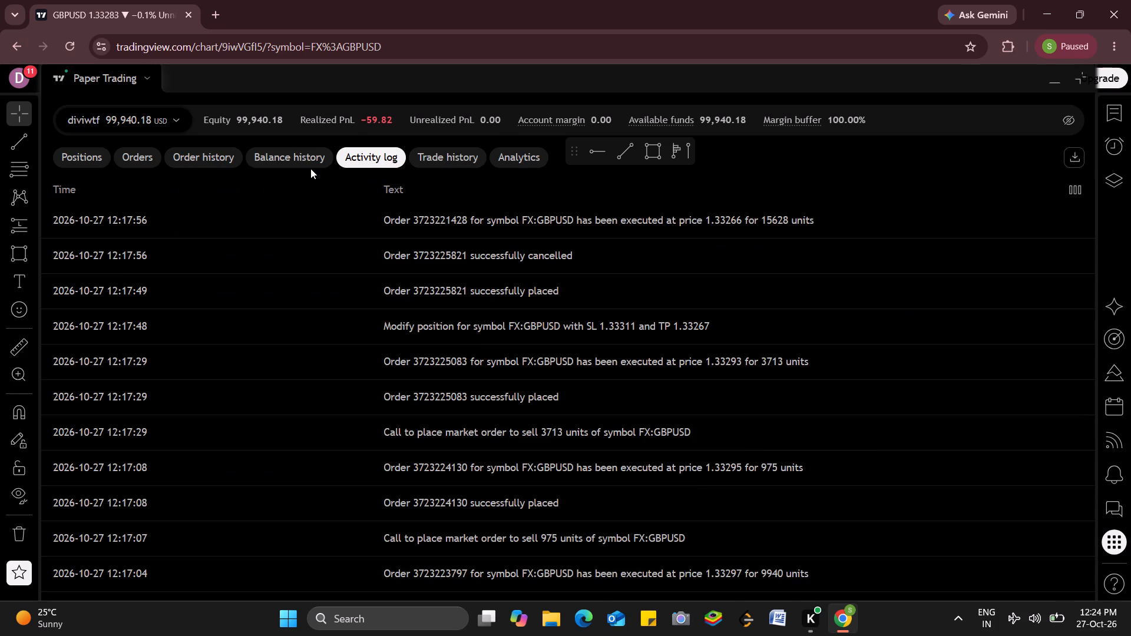
pyautogui.click(310, 168)
pyautogui.click(305, 163)
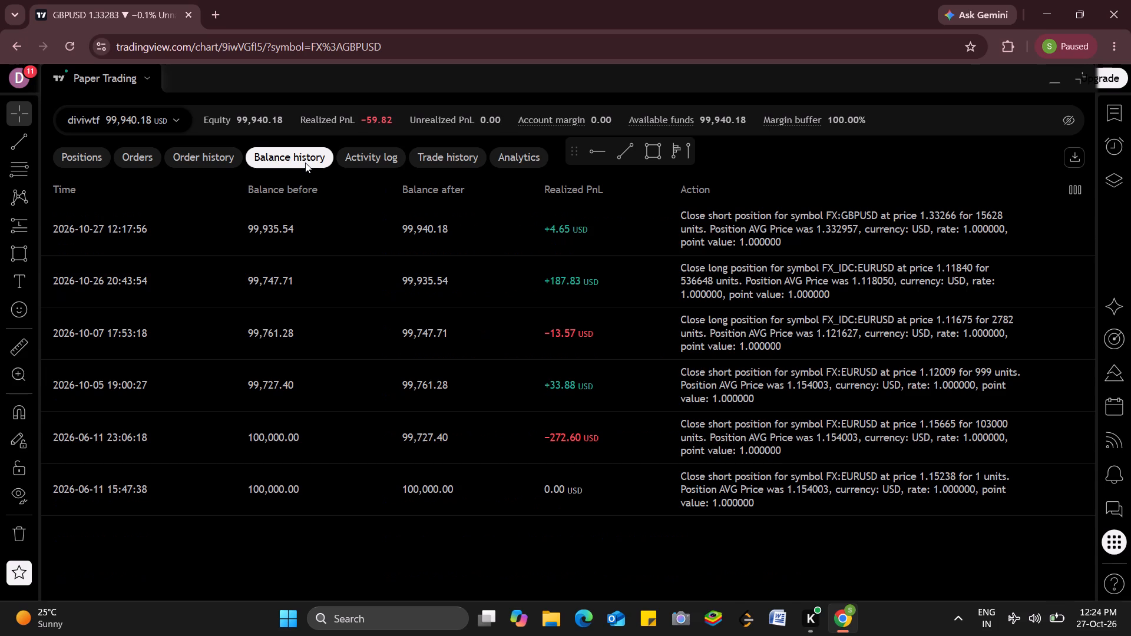
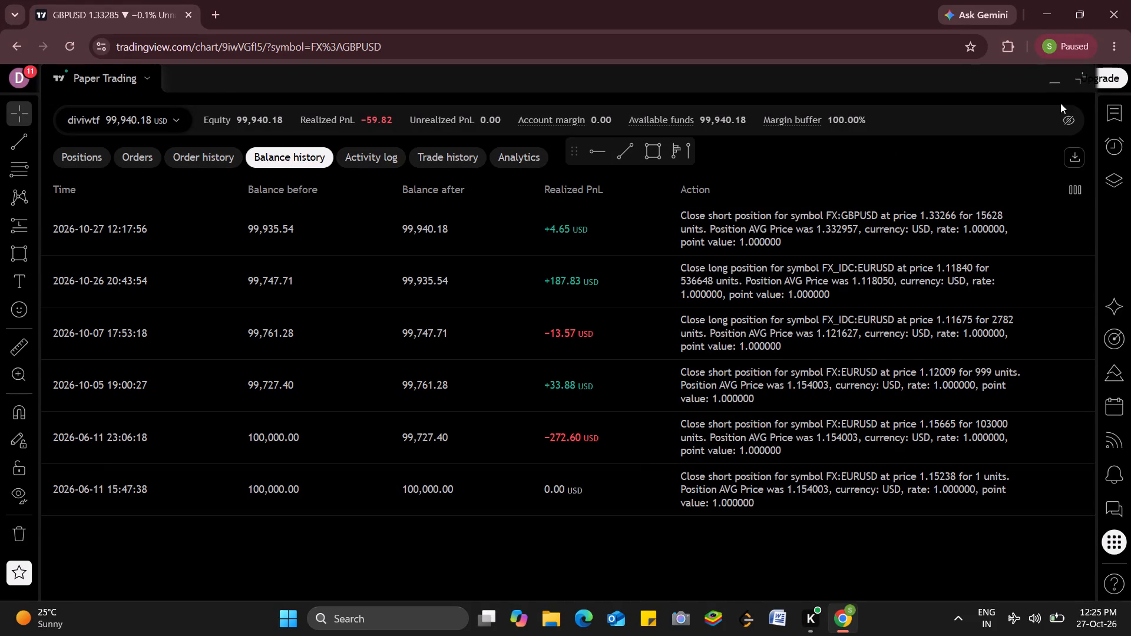
# Minimize the expanded Paper Trading account view to bring back the 4h GBPUSD chart.
pyautogui.click(1052, 85)
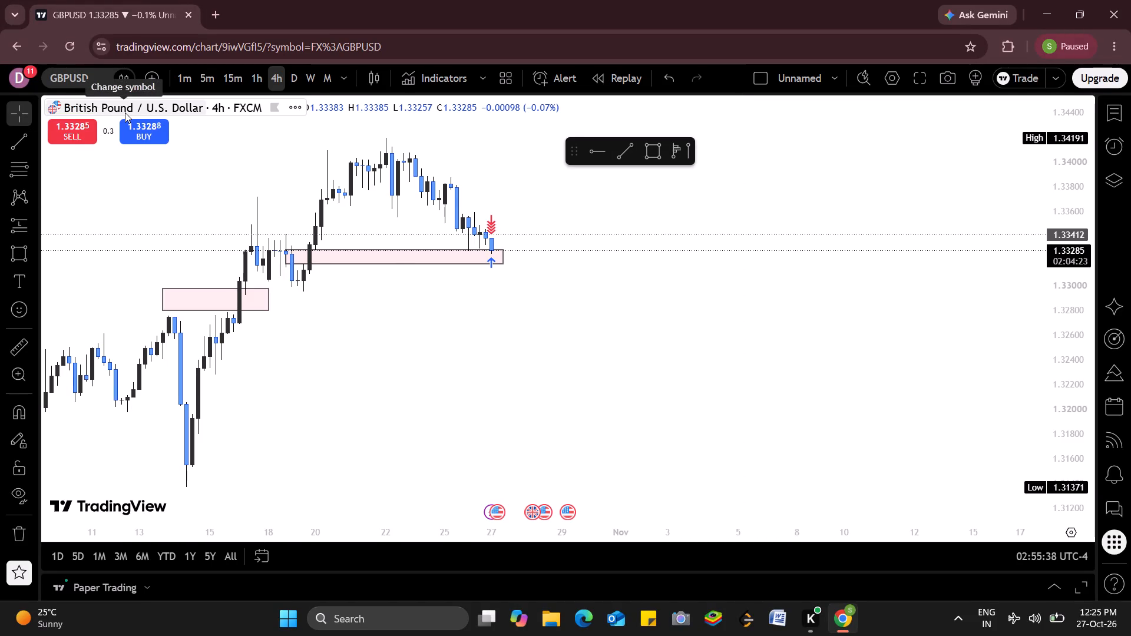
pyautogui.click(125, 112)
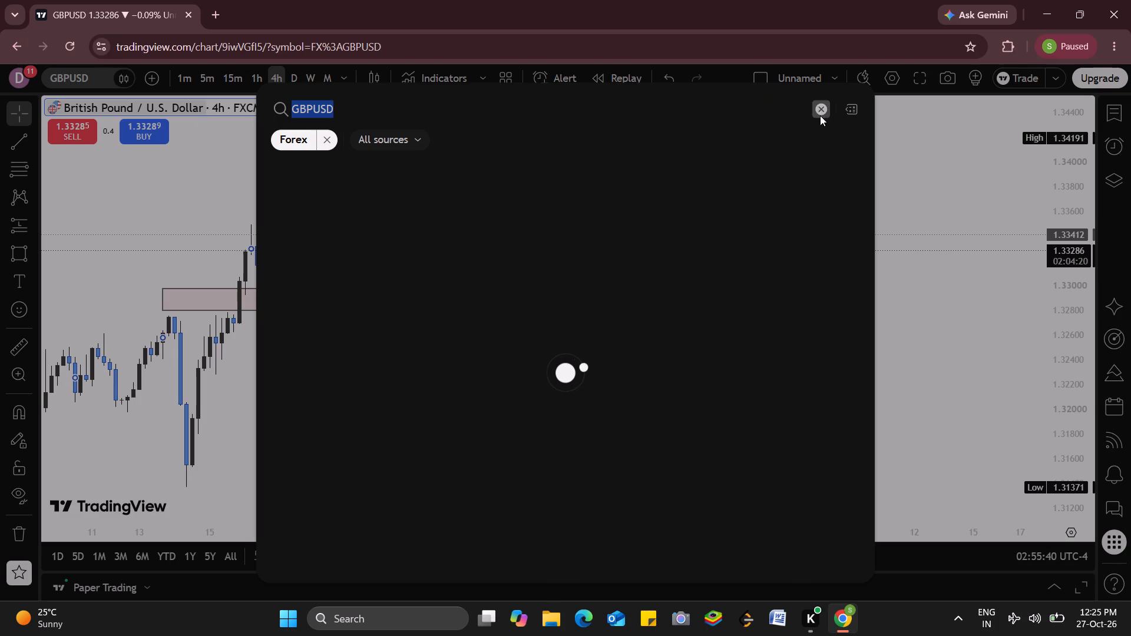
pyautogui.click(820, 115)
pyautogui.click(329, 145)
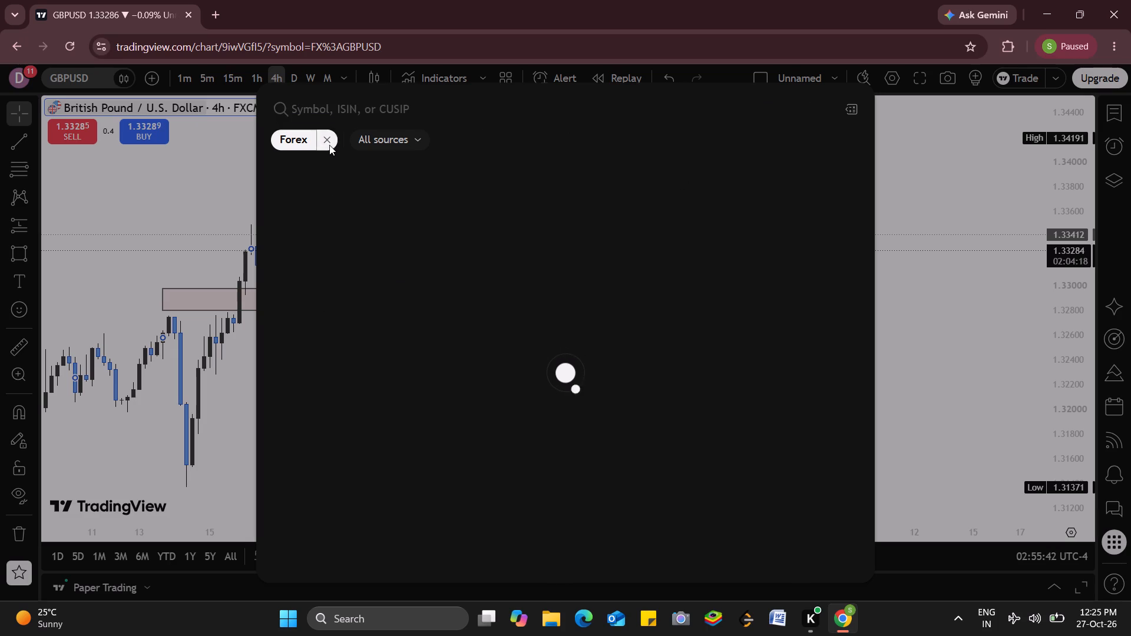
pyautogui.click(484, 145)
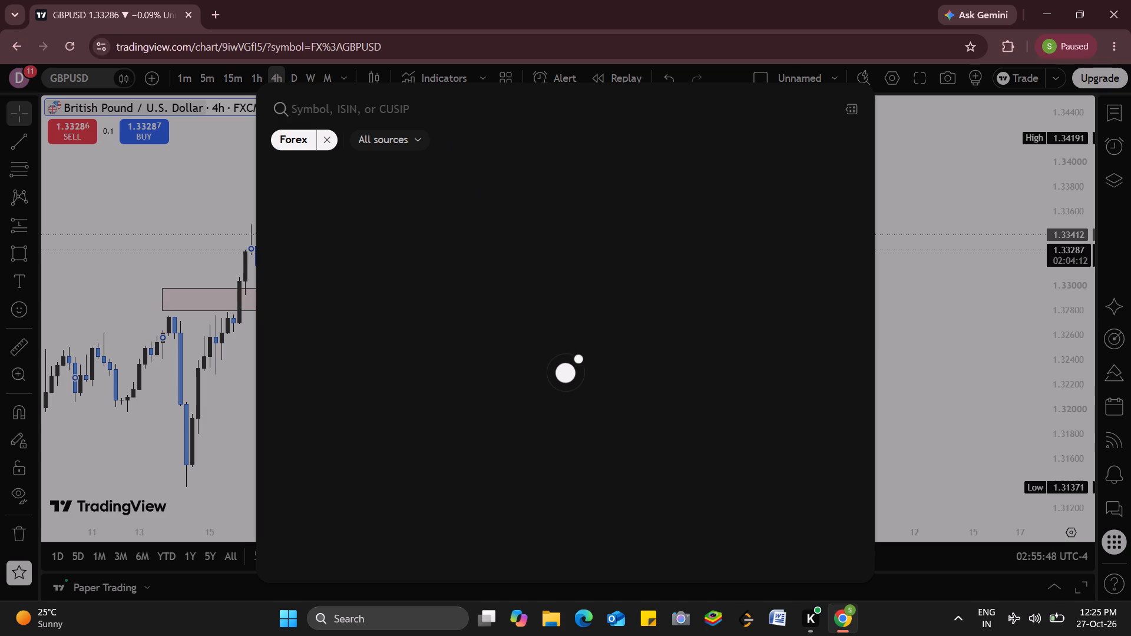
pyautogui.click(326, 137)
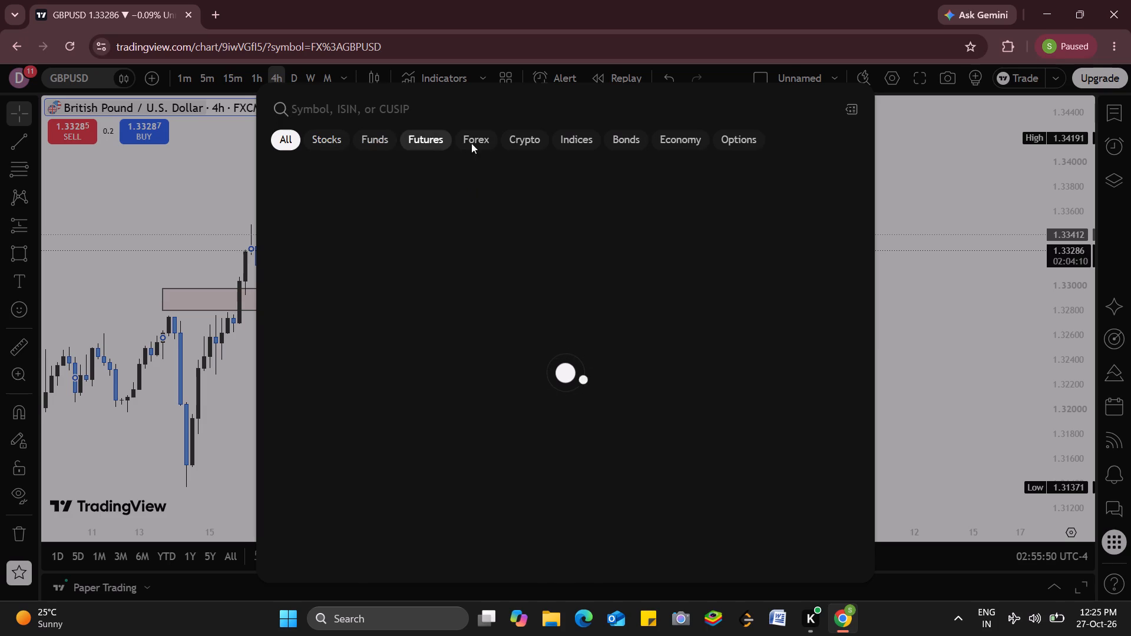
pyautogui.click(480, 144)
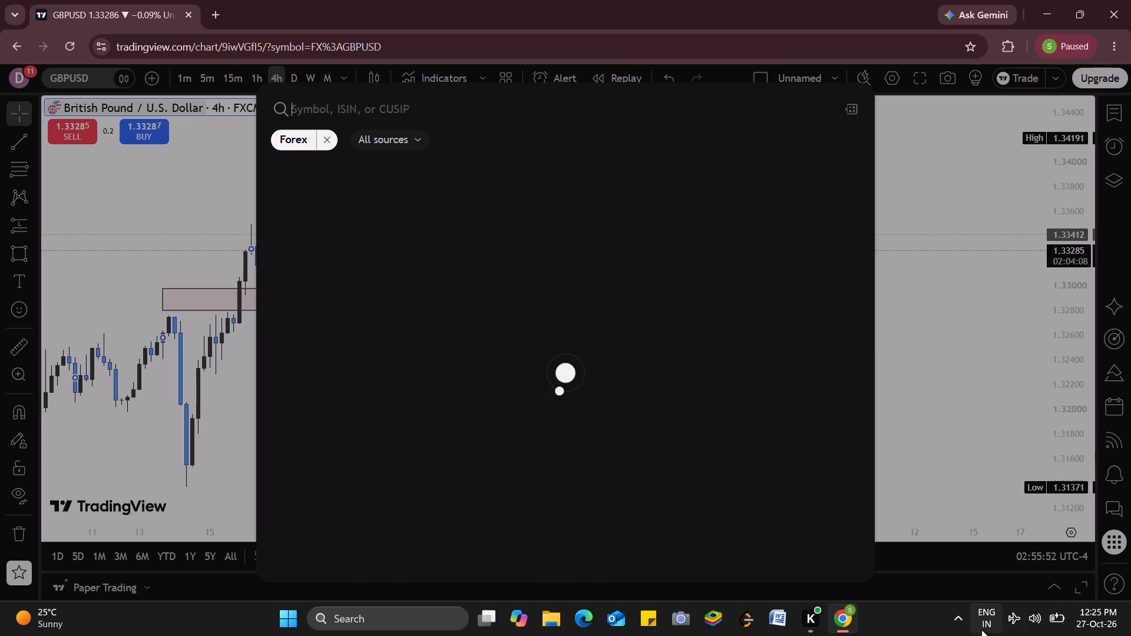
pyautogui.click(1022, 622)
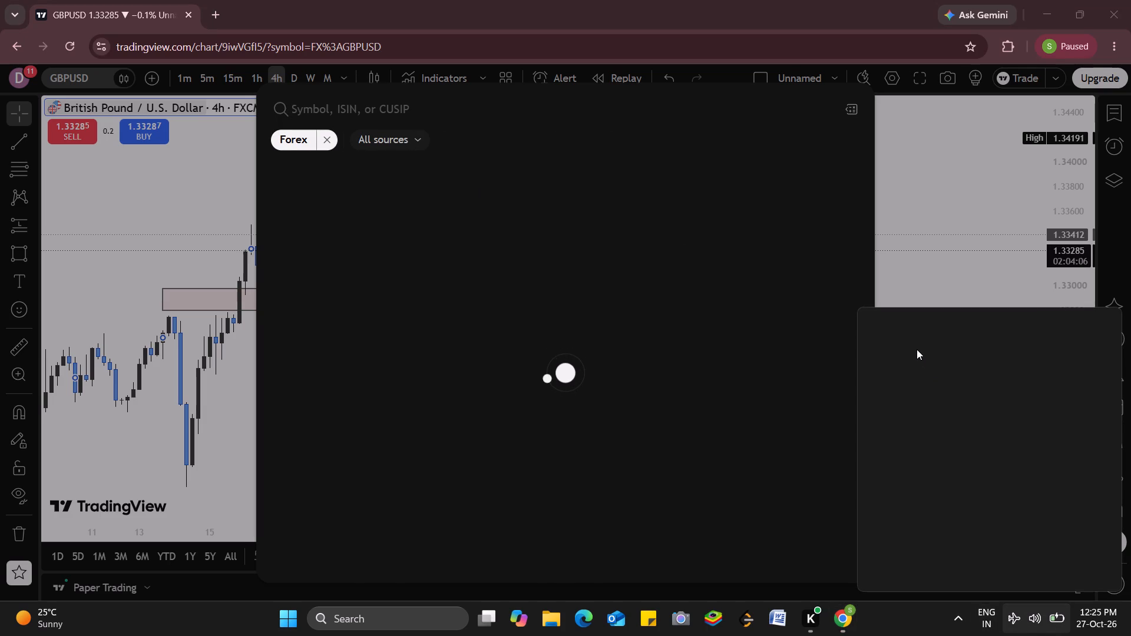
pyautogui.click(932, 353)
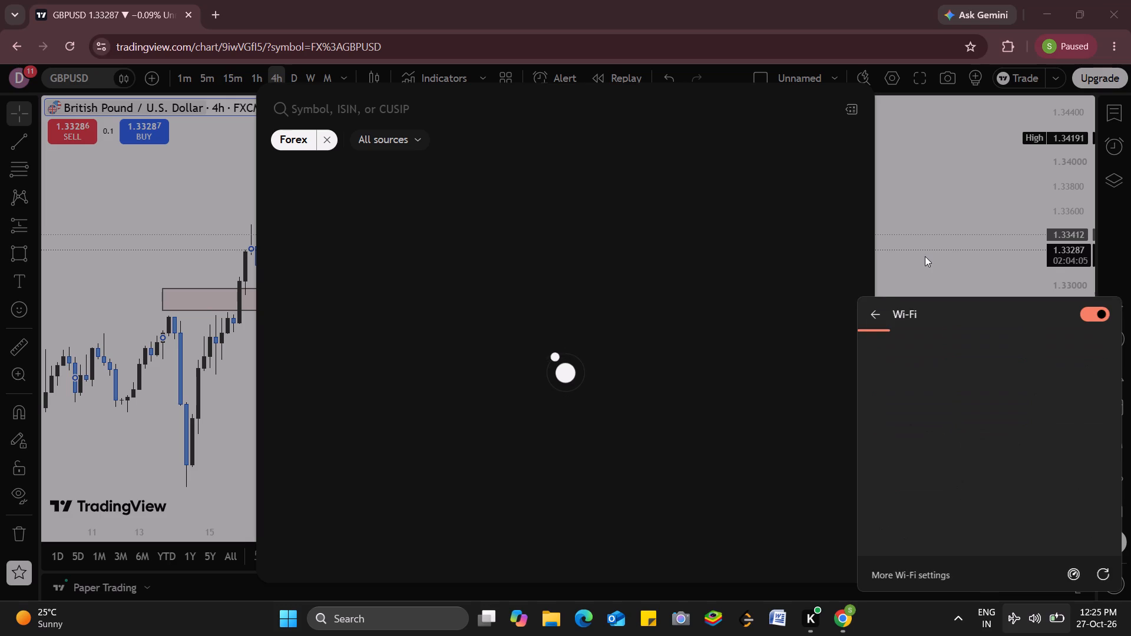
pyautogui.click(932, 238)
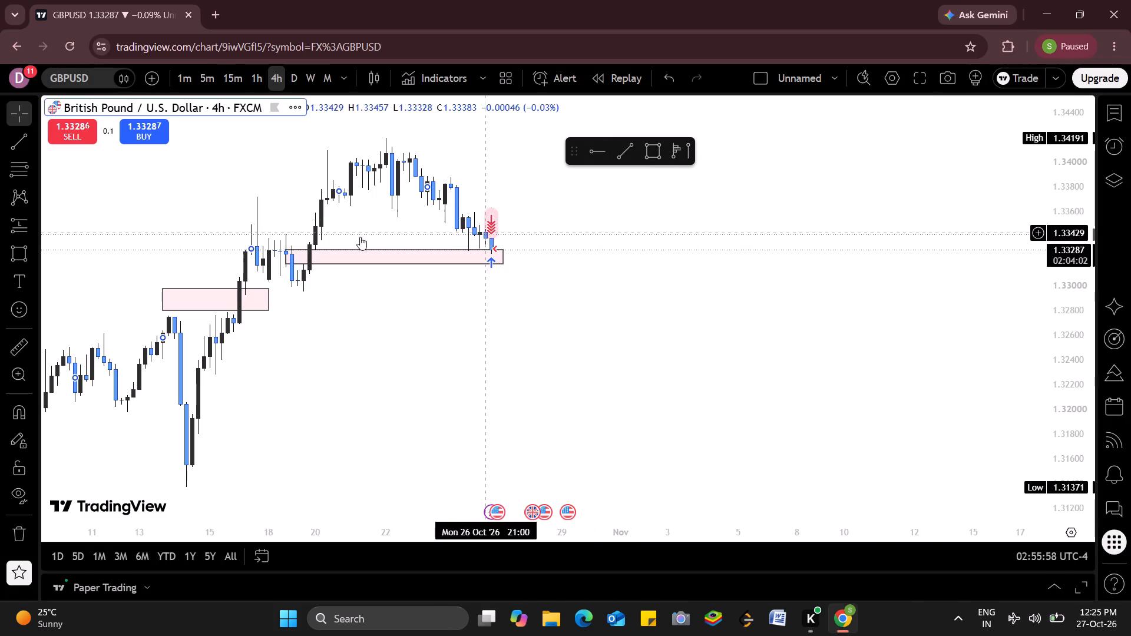
# Load EURUSD from the watchlist's Forex group into the 4h chart, leaving the watchlist hidden.
pyautogui.click(1110, 98)
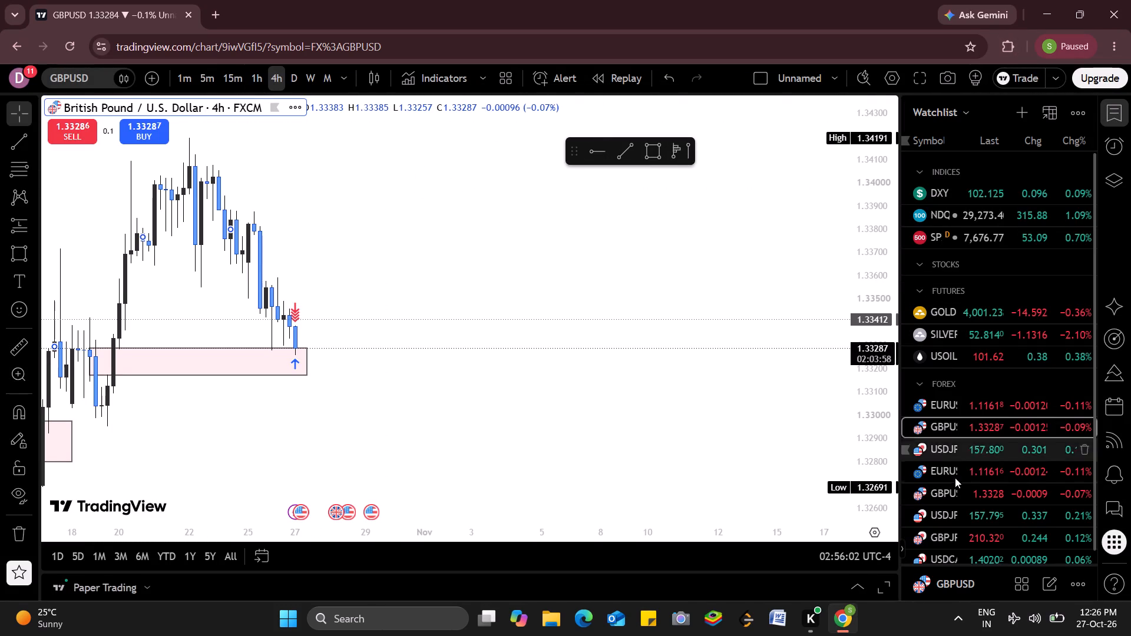
pyautogui.click(934, 409)
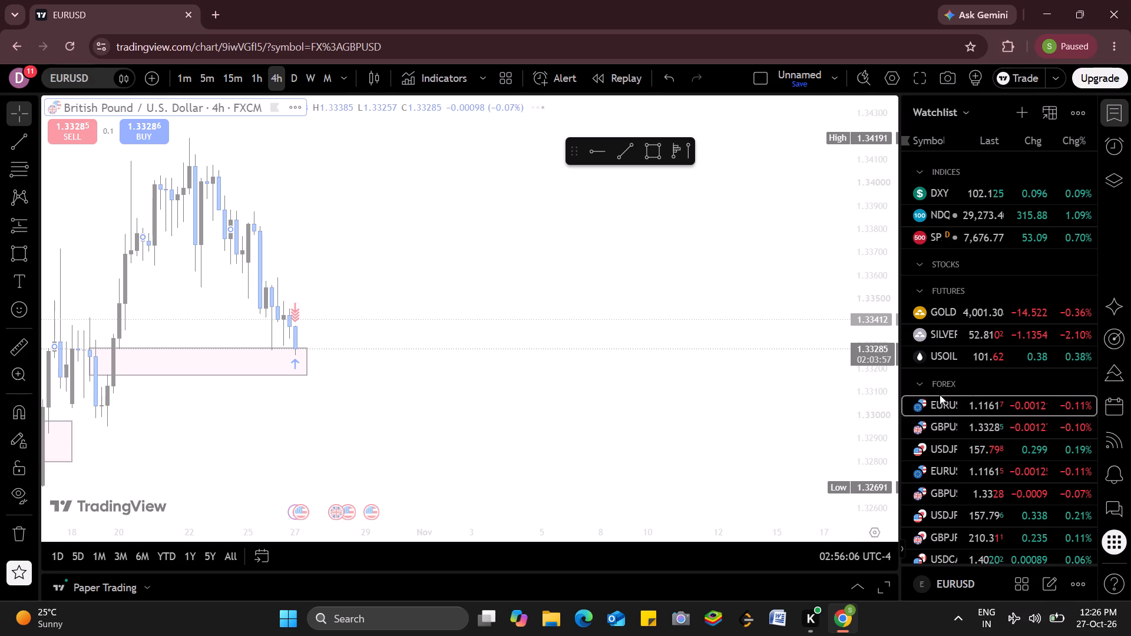
pyautogui.click(930, 406)
pyautogui.click(930, 406)
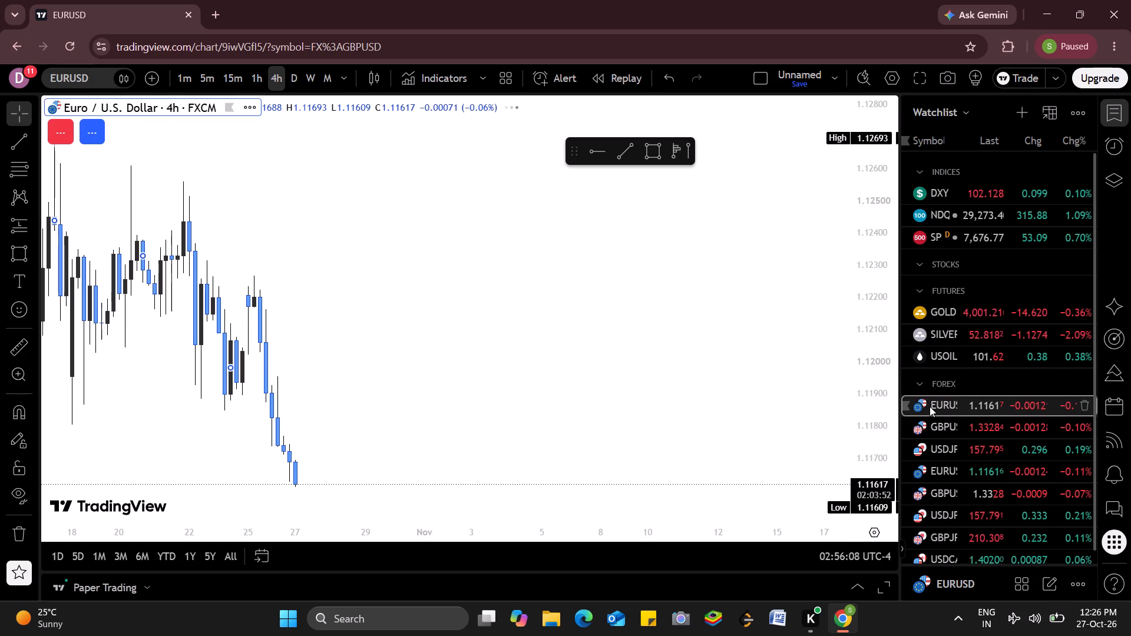
pyautogui.click(576, 325)
pyautogui.click(576, 325)
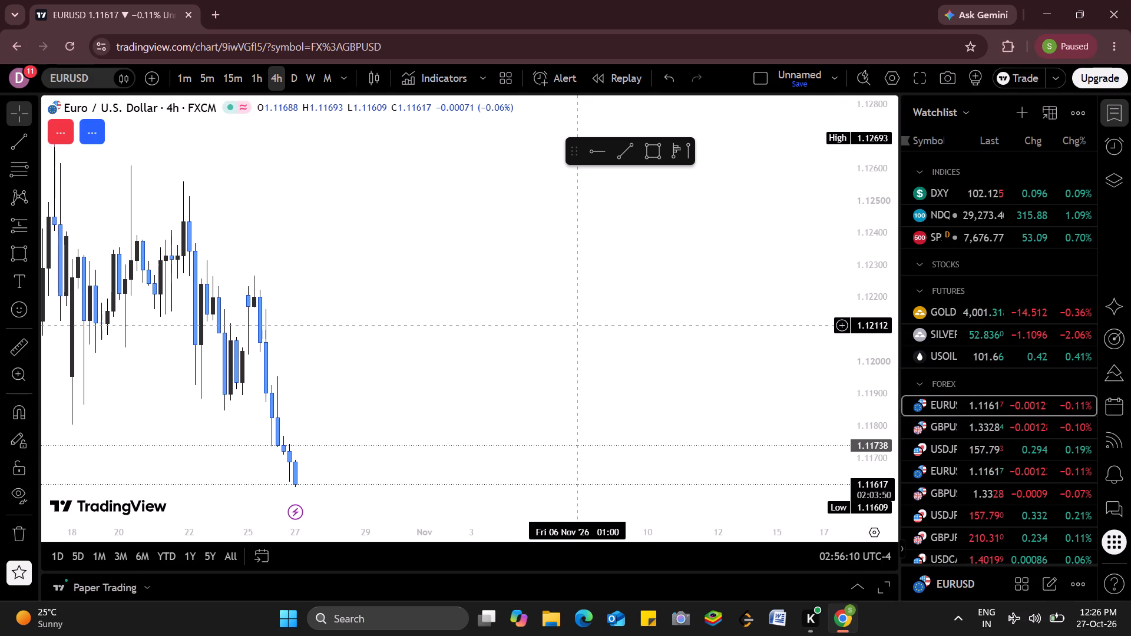
pyautogui.click(1114, 111)
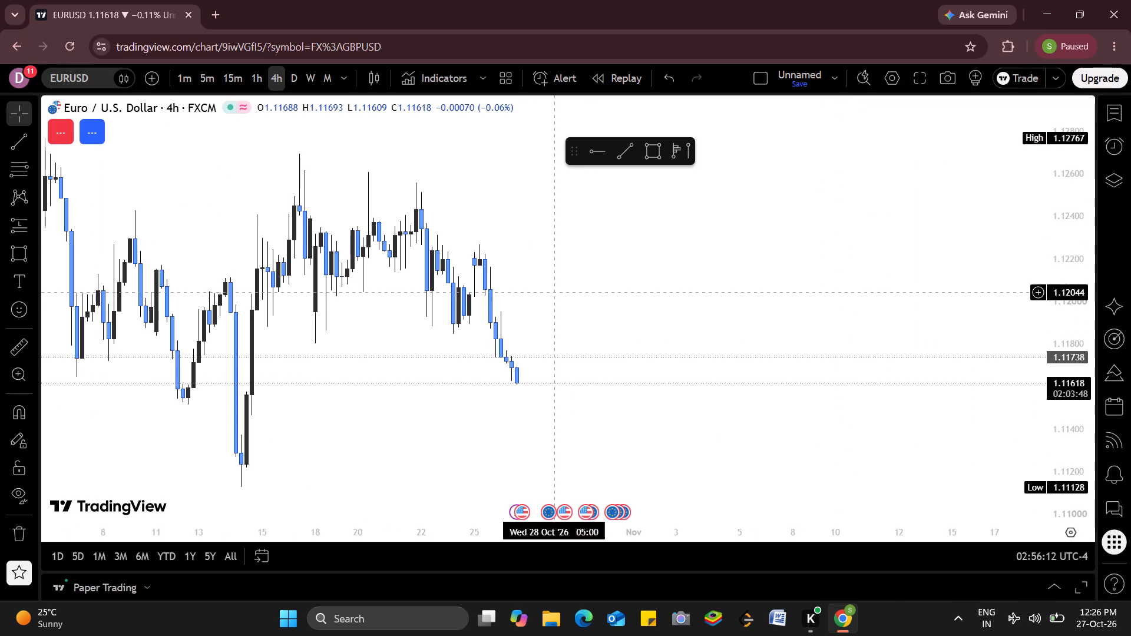
# Examine the EURUSD price history on the 4-hour timeframe, back to the June trade markers and drawn zone.
pyautogui.hscroll(8, 535, 300)
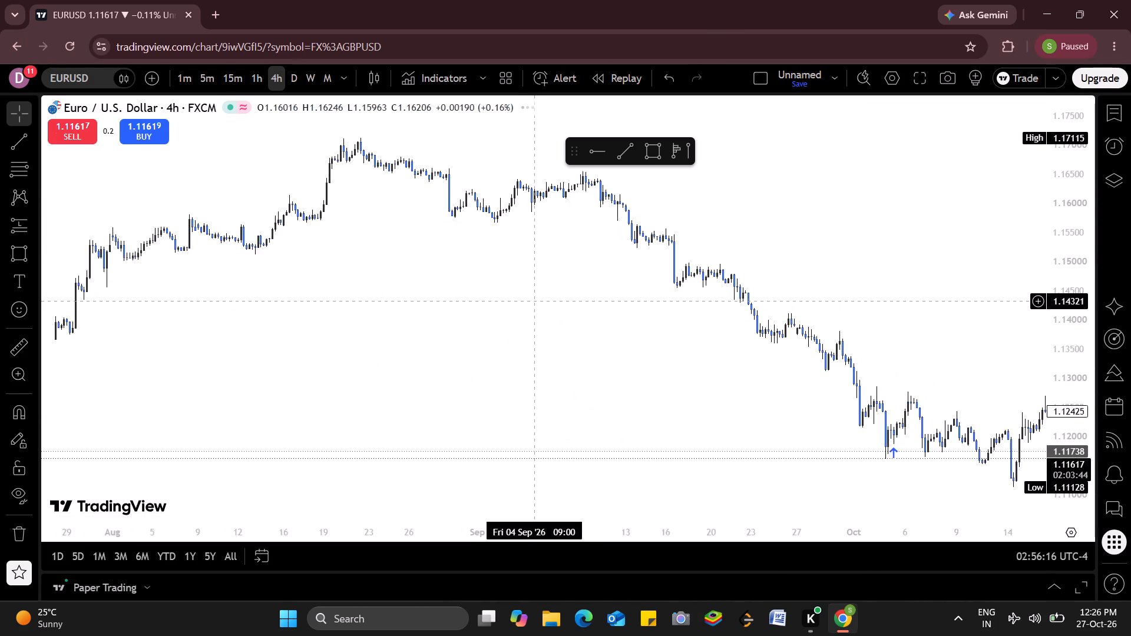
pyautogui.hscroll(6, 535, 300)
pyautogui.scroll(-2, 535, 300)
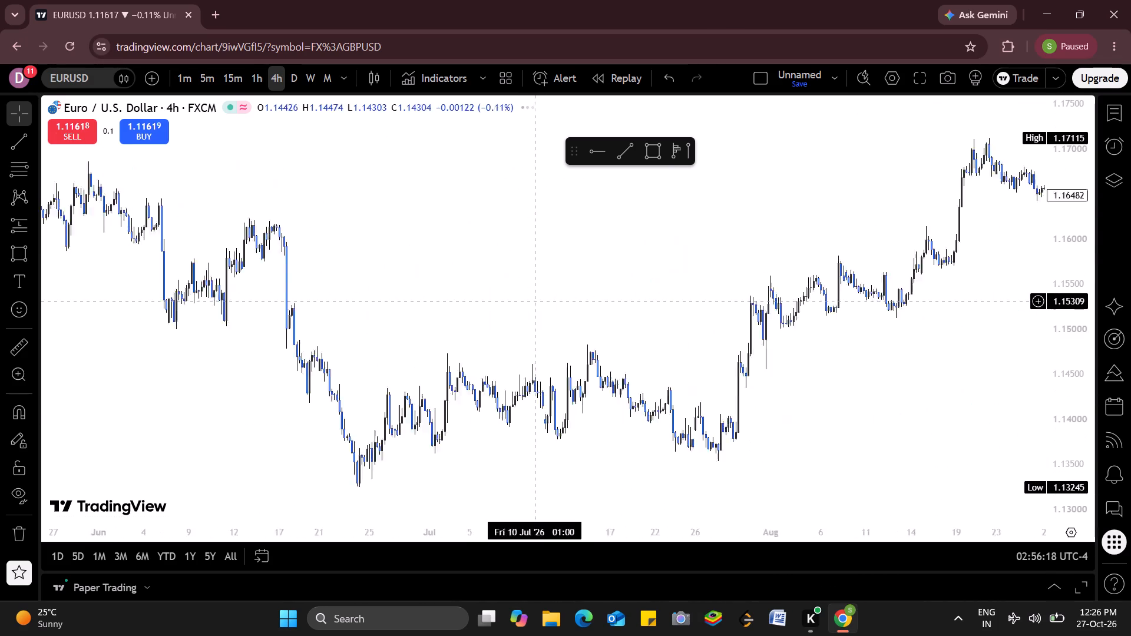
pyautogui.hscroll(-3, 535, 300)
pyautogui.hscroll(3, 535, 300)
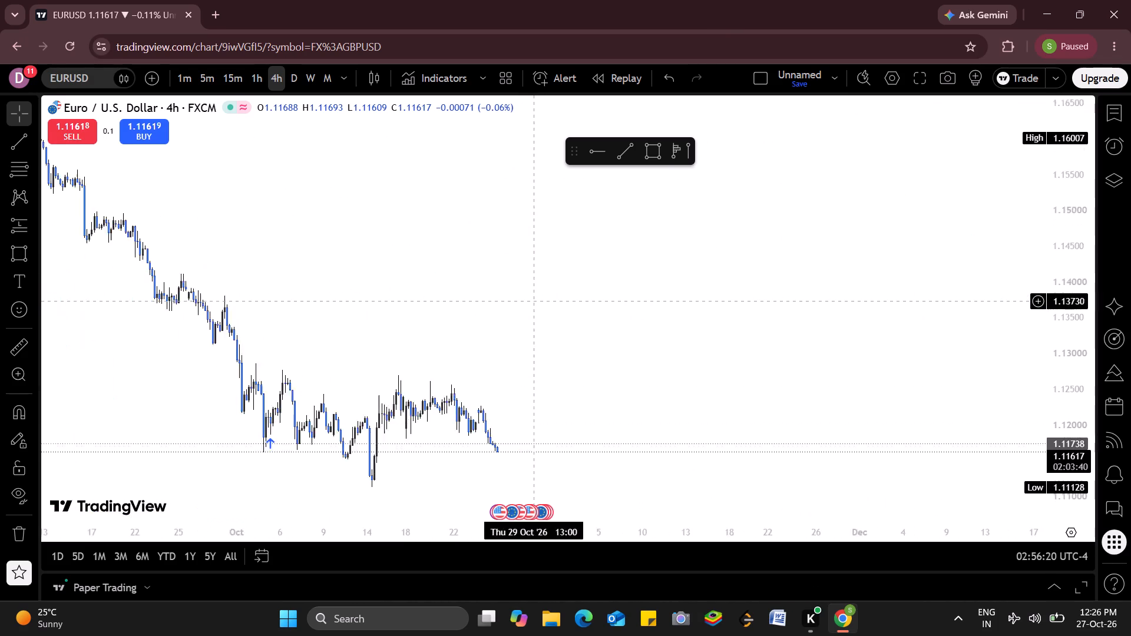
pyautogui.hscroll(1, 535, 300)
pyautogui.click(29, 535)
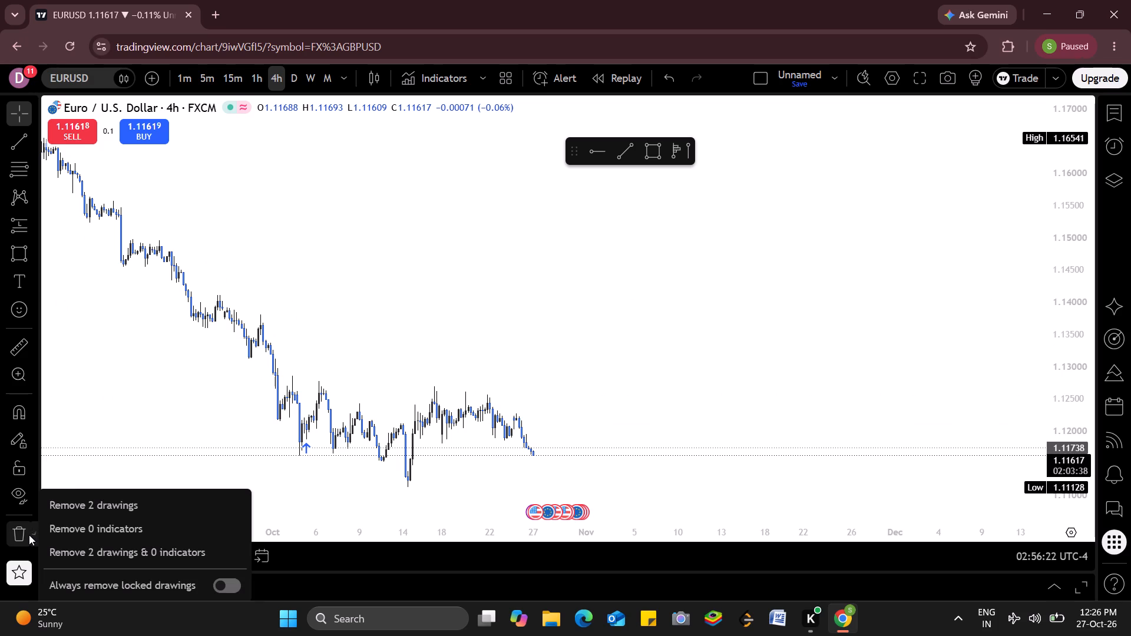
pyautogui.click(273, 313)
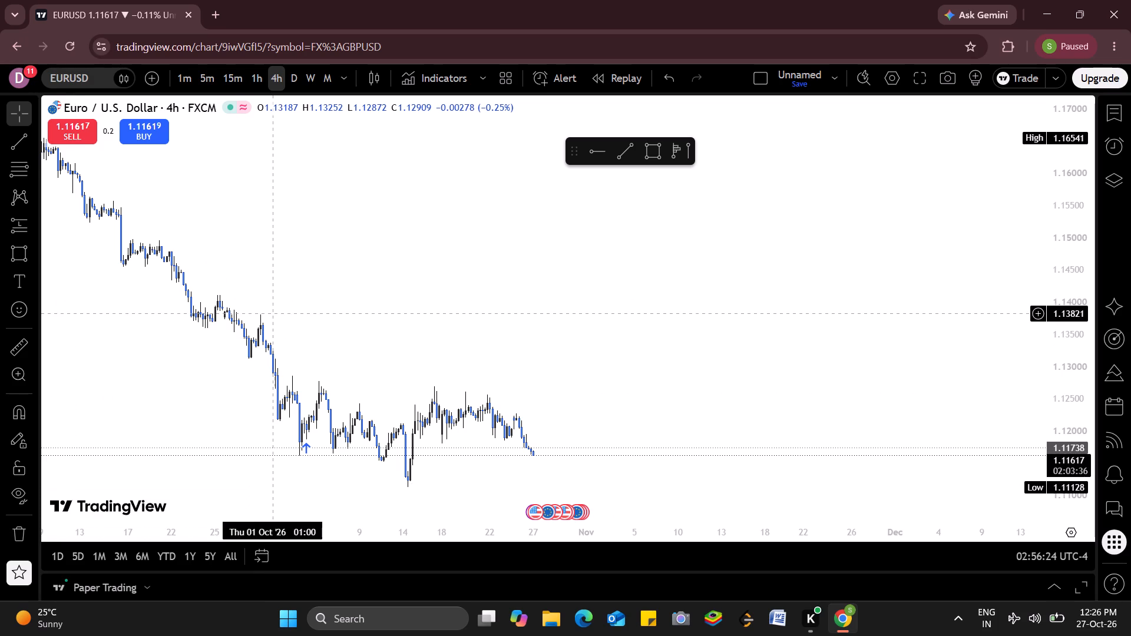
pyautogui.hscroll(12, 273, 313)
pyautogui.hscroll(-2, 273, 313)
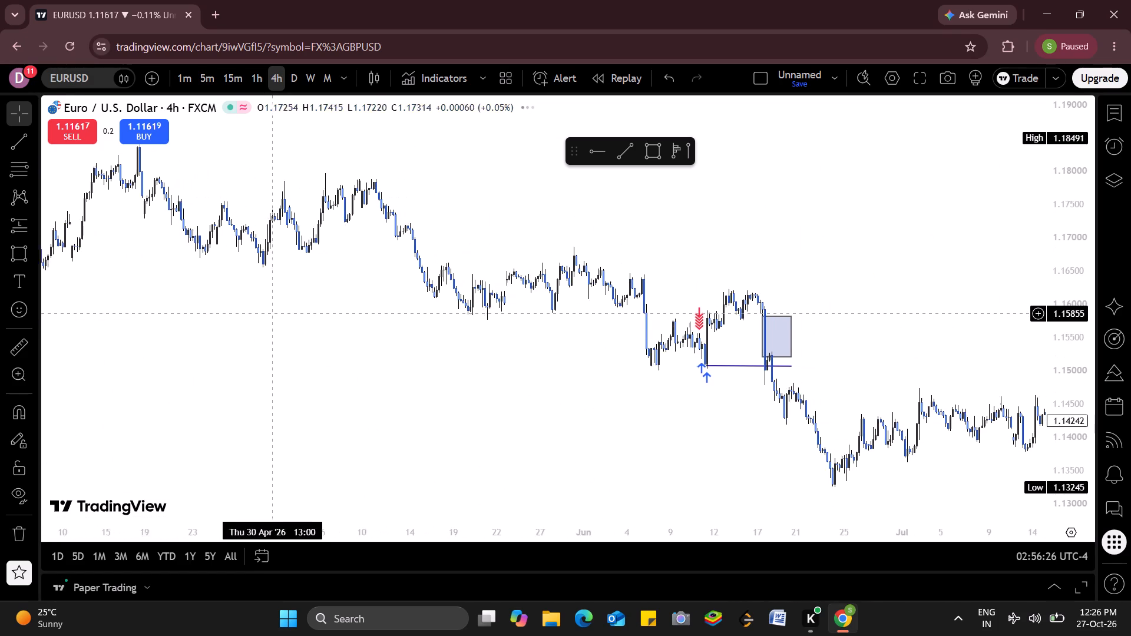
pyautogui.hscroll(-1, 273, 313)
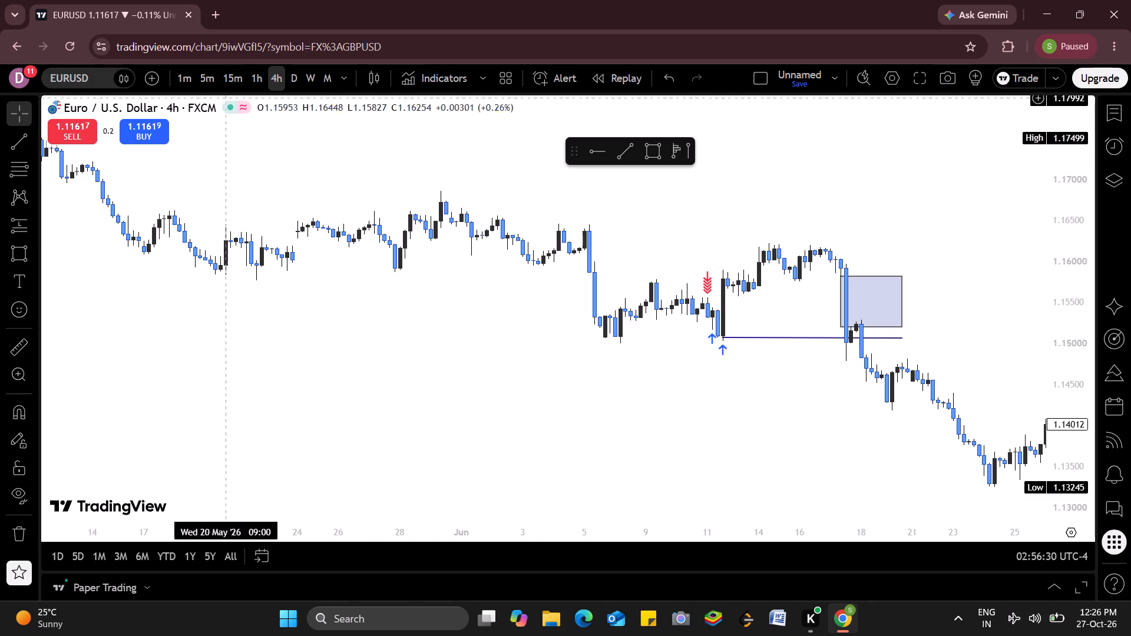
# Examine recent EURUSD price action on the 15-minute and 5-minute timeframes, focusing on the swings of 26 and 27 October.
pyautogui.click(227, 81)
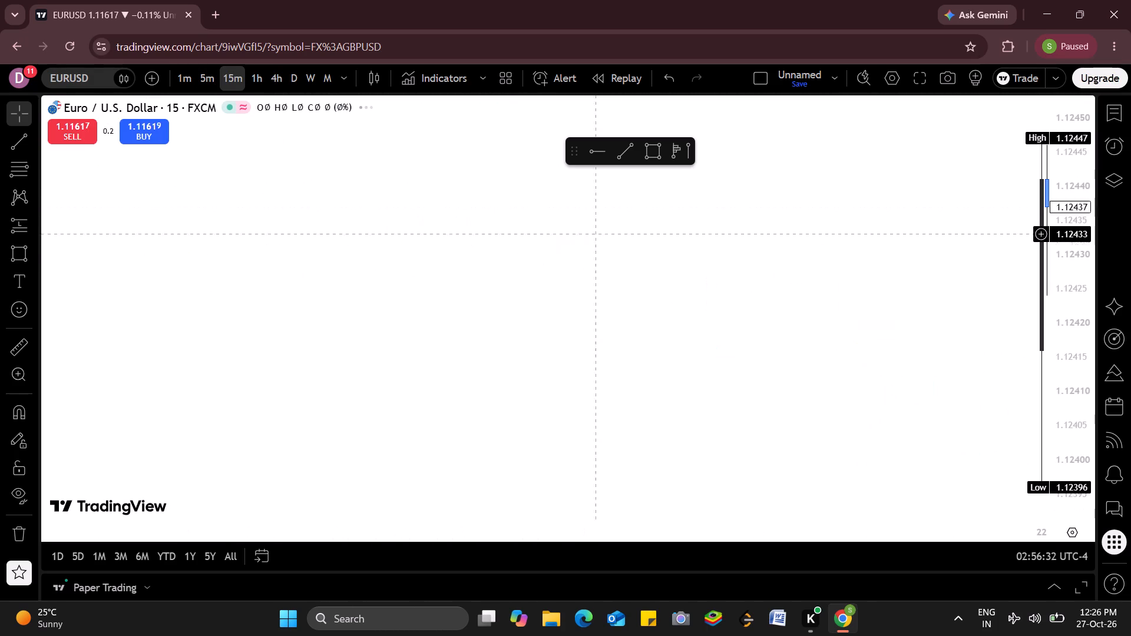
pyautogui.hscroll(-3, 709, 254)
pyautogui.hscroll(7, 709, 254)
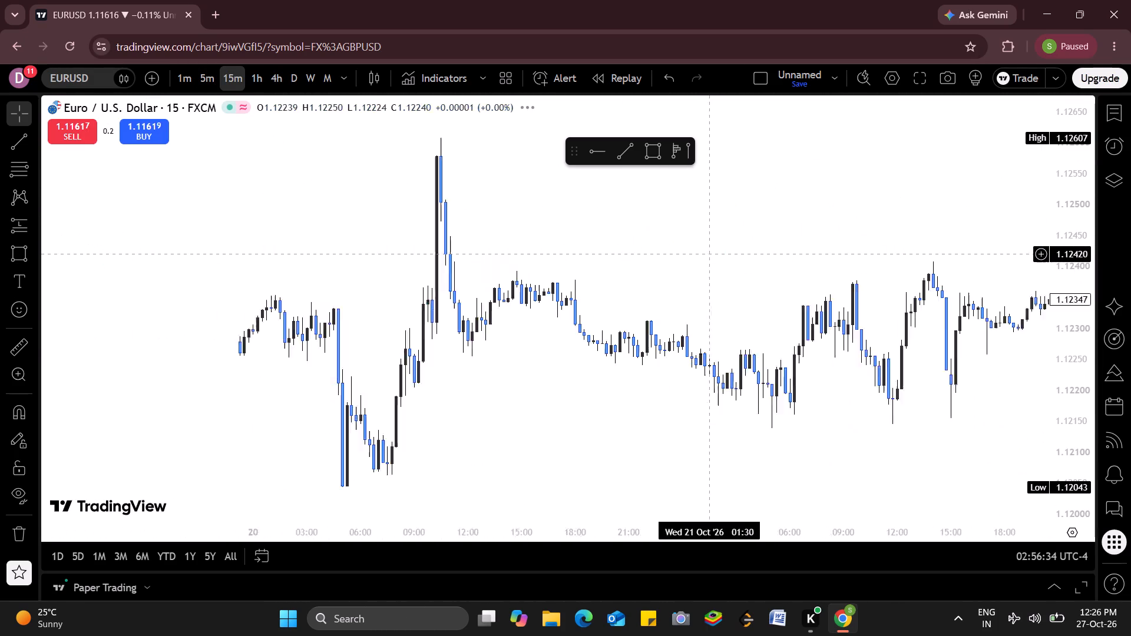
pyautogui.hscroll(-1, 709, 254)
pyautogui.click(208, 87)
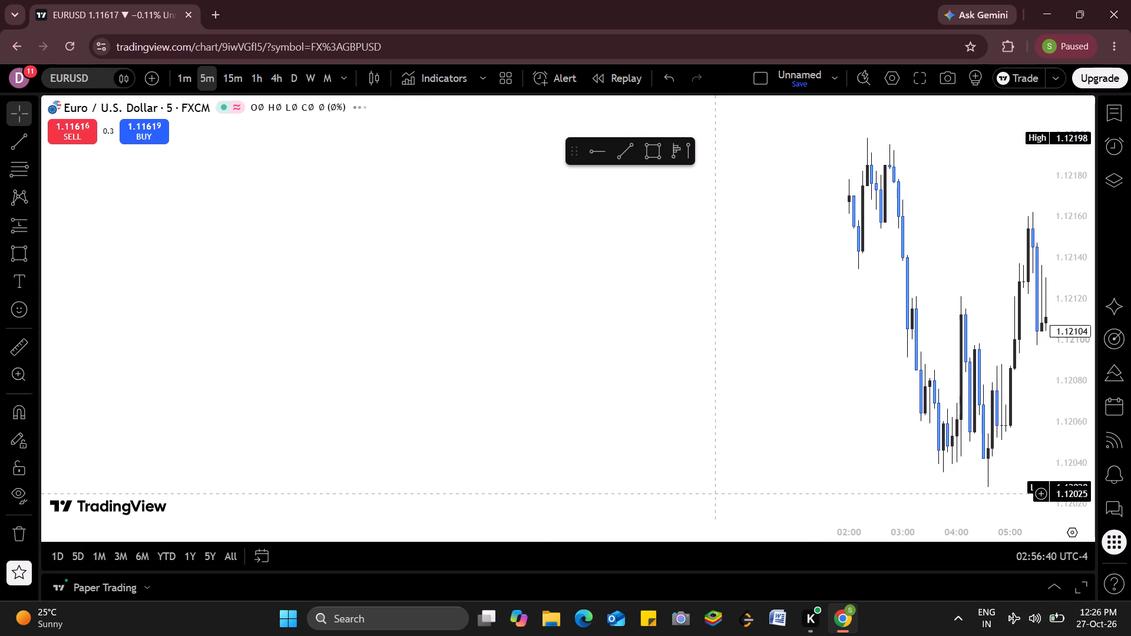
pyautogui.hscroll(-6, 786, 509)
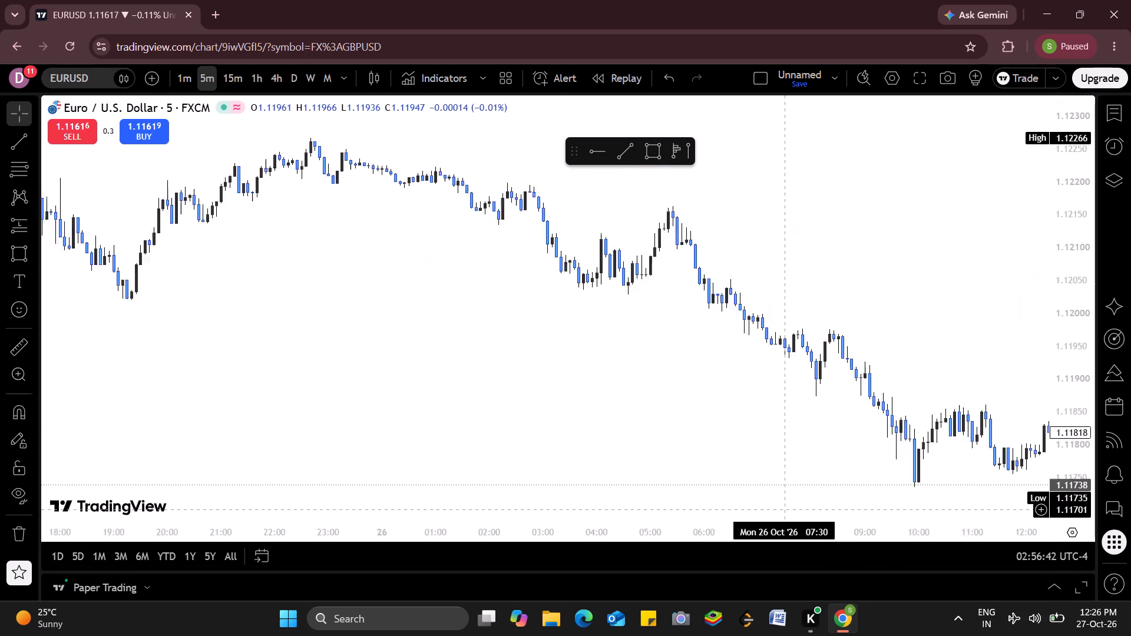
pyautogui.hscroll(-3, 786, 509)
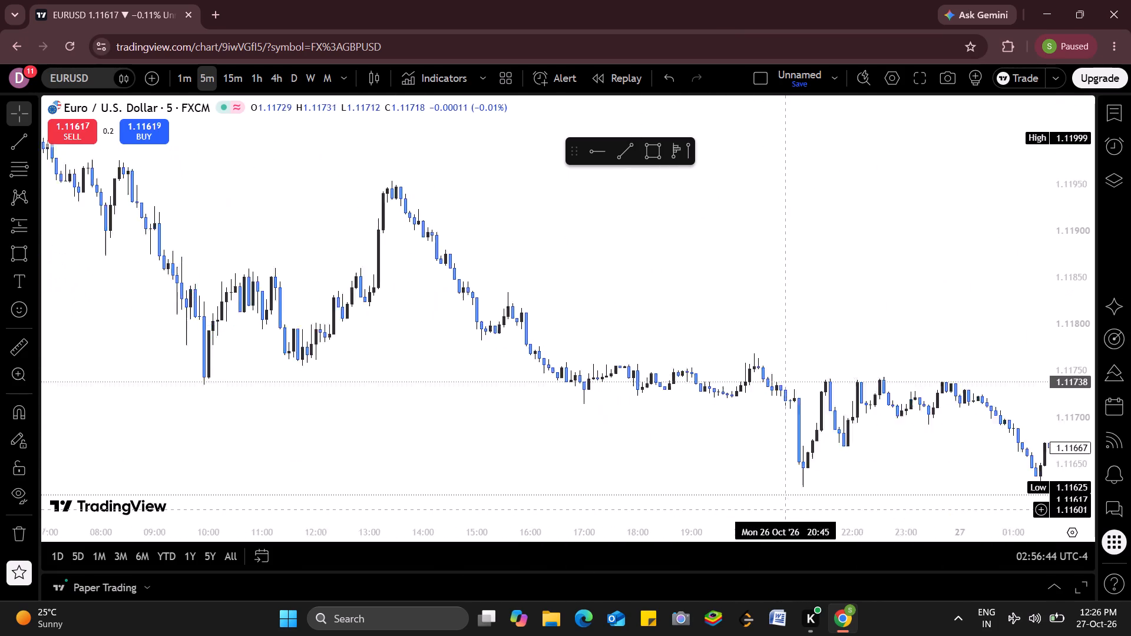
pyautogui.hscroll(-1, 786, 509)
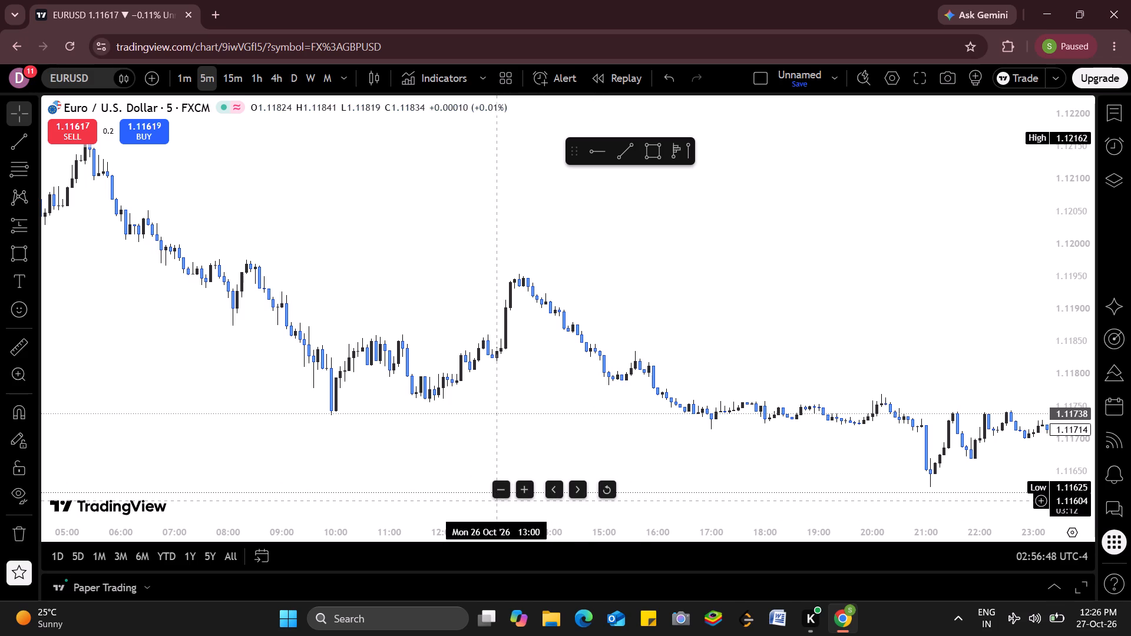
pyautogui.hscroll(9, 346, 531)
pyautogui.hscroll(1, 332, 386)
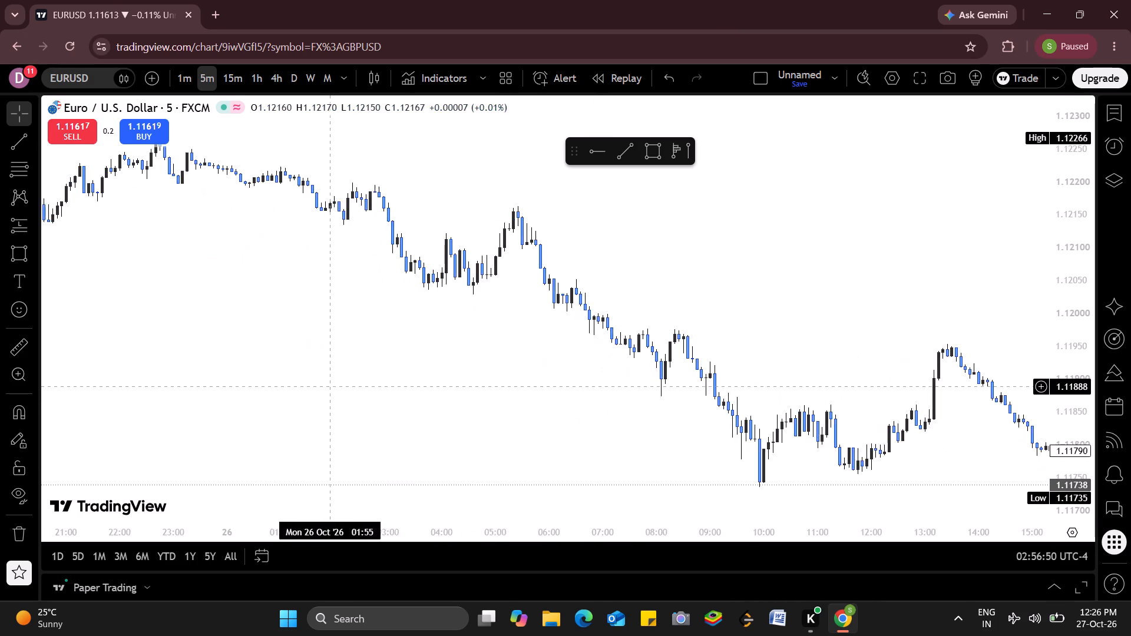
pyautogui.hscroll(10, 332, 386)
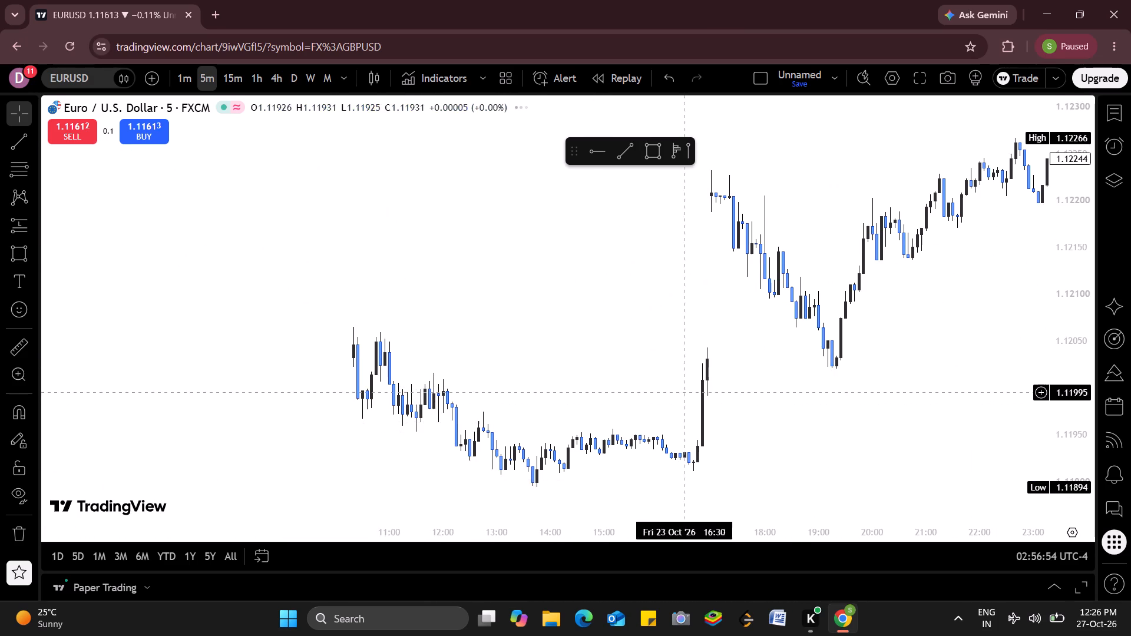
pyautogui.hscroll(-12, 712, 389)
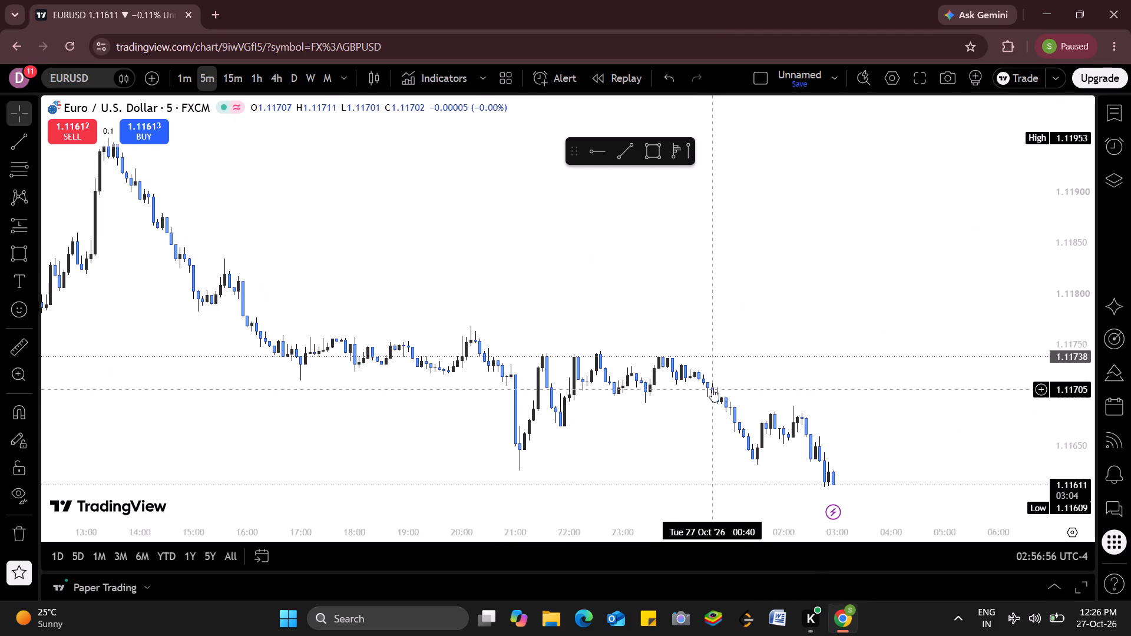
pyautogui.hscroll(2, 712, 389)
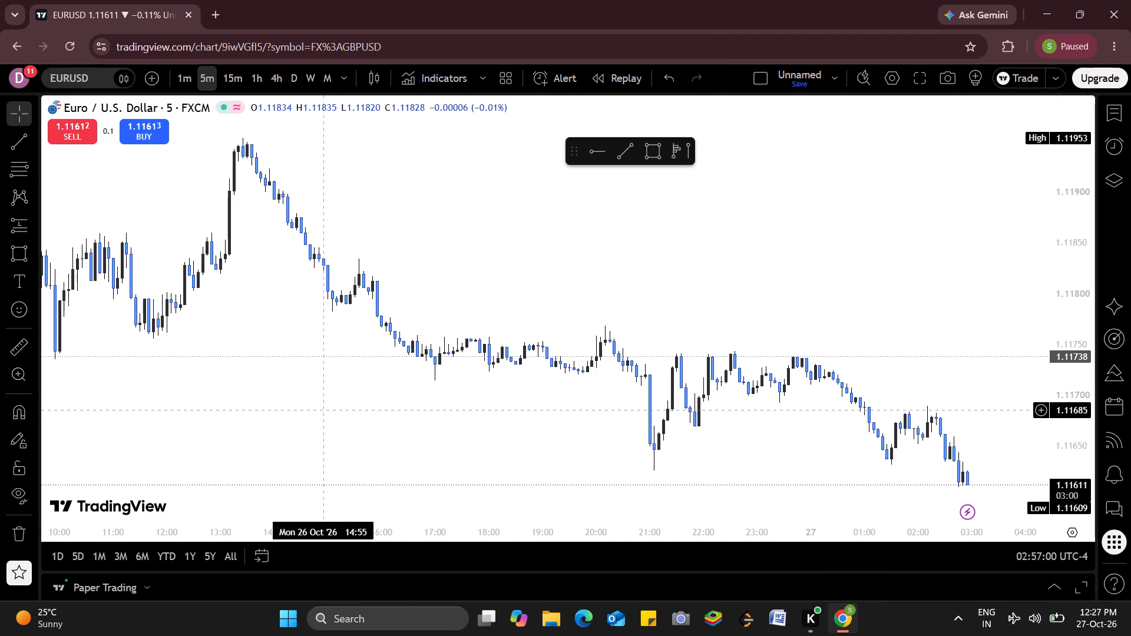
pyautogui.hscroll(3, 325, 410)
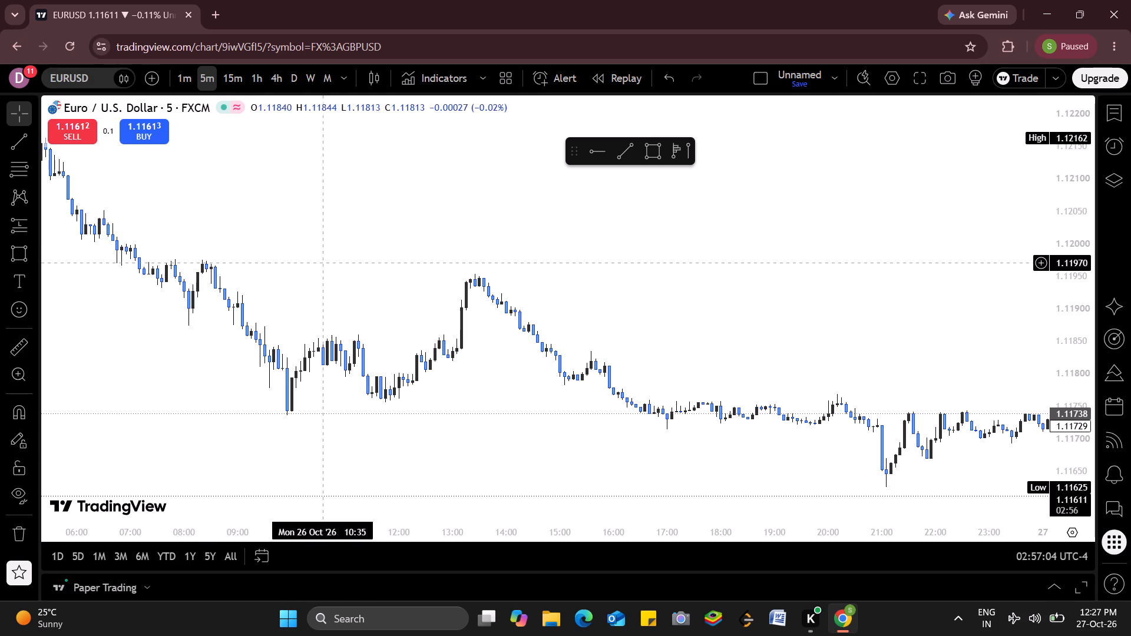
pyautogui.hscroll(4, 342, 252)
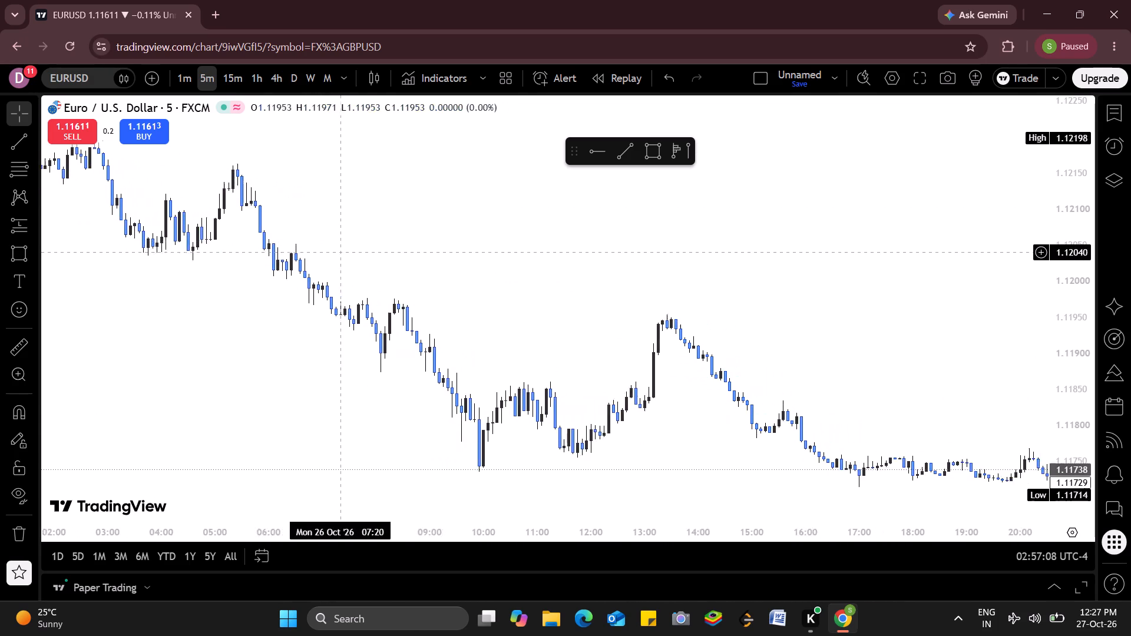
pyautogui.click(468, 269)
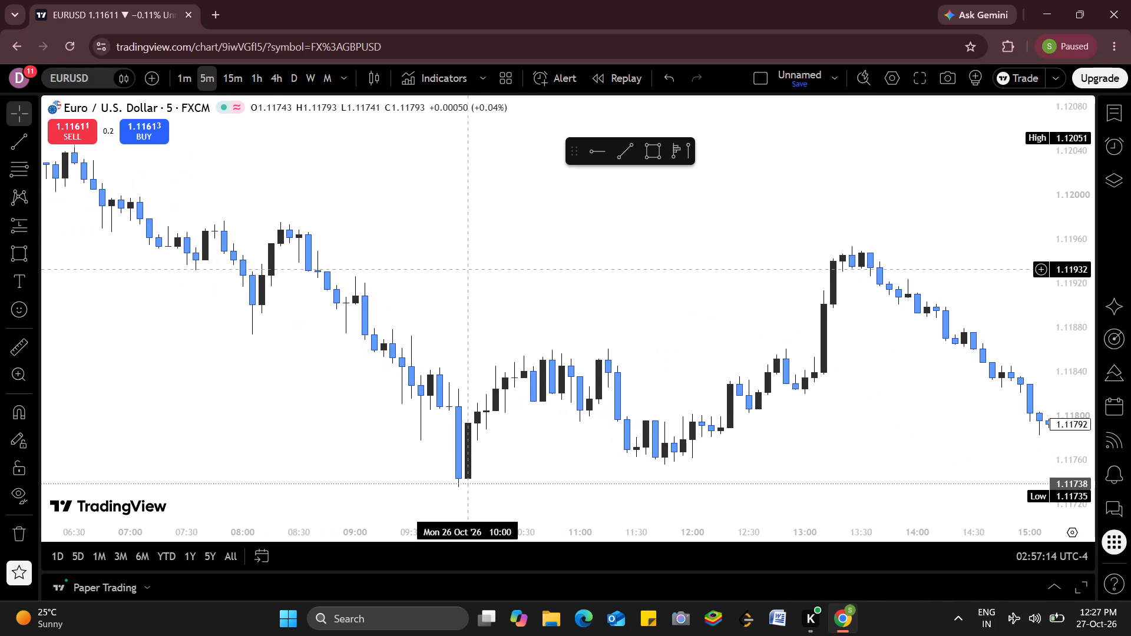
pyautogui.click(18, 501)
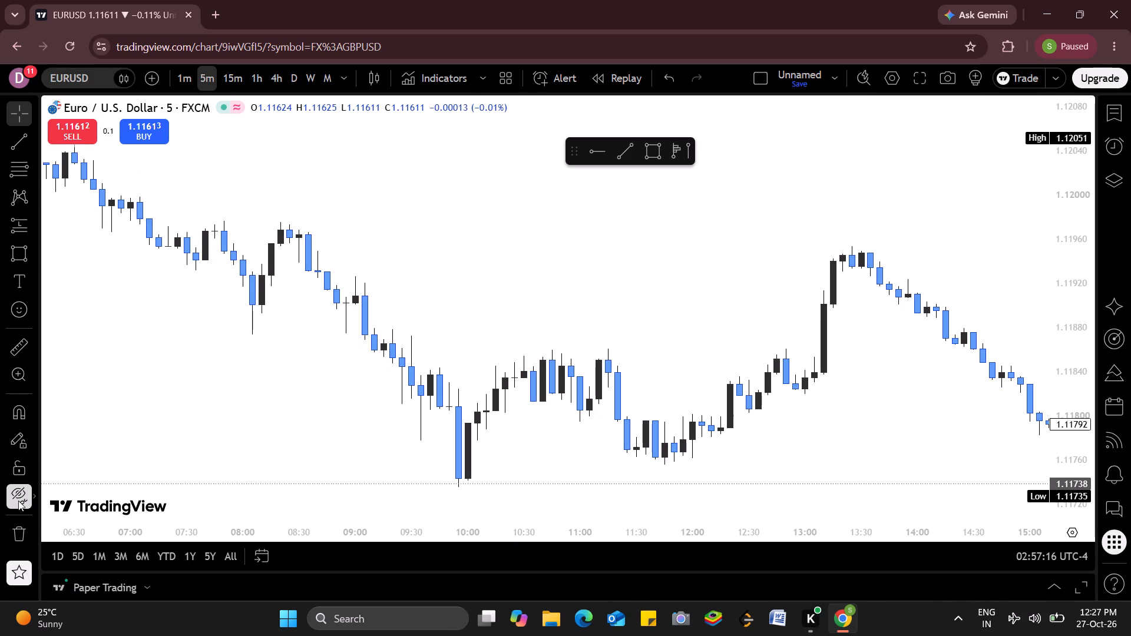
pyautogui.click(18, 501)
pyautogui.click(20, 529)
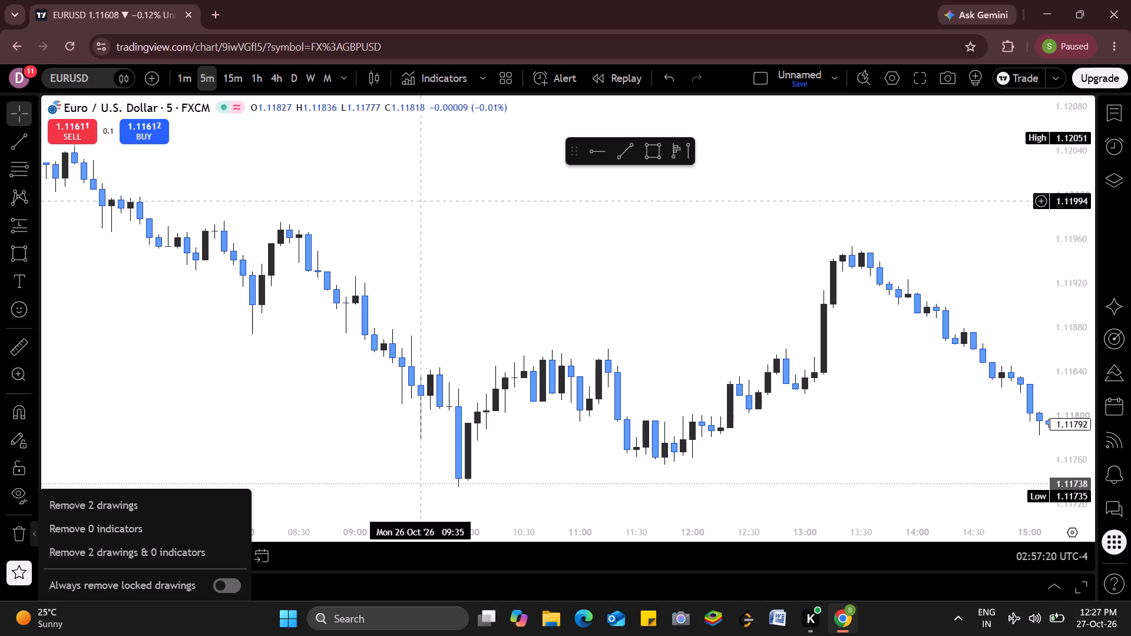
# Compare the EURUSD trend on the 15-minute, 4-hour and weekly timeframes, including the June trade markers.
pyautogui.click(236, 79)
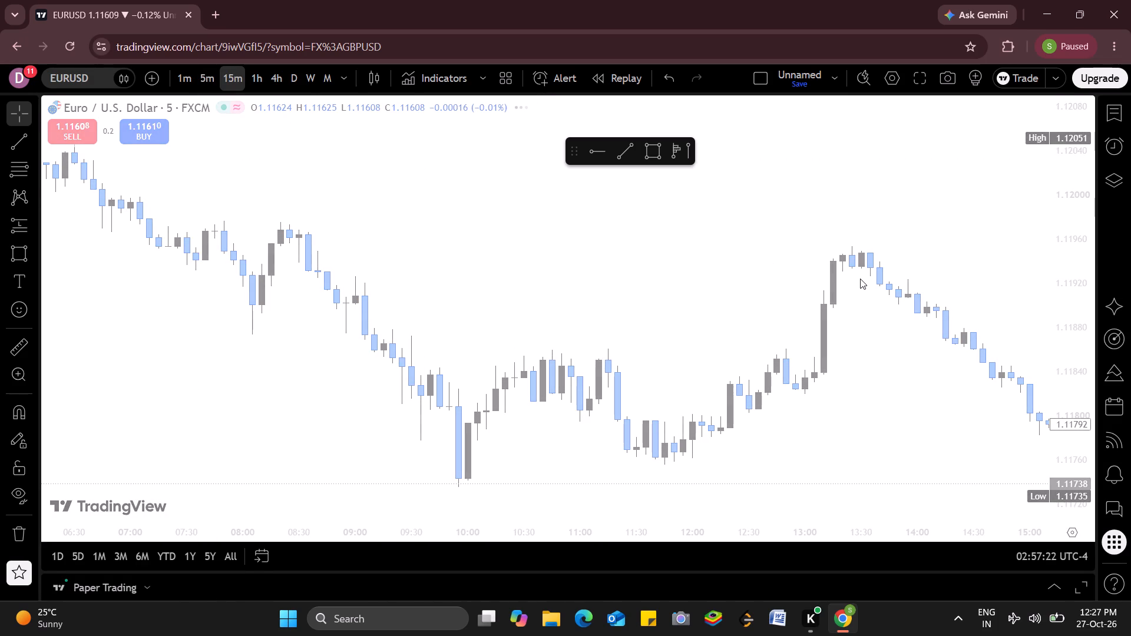
pyautogui.hscroll(-12, 860, 279)
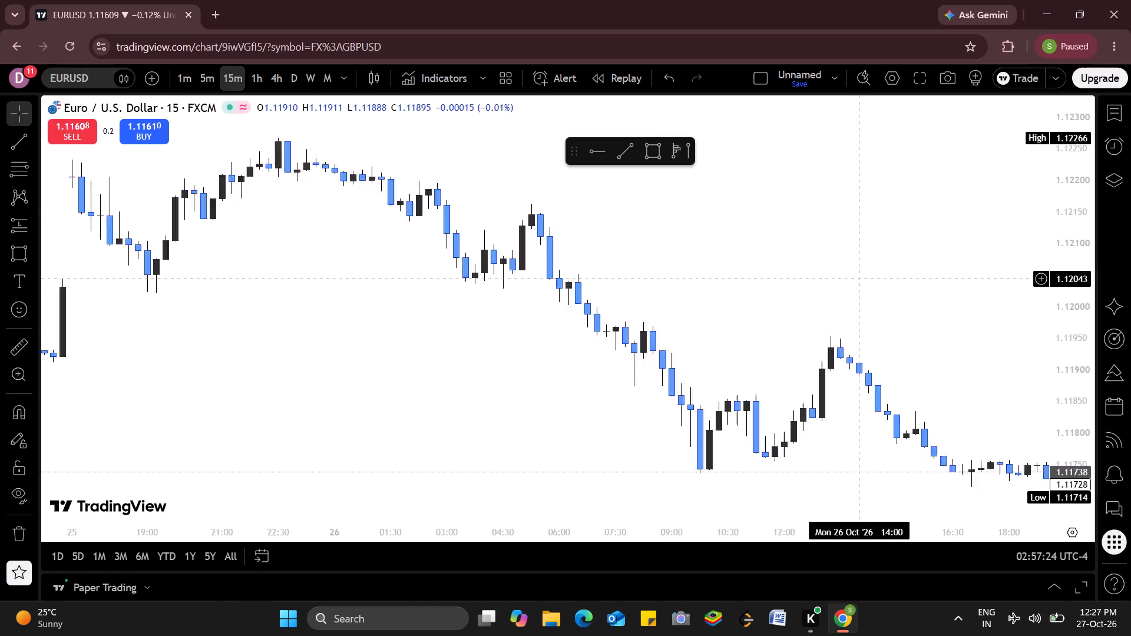
pyautogui.hscroll(-7, 860, 279)
pyautogui.hscroll(4, 860, 279)
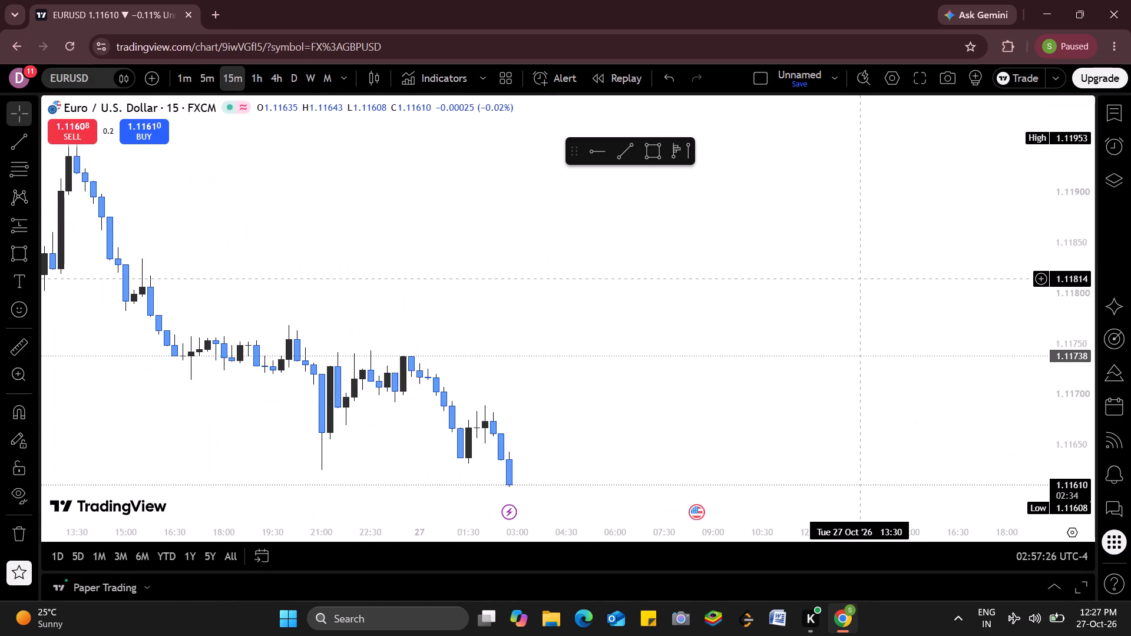
pyautogui.scroll(-5, 860, 279)
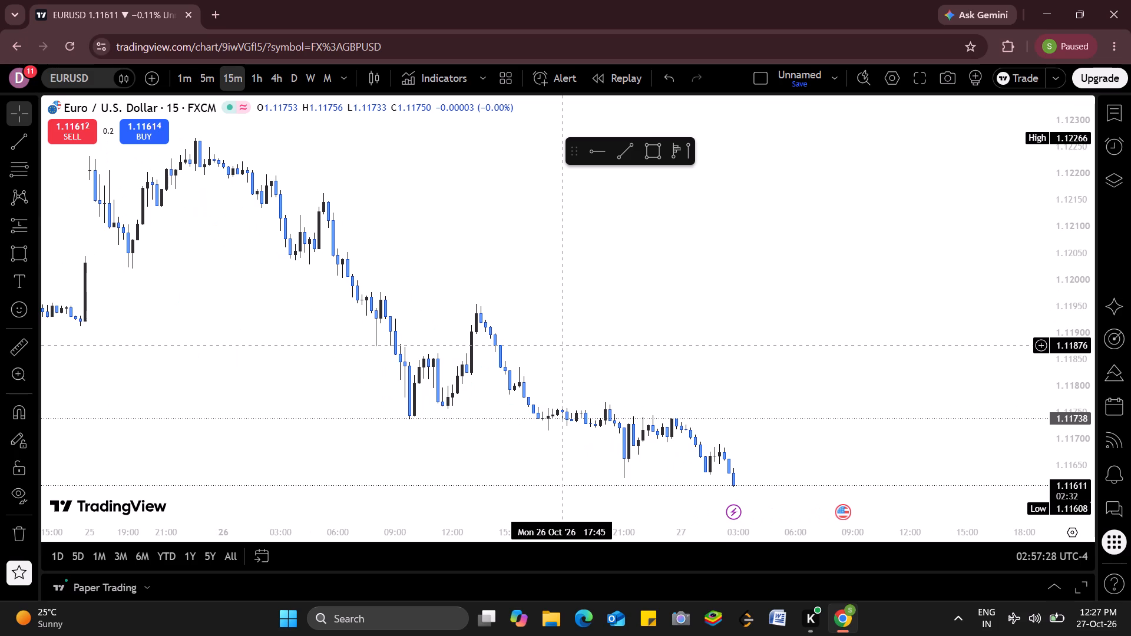
pyautogui.click(275, 84)
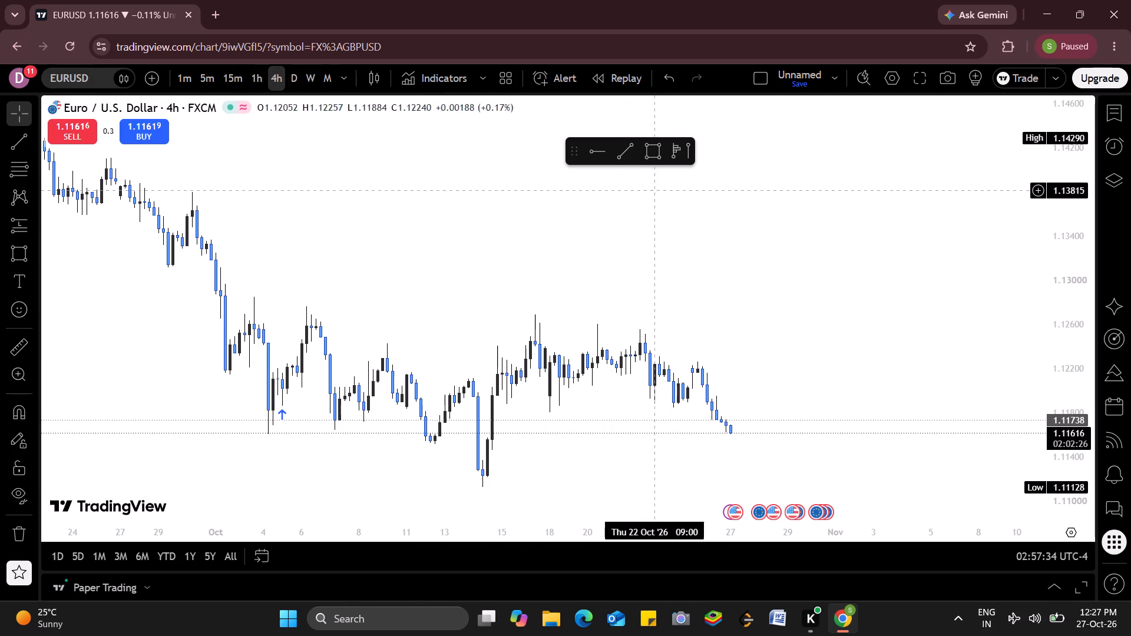
pyautogui.click(302, 76)
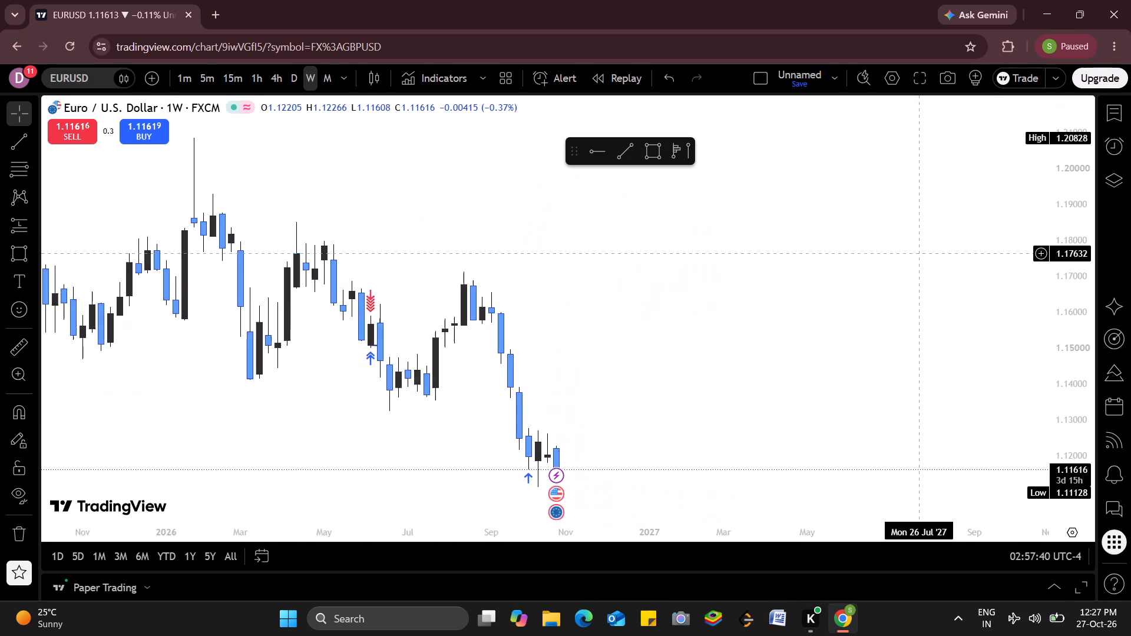
pyautogui.moveTo(636, 336); pyautogui.dragTo(738, 198)
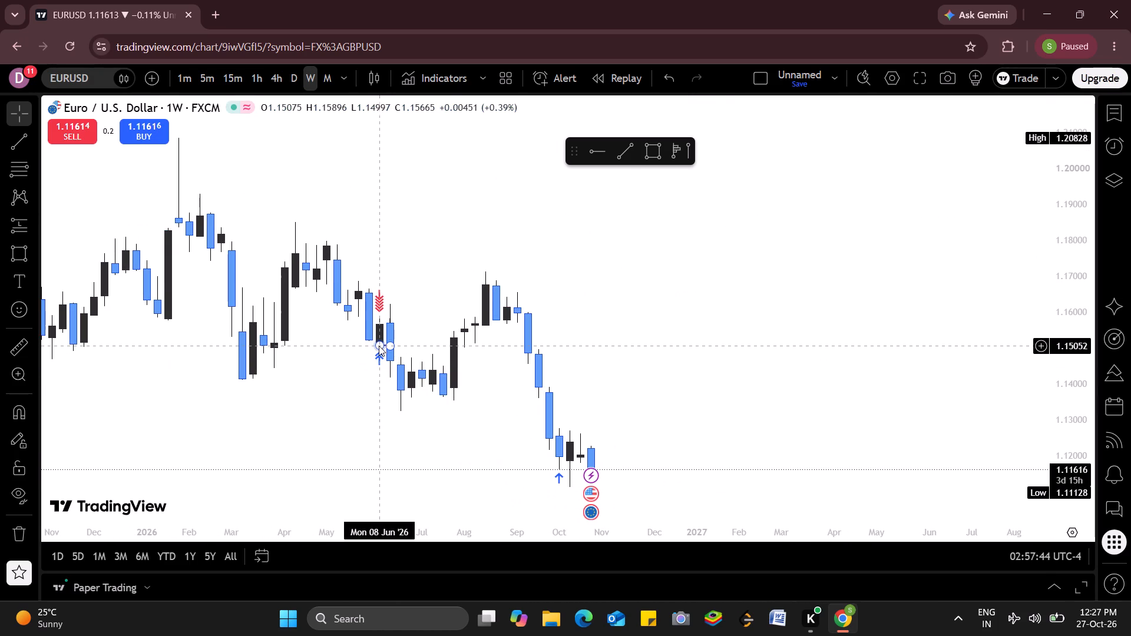
pyautogui.scroll(-1, 699, 390)
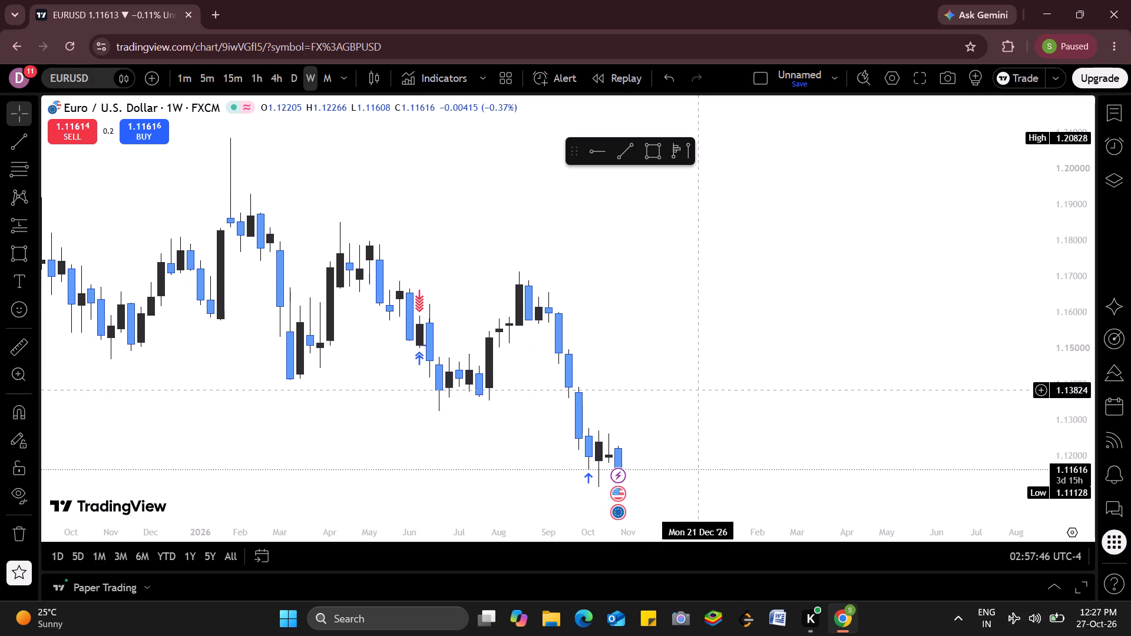
# Remove all drawings from the EURUSD weekly chart and check that the removal options list none left.
pyautogui.scroll(-1, 699, 390)
pyautogui.hscroll(-1, 699, 390)
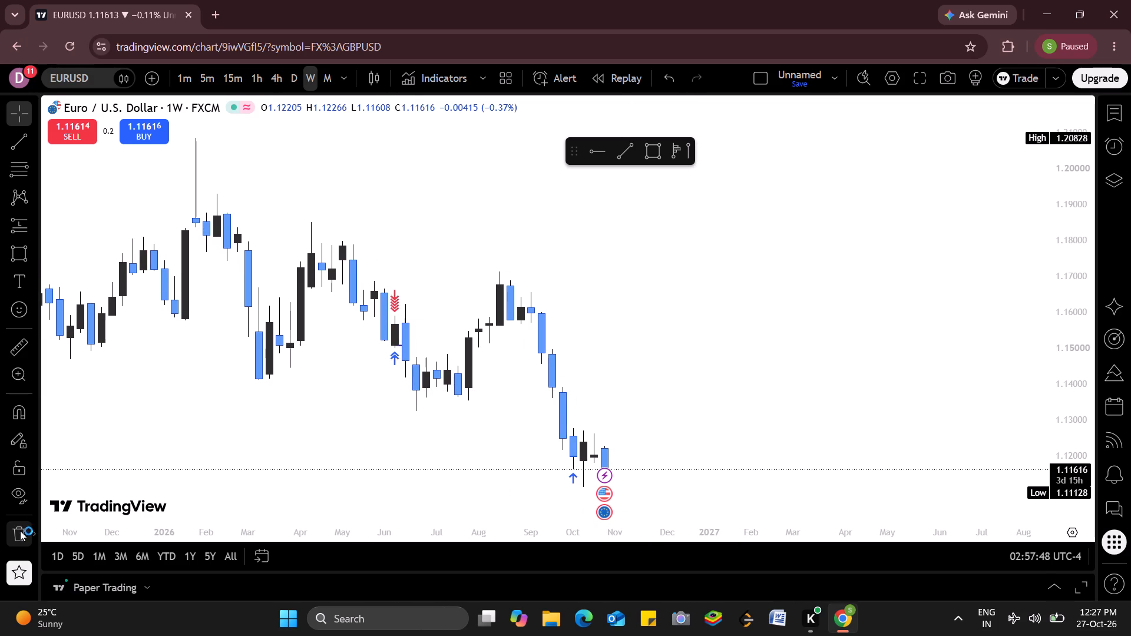
pyautogui.click(18, 536)
pyautogui.click(110, 556)
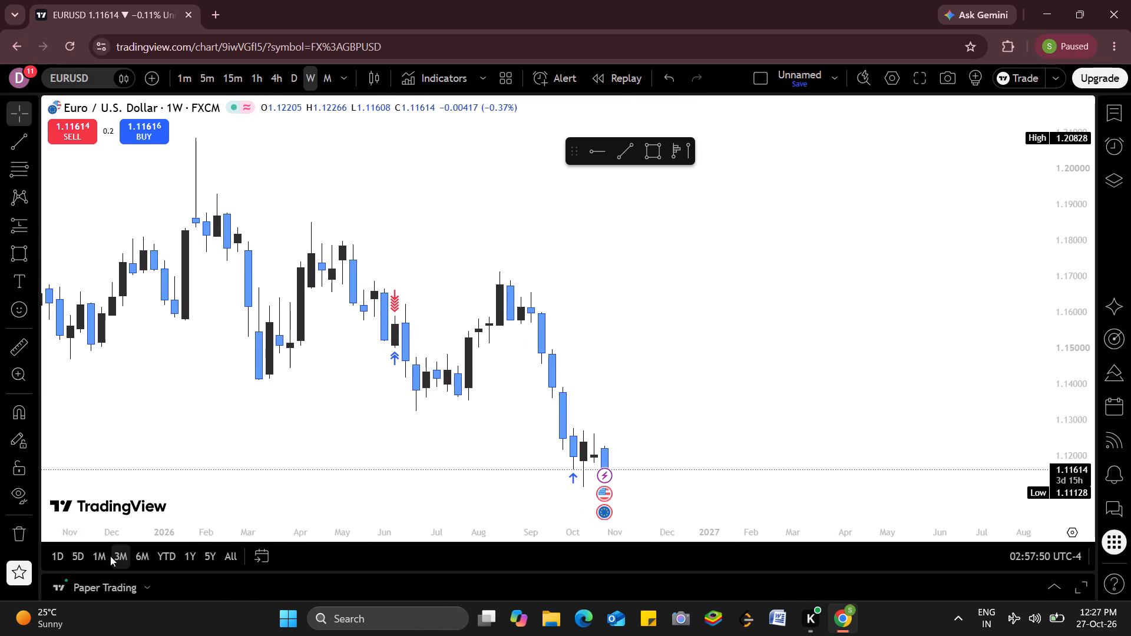
pyautogui.click(16, 528)
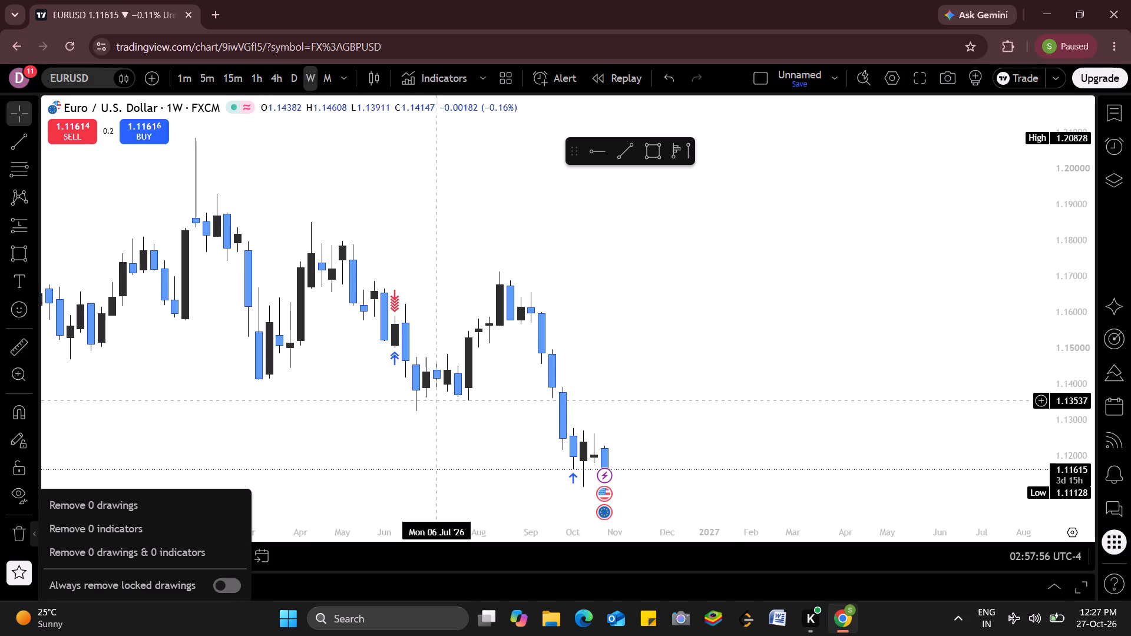
pyautogui.click(757, 342)
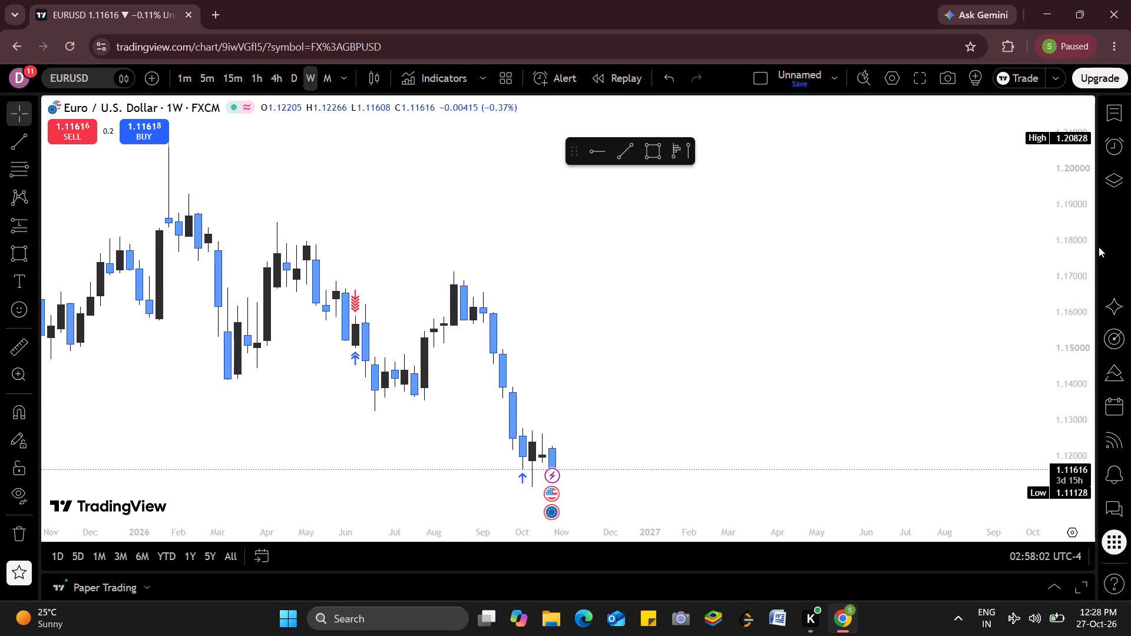
# Examine the EURUSD weekly price history back to 2023, rescaling the price axis to compare the major highs and lows.
pyautogui.doubleClick(1081, 240)
pyautogui.tripleClick(1081, 240)
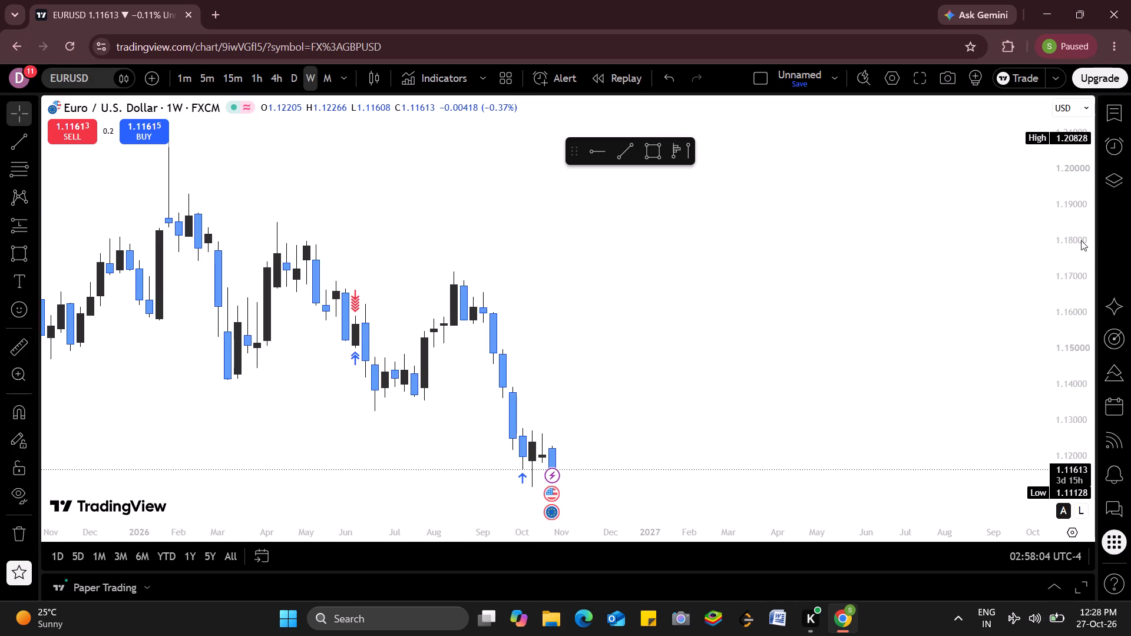
pyautogui.doubleClick(1081, 240)
pyautogui.tripleClick(1081, 240)
pyautogui.click(1081, 240)
pyautogui.scroll(-1, 1081, 240)
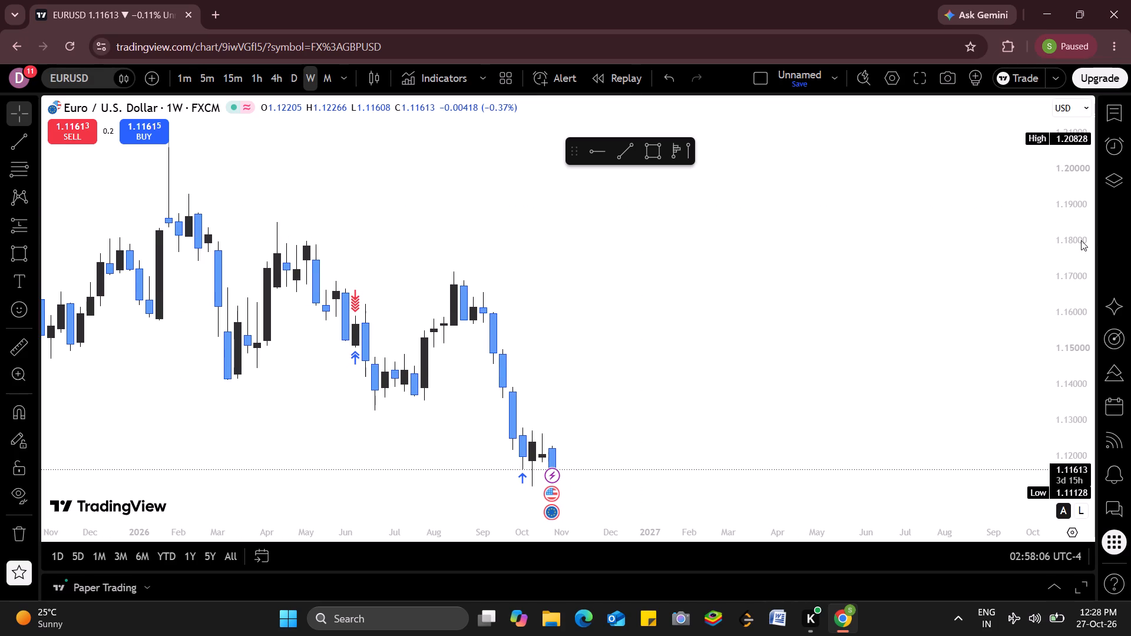
pyautogui.scroll(-1, 1081, 240)
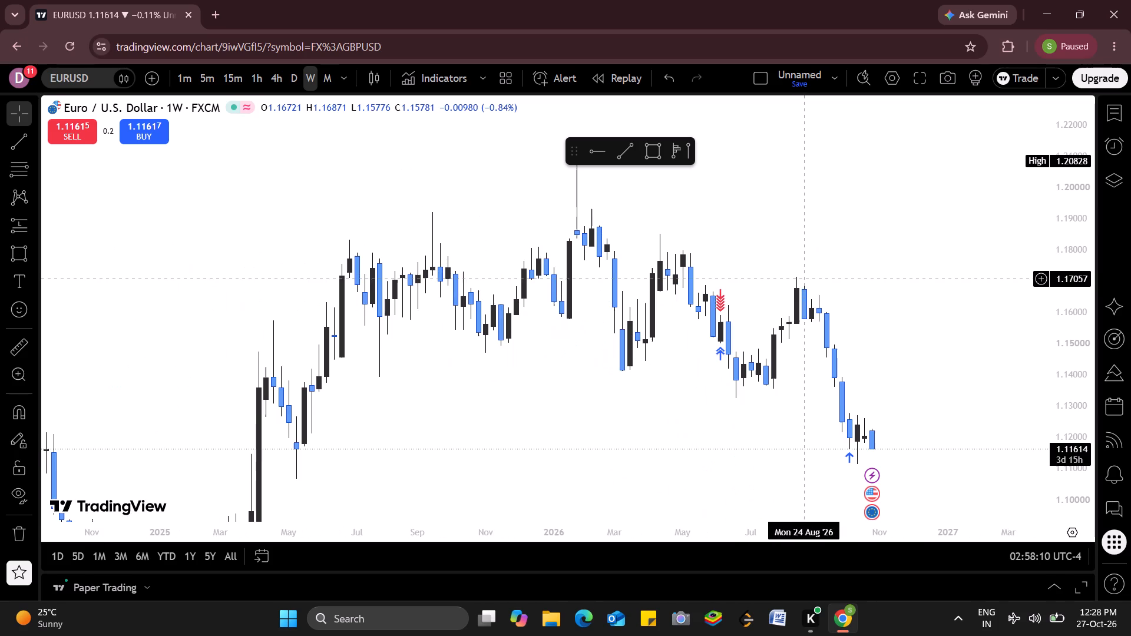
pyautogui.moveTo(1082, 191); pyautogui.dragTo(1099, 503)
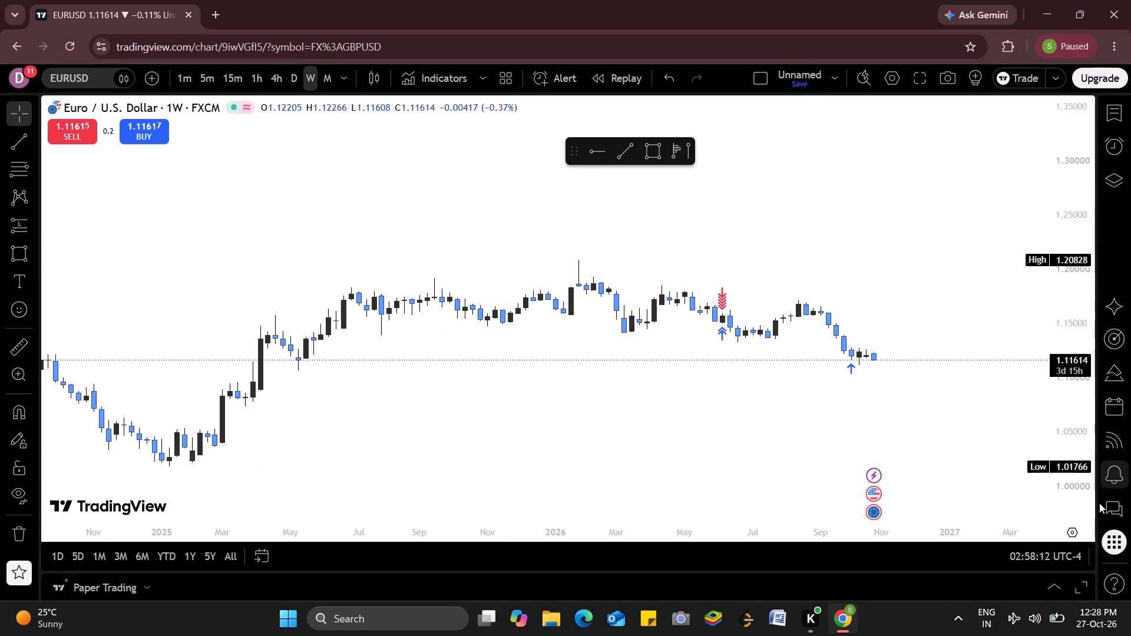
pyautogui.moveTo(1099, 503); pyautogui.dragTo(1060, 362)
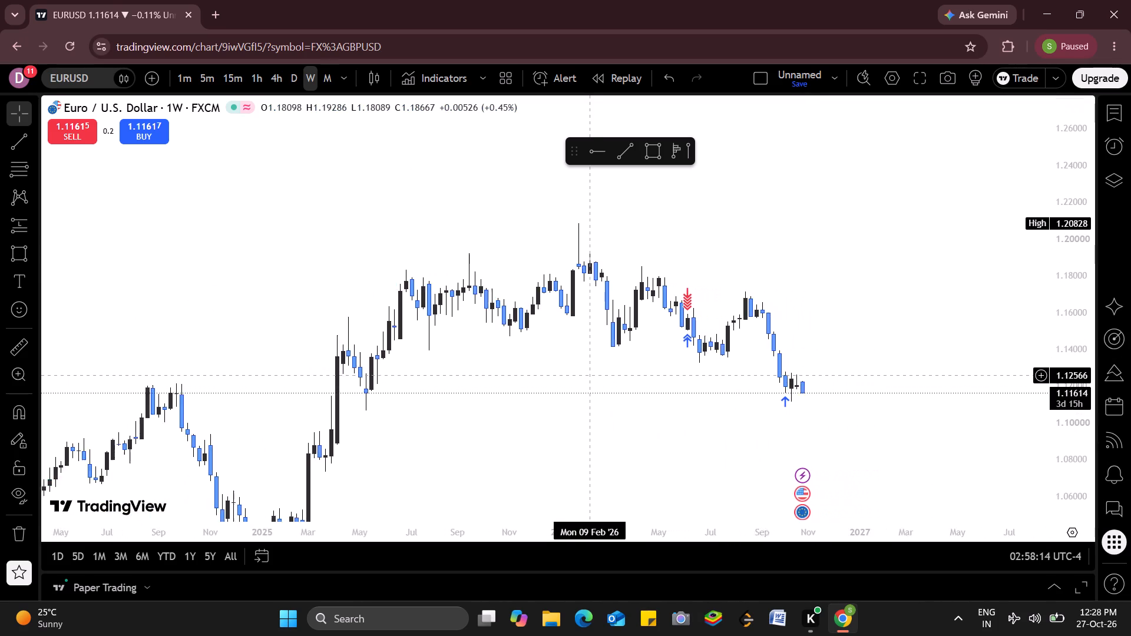
pyautogui.moveTo(916, 286); pyautogui.dragTo(926, 242)
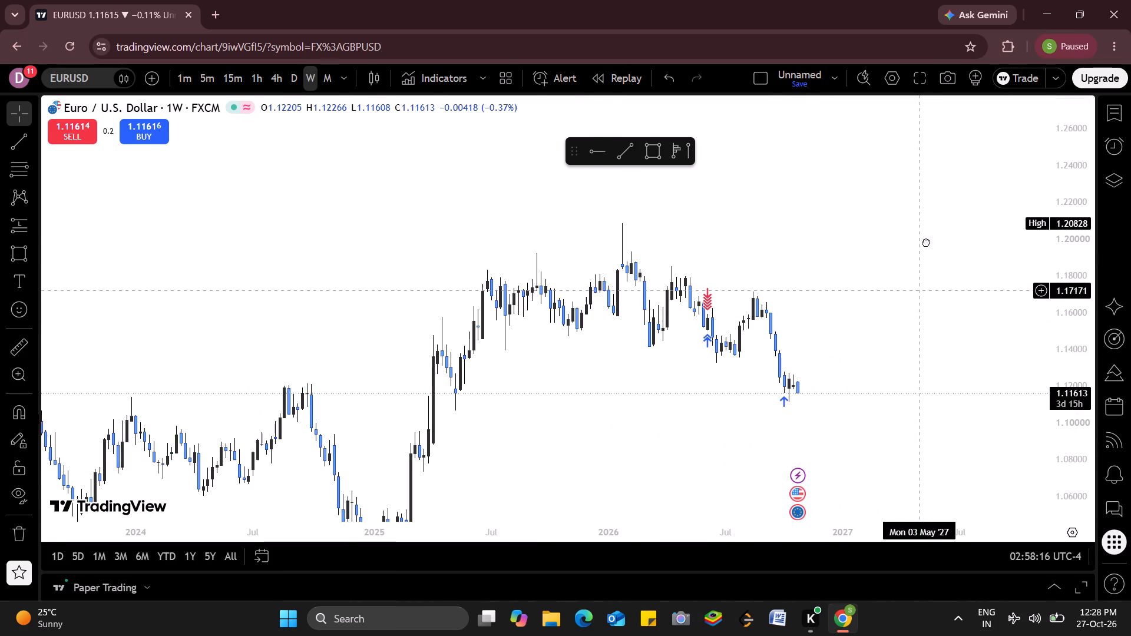
pyautogui.moveTo(926, 242); pyautogui.dragTo(1019, 159)
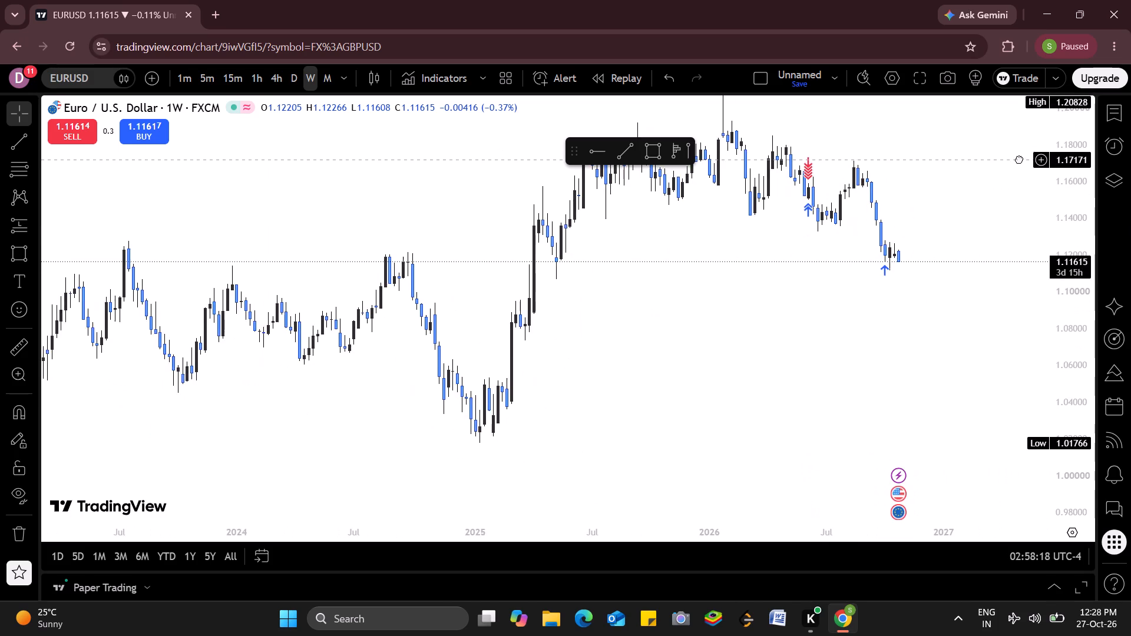
pyautogui.moveTo(1019, 159); pyautogui.dragTo(667, 215)
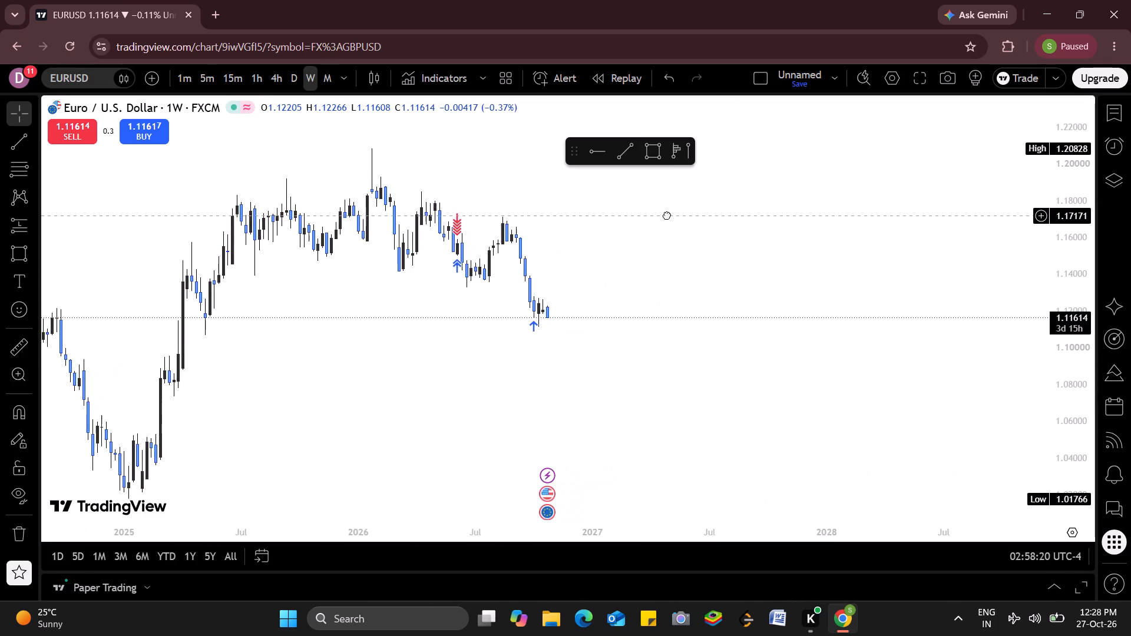
pyautogui.moveTo(667, 215); pyautogui.dragTo(646, 216)
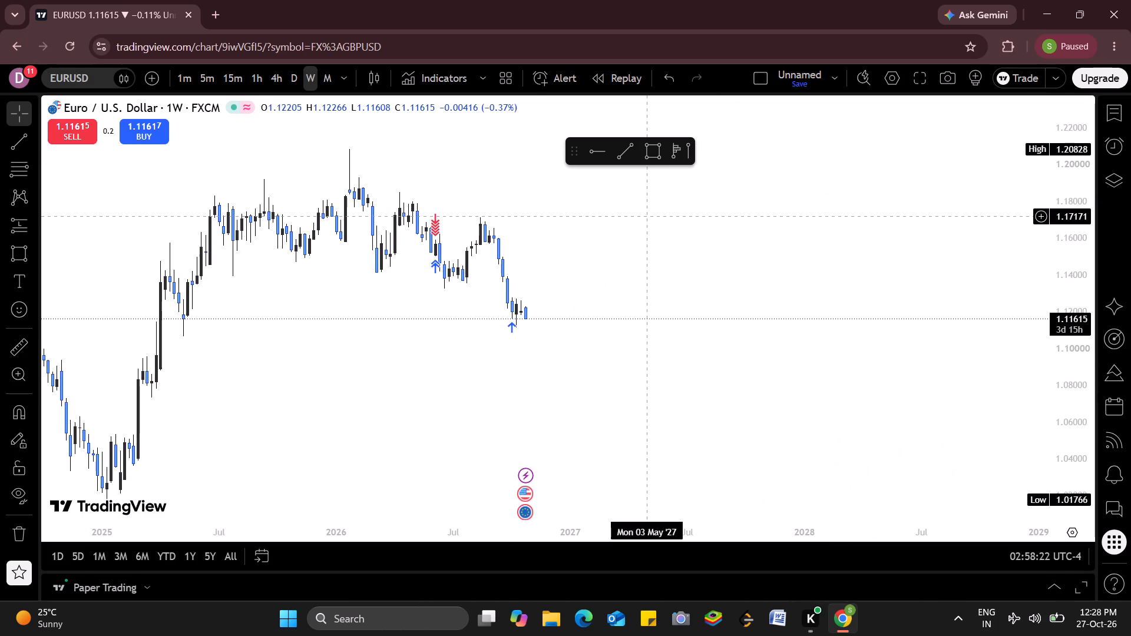
pyautogui.moveTo(646, 216); pyautogui.dragTo(319, 154)
# Examine the EURUSD decline on the daily timeframe, then the October price action on the 4-hour timeframe.
pyautogui.click(287, 82)
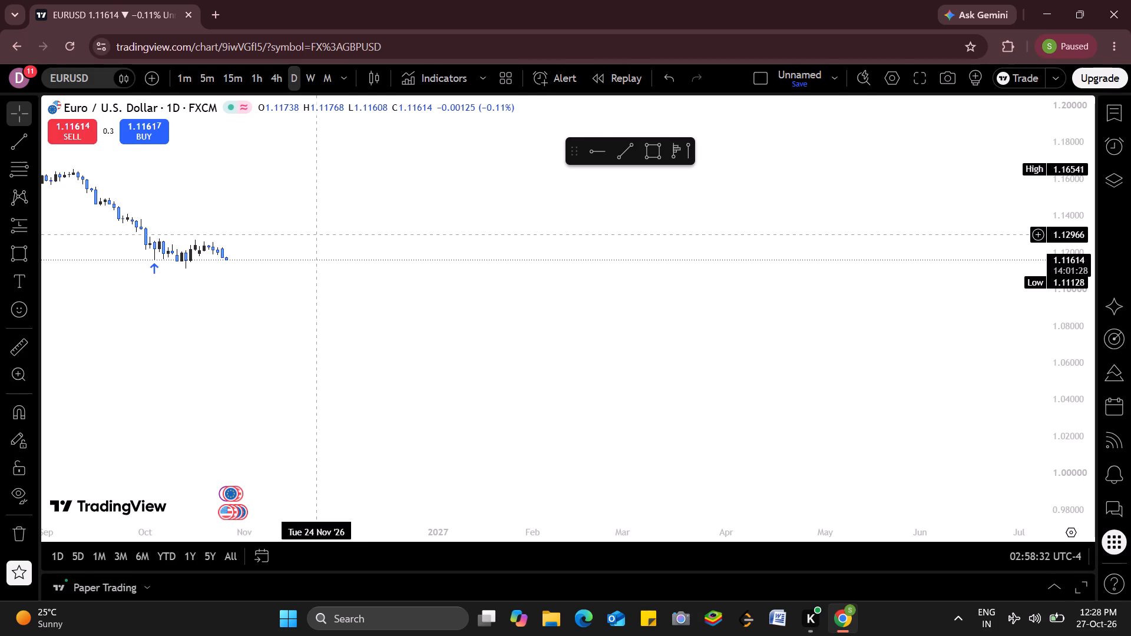
pyautogui.hscroll(7, 317, 234)
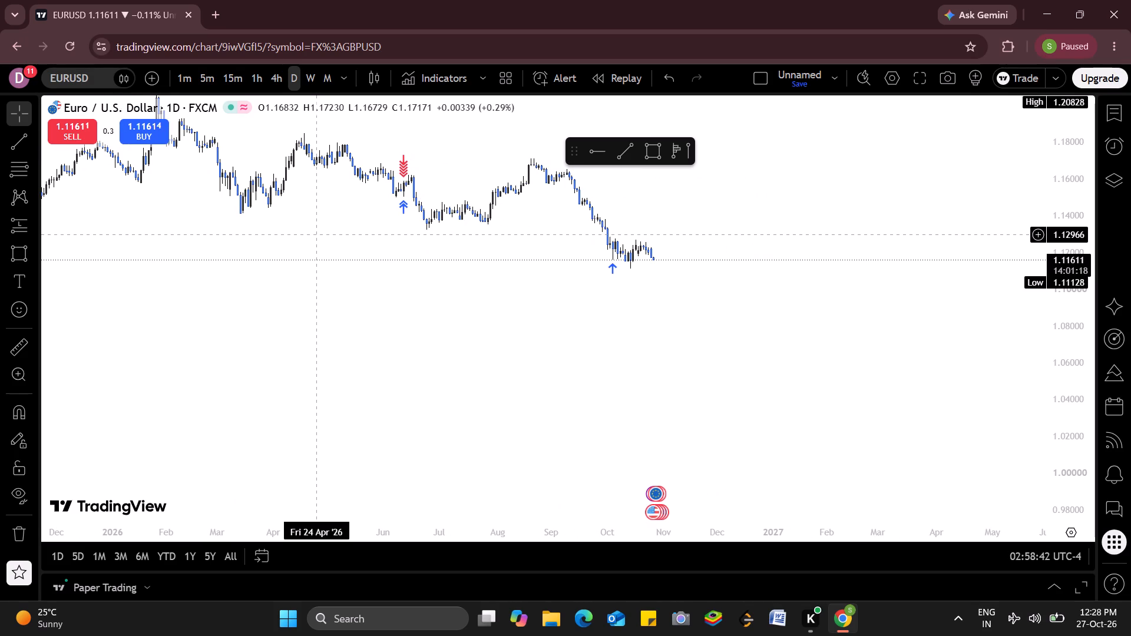
pyautogui.moveTo(317, 234); pyautogui.dragTo(593, 340)
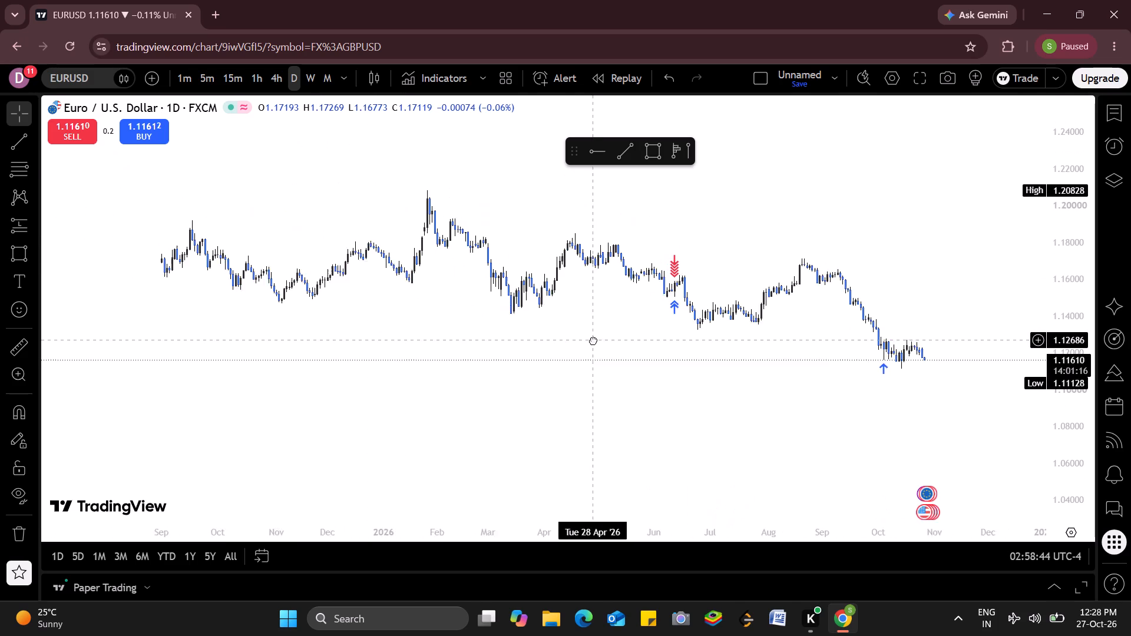
pyautogui.moveTo(593, 340); pyautogui.dragTo(530, 334)
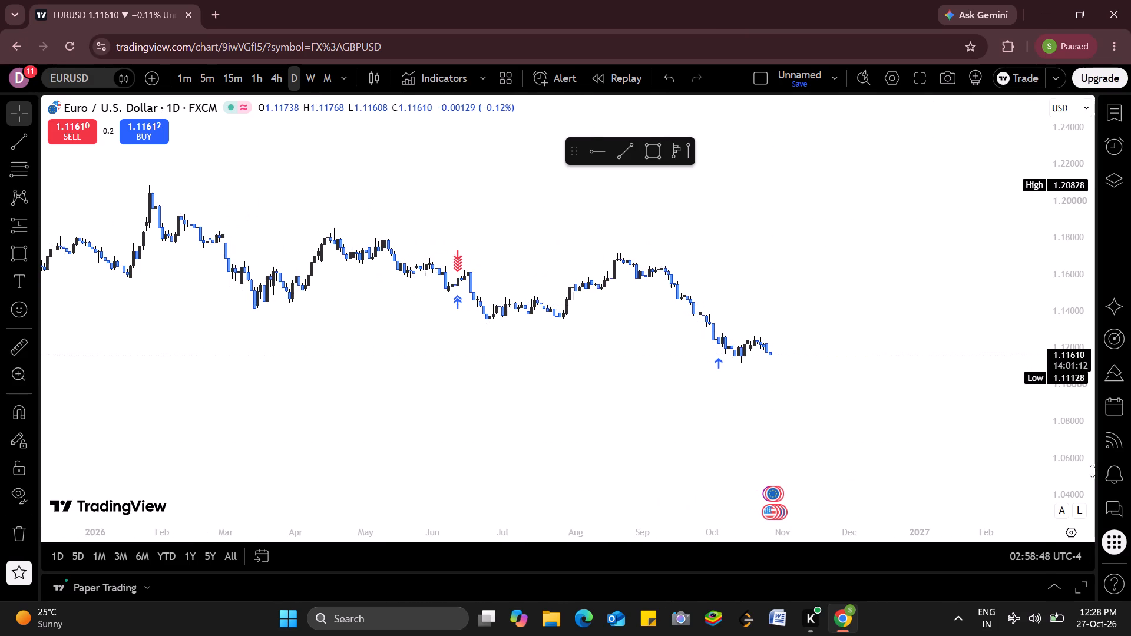
pyautogui.moveTo(1092, 471); pyautogui.dragTo(1021, 249)
pyautogui.moveTo(887, 230); pyautogui.dragTo(557, 281)
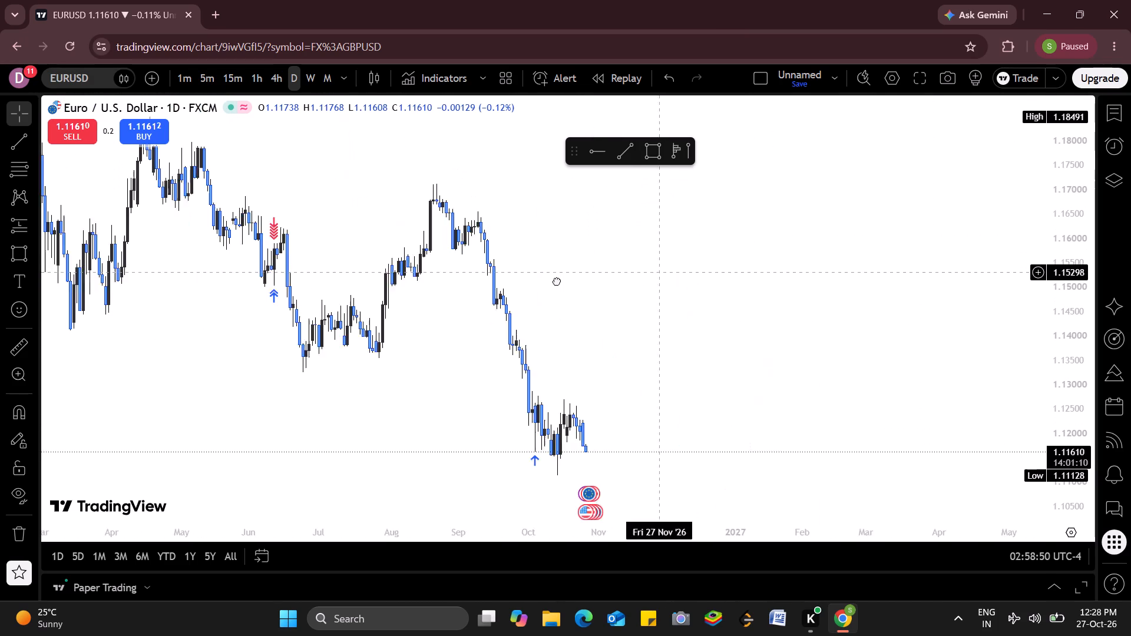
pyautogui.moveTo(557, 281); pyautogui.dragTo(461, 256)
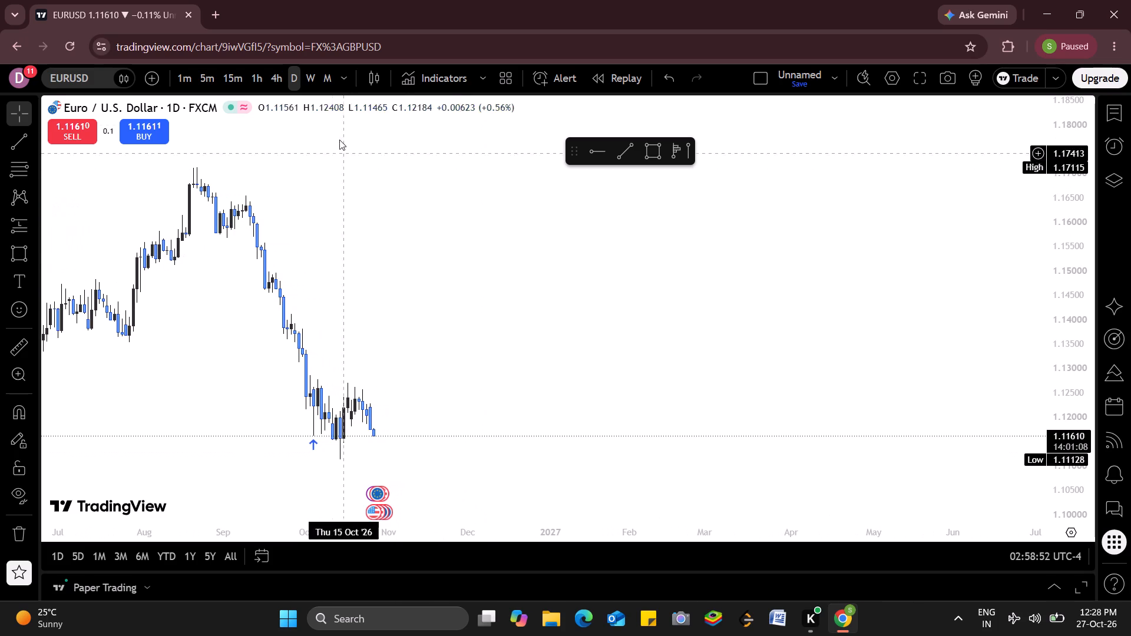
pyautogui.click(273, 83)
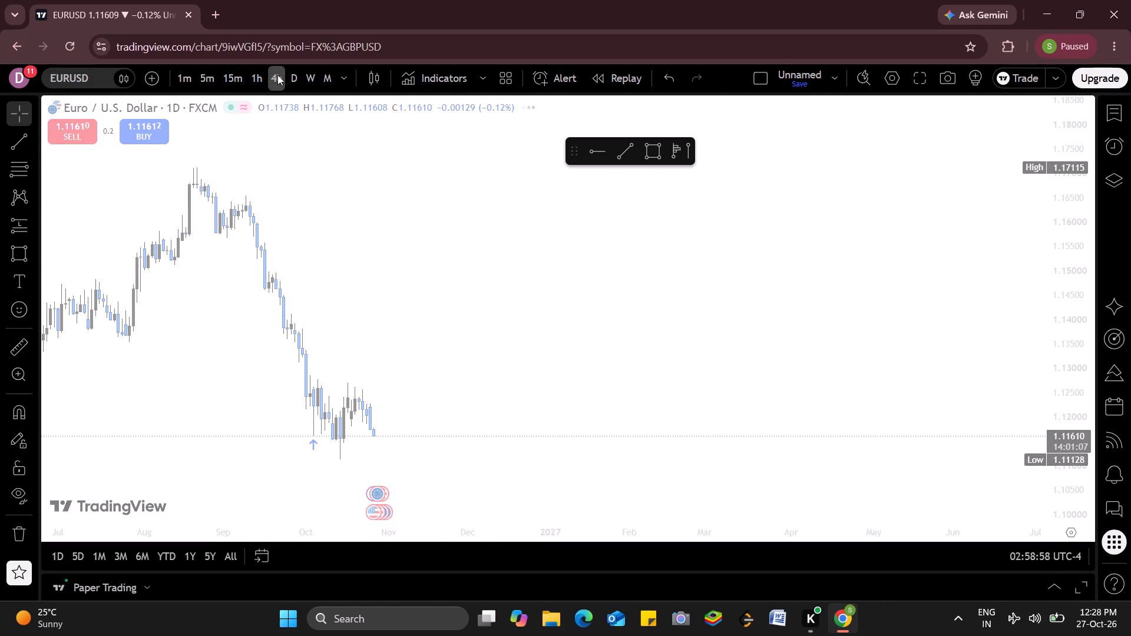
pyautogui.doubleClick(277, 75)
pyautogui.moveTo(368, 344); pyautogui.dragTo(752, 240)
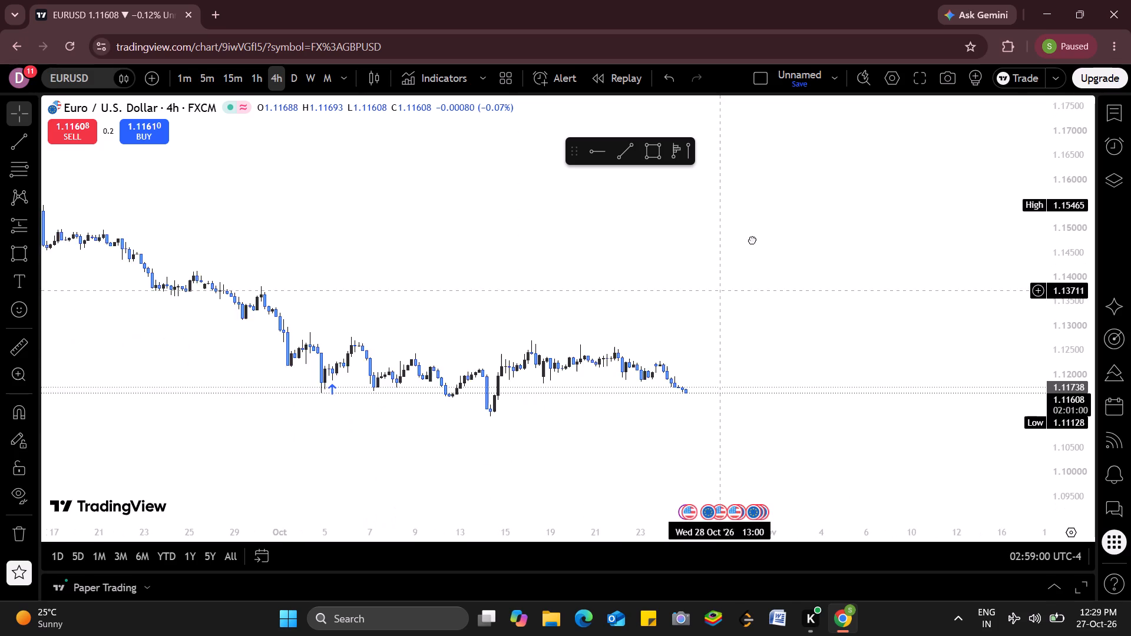
pyautogui.moveTo(752, 240); pyautogui.dragTo(766, 215)
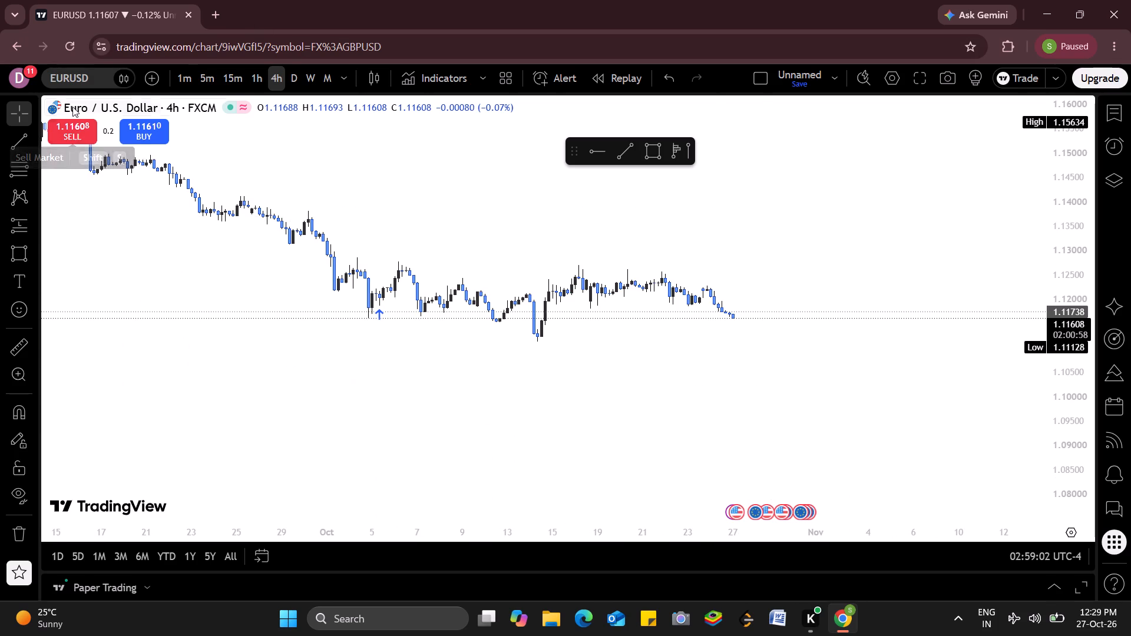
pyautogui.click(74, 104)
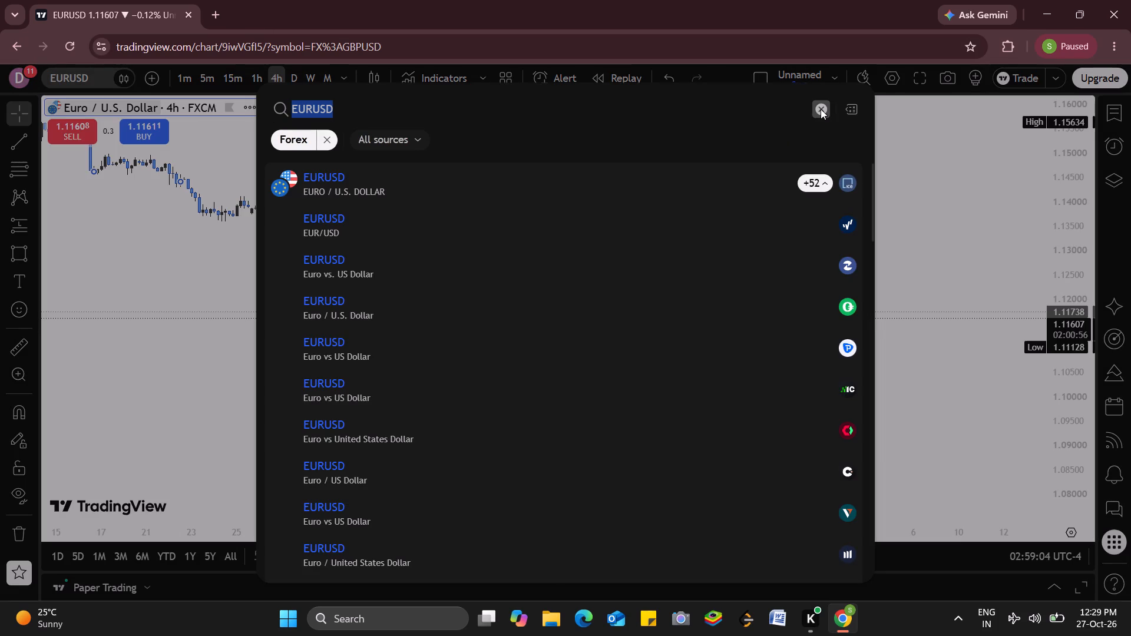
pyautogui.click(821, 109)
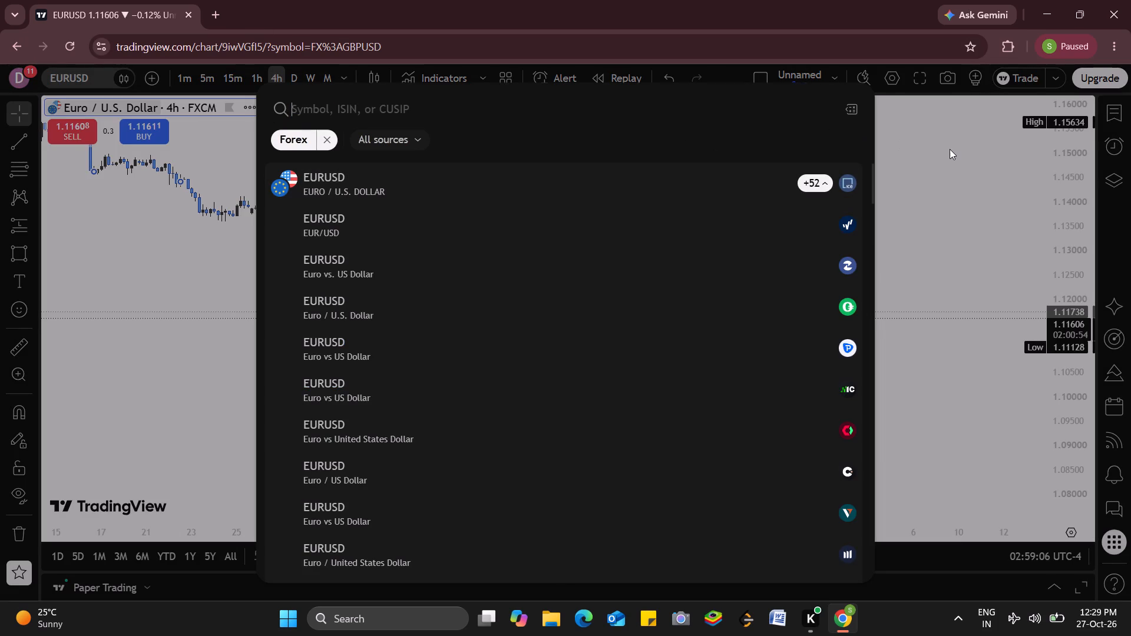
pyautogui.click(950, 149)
# Switch the 4-hour chart to GBPUSD from the forex section of the watchlist.
pyautogui.click(1113, 107)
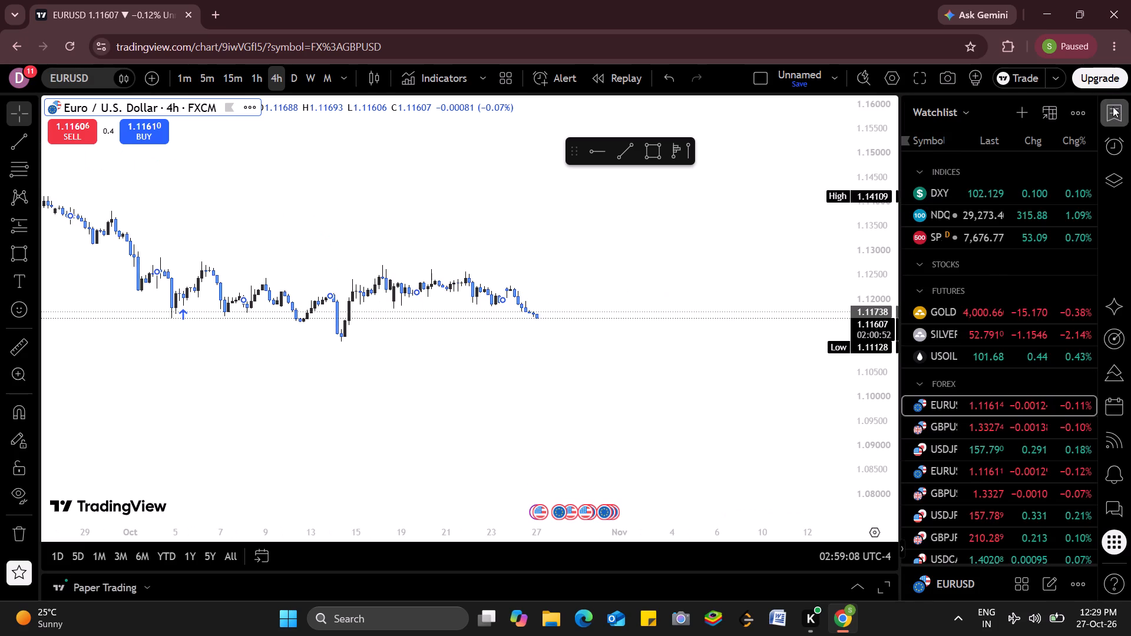
pyautogui.click(953, 425)
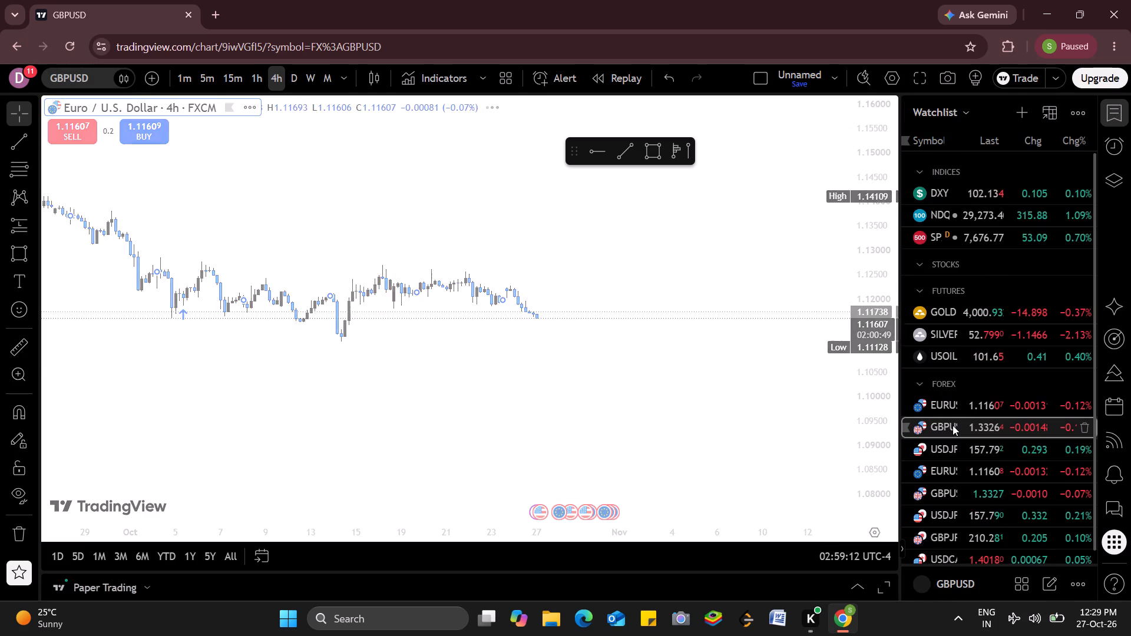
pyautogui.click(617, 483)
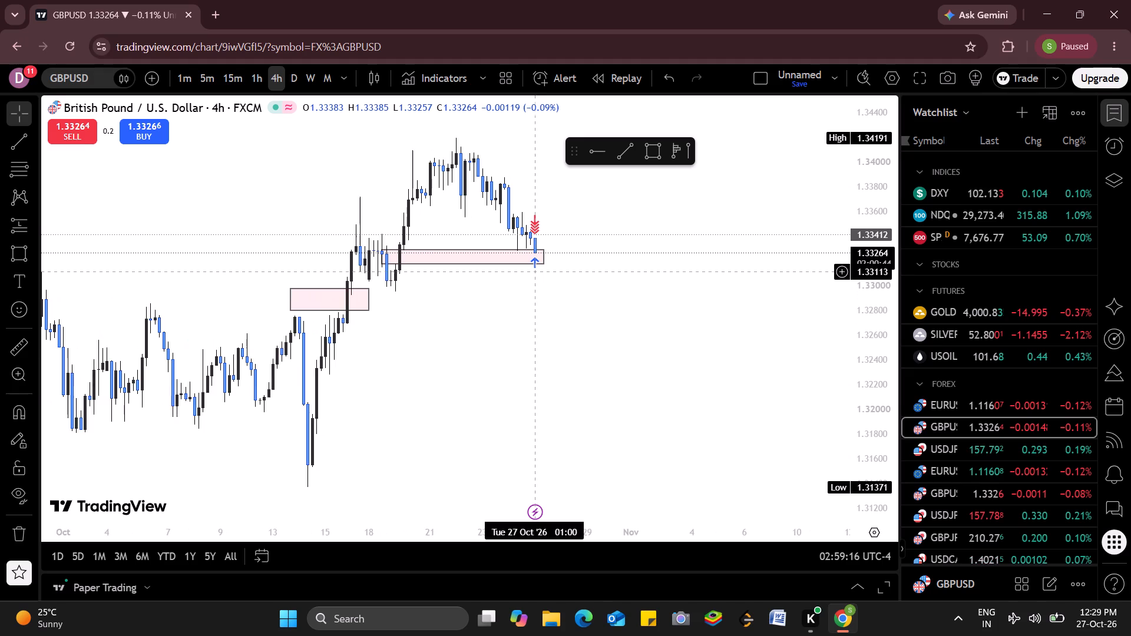
# Remove all drawn zones from the GBPUSD 4-hour chart and hide the watchlist.
pyautogui.click(24, 538)
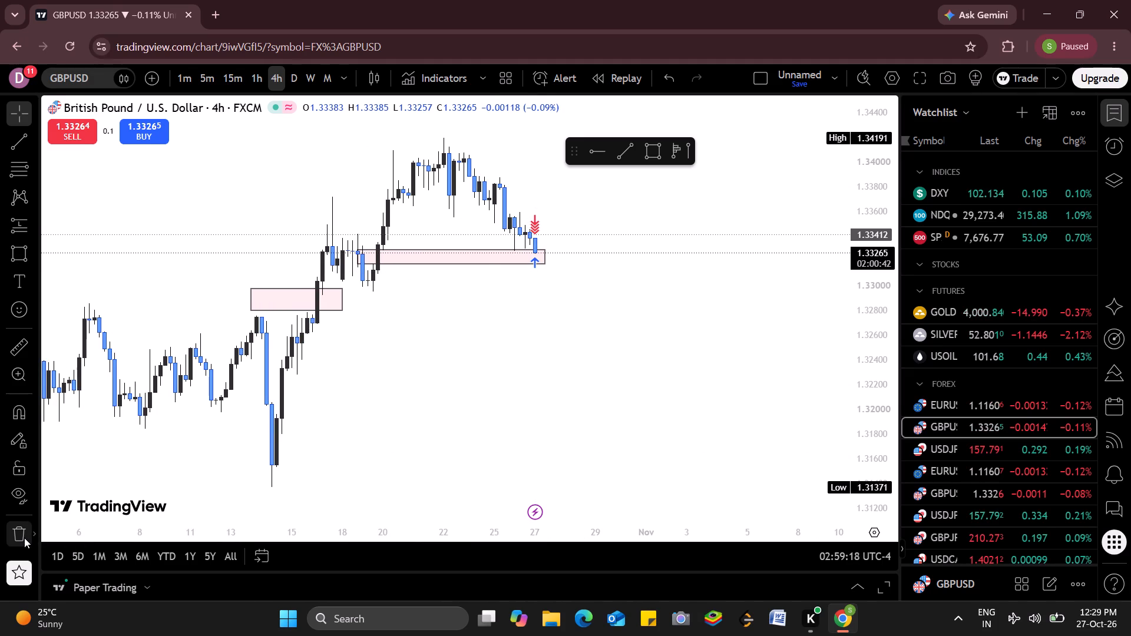
pyautogui.click(72, 558)
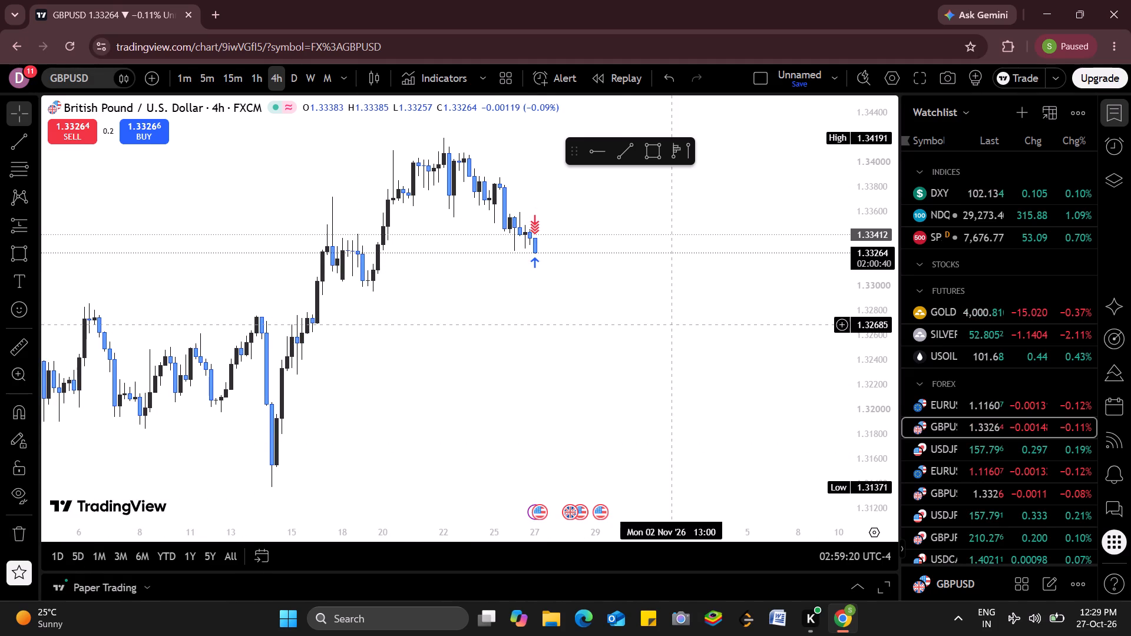
pyautogui.click(672, 324)
pyautogui.click(1115, 114)
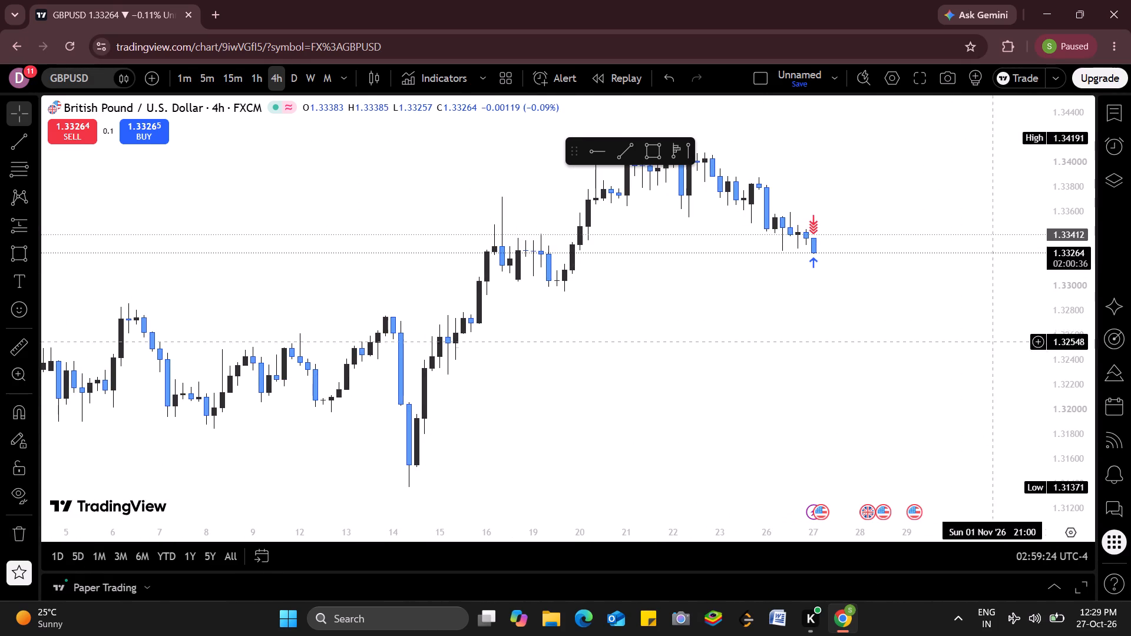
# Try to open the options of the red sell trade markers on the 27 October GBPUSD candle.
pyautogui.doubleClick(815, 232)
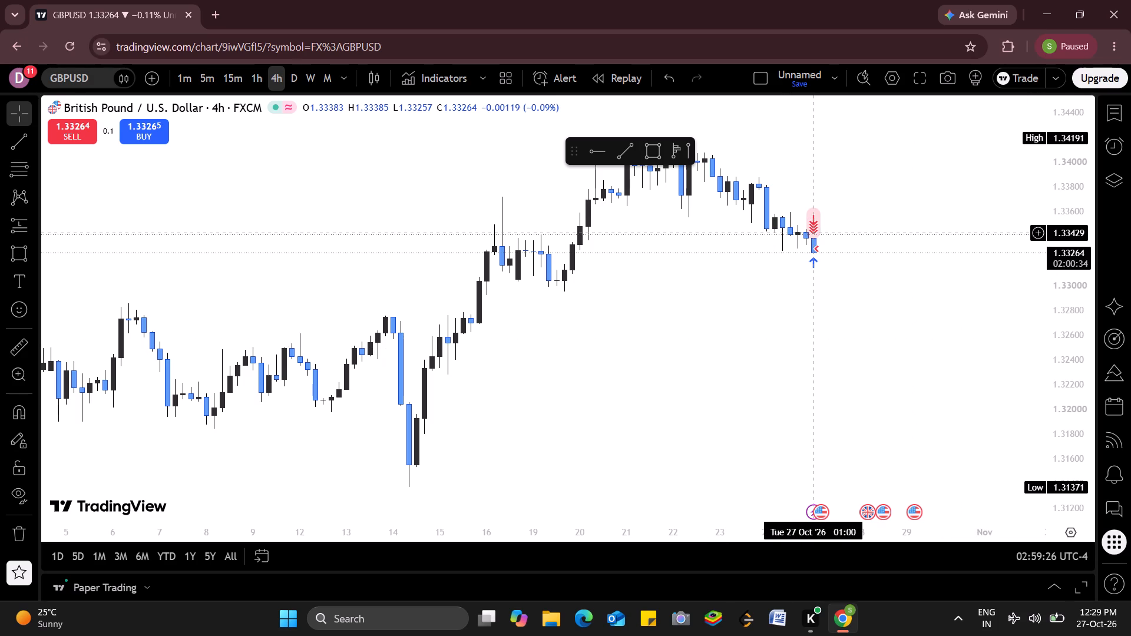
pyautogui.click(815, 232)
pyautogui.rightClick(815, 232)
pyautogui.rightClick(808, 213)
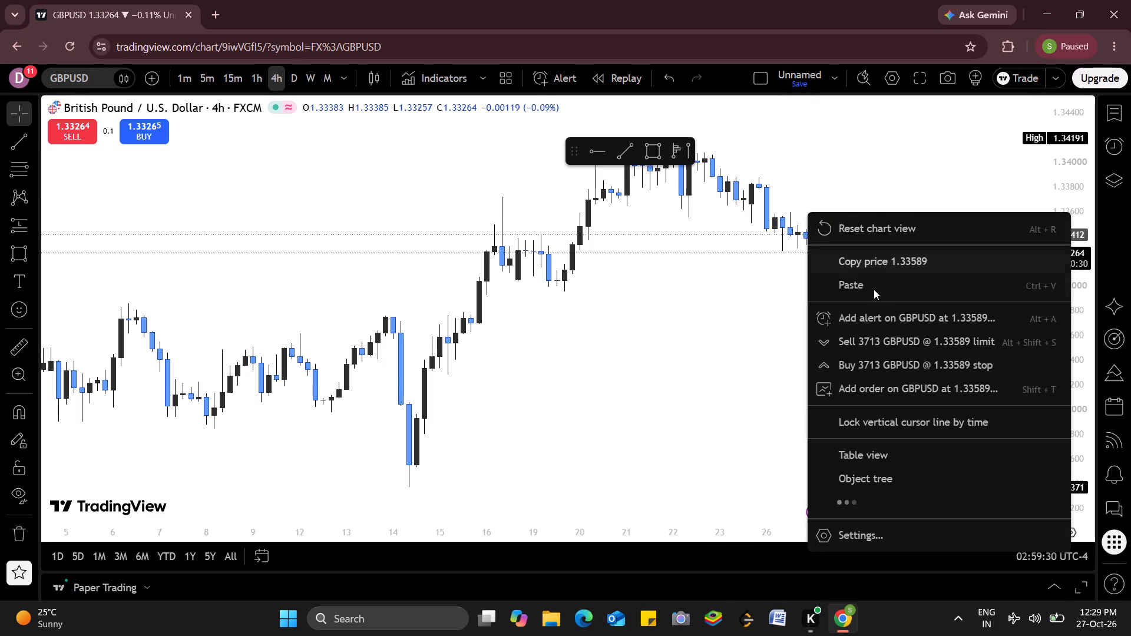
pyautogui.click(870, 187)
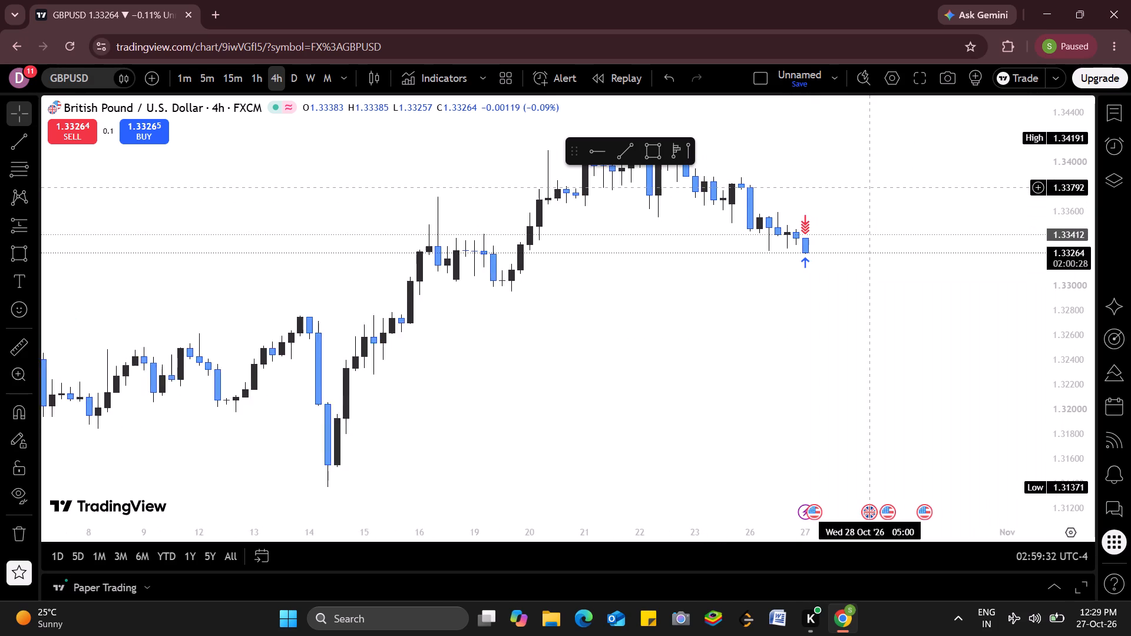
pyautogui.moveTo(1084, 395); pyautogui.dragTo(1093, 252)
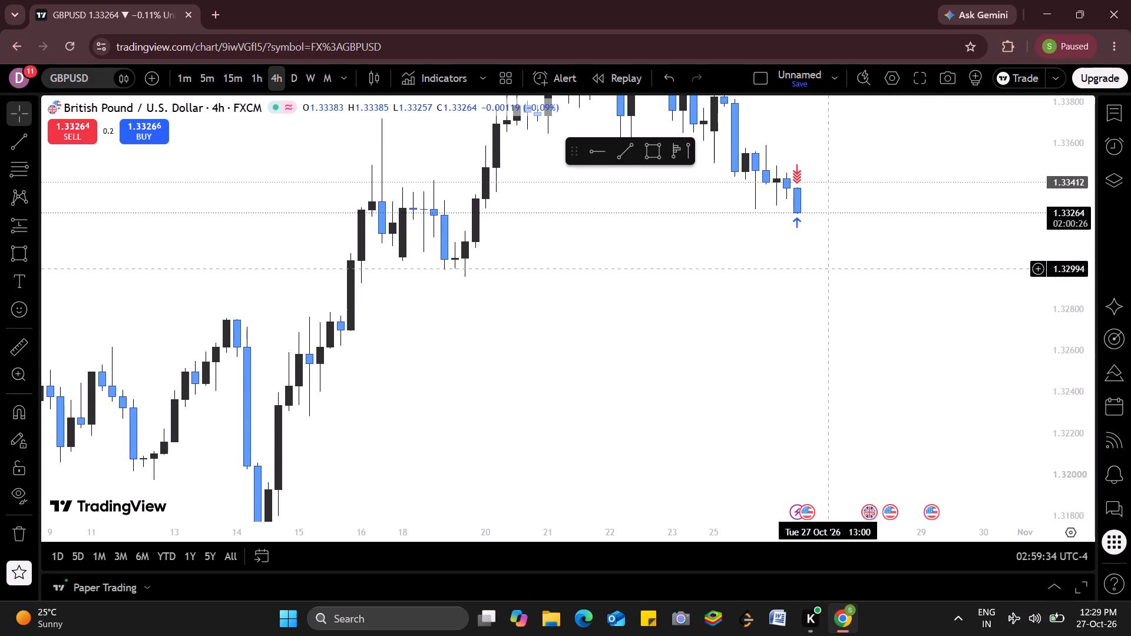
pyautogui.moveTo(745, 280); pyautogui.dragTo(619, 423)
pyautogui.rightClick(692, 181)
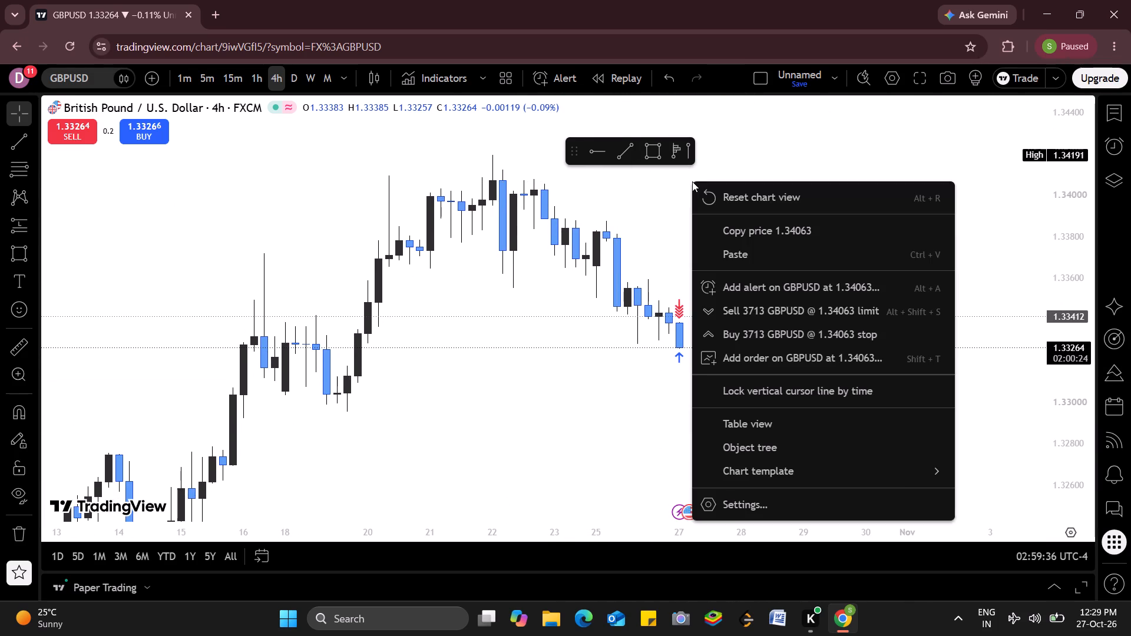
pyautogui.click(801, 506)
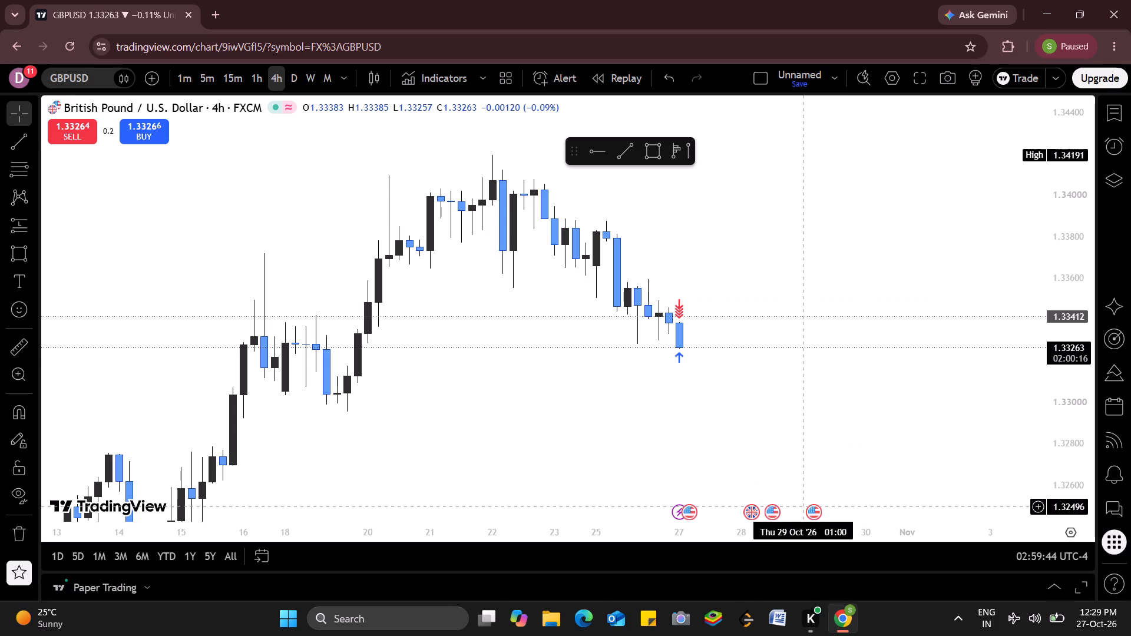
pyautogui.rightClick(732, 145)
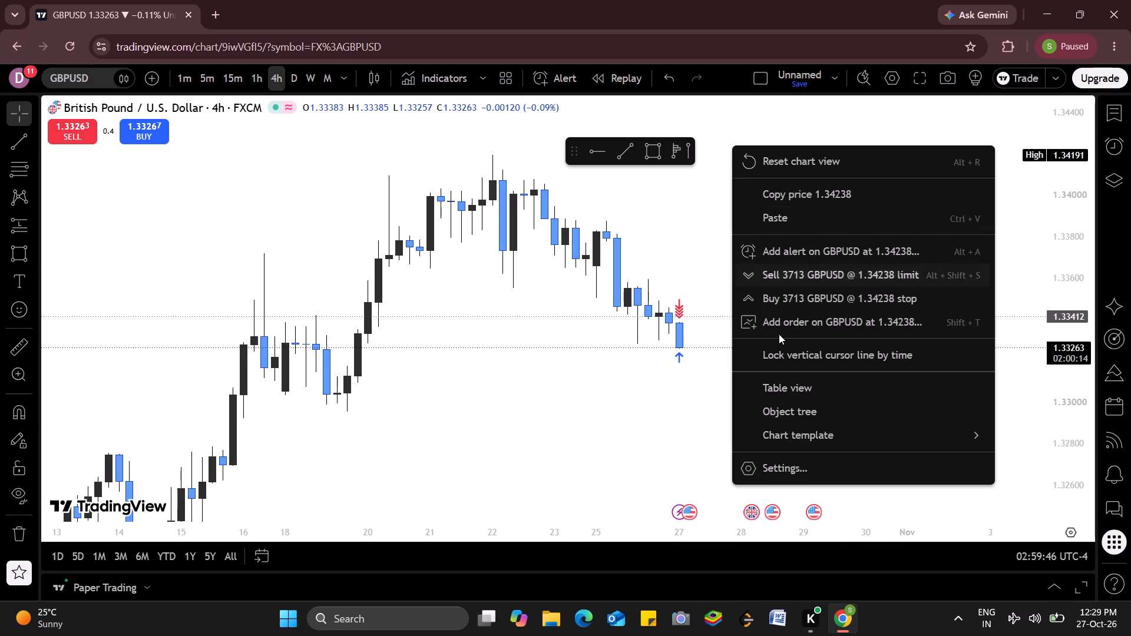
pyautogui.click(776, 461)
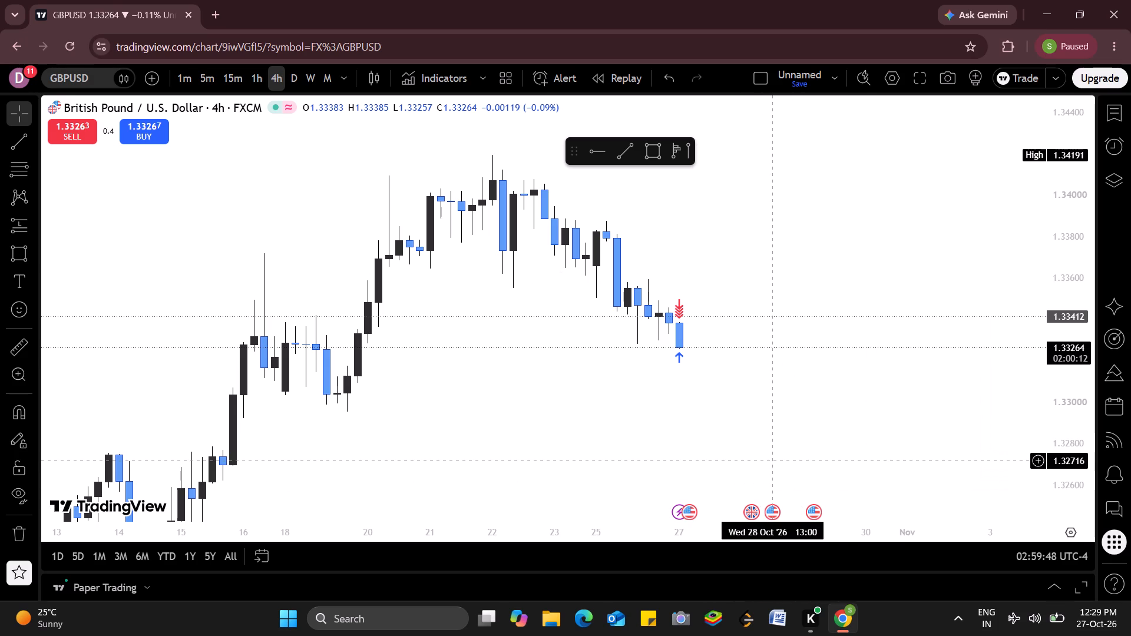
# Open the chart's candle appearance settings and change the falling-candle border colour to a medium blue at 100% opacity.
pyautogui.rightClick(865, 114)
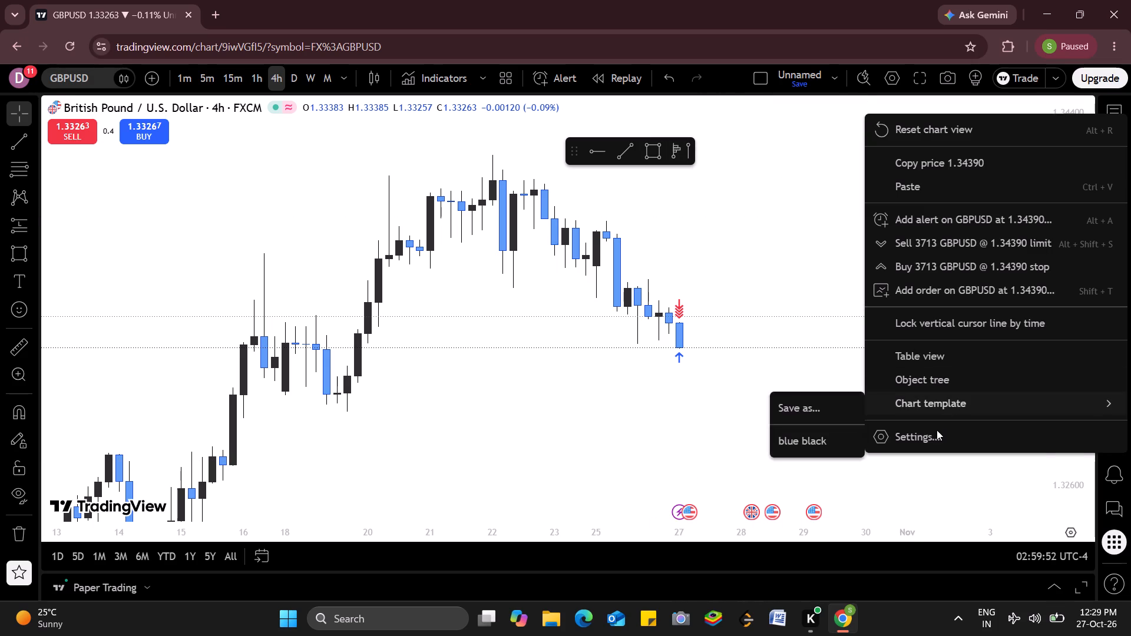
pyautogui.click(931, 435)
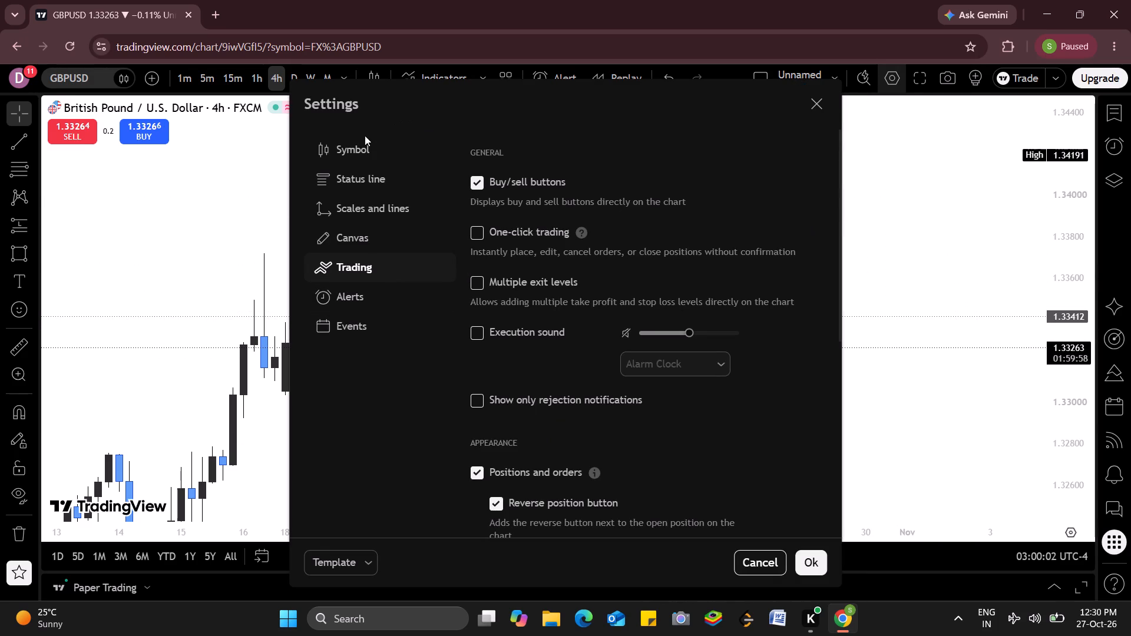
pyautogui.click(359, 150)
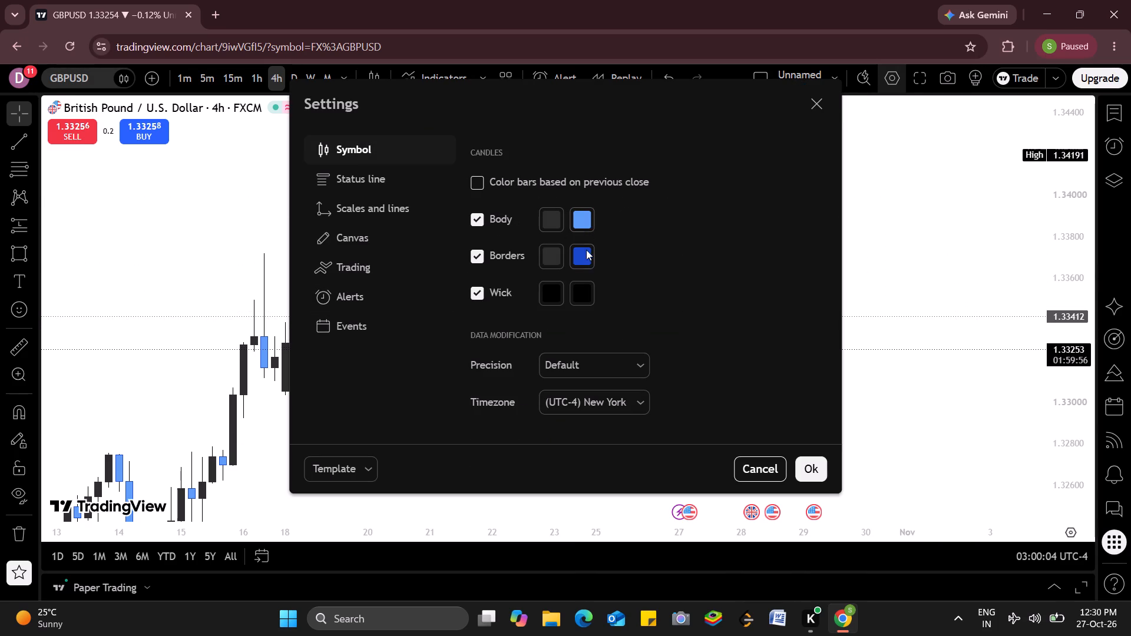
pyautogui.click(584, 257)
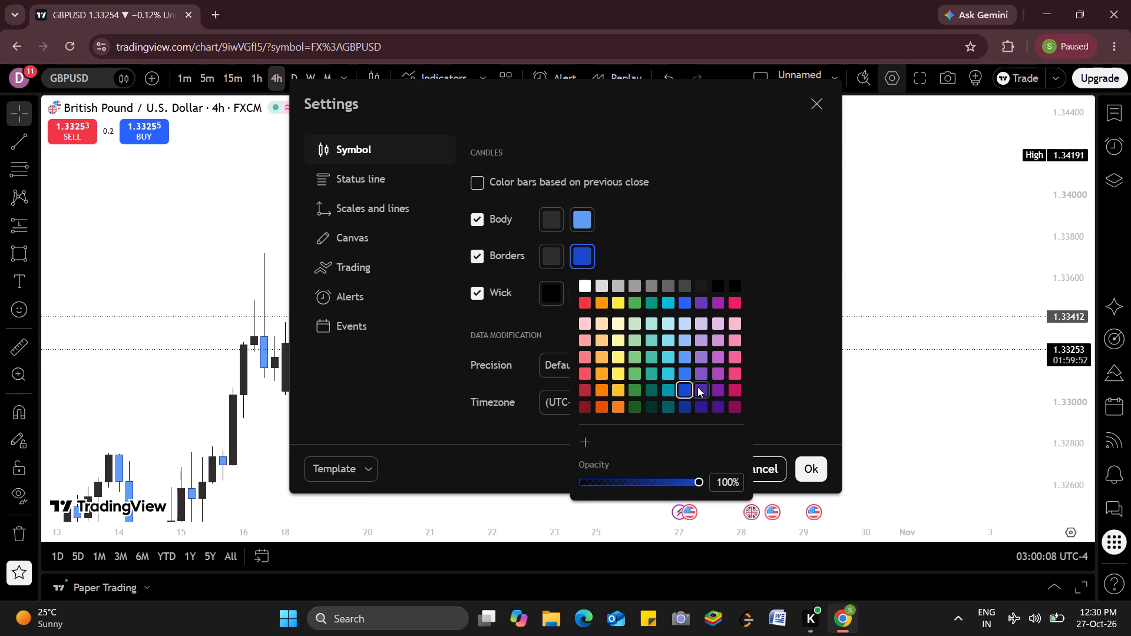
pyautogui.click(683, 354)
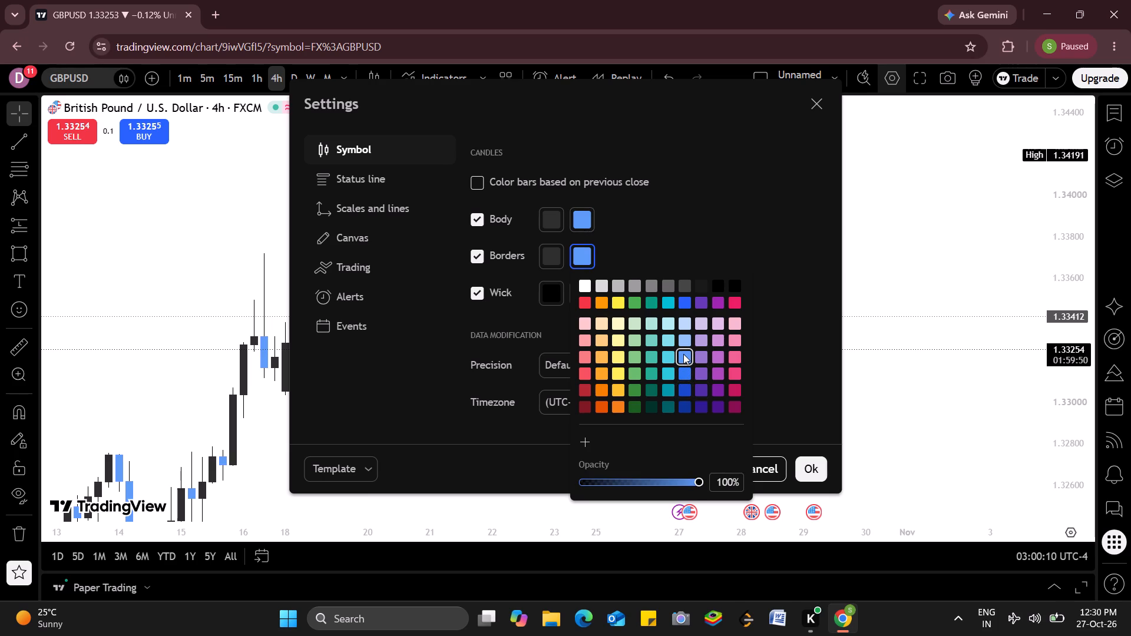
pyautogui.click(687, 369)
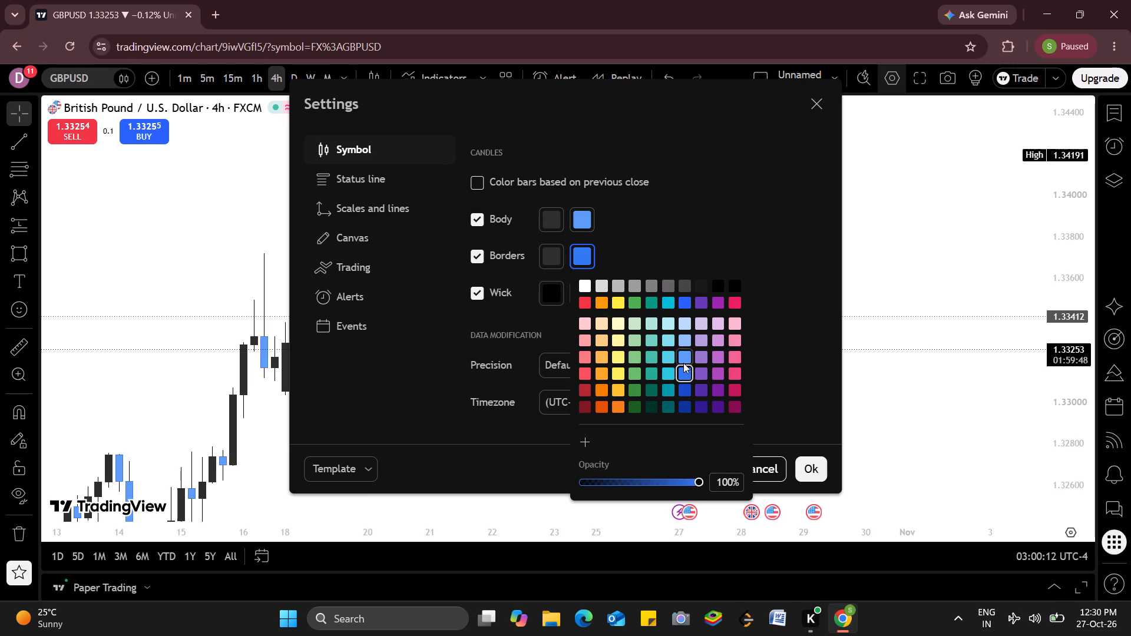
# Set the falling-candle body colour to dark cyan with 91% opacity, after trying lighter teal and cyan shades.
pyautogui.click(577, 231)
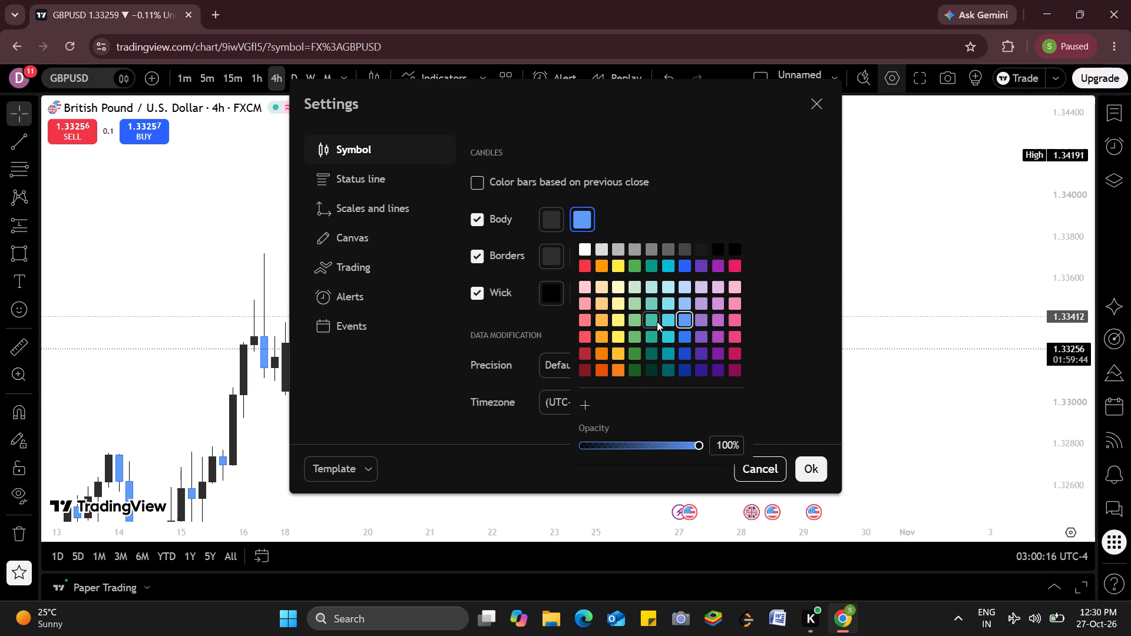
pyautogui.click(656, 319)
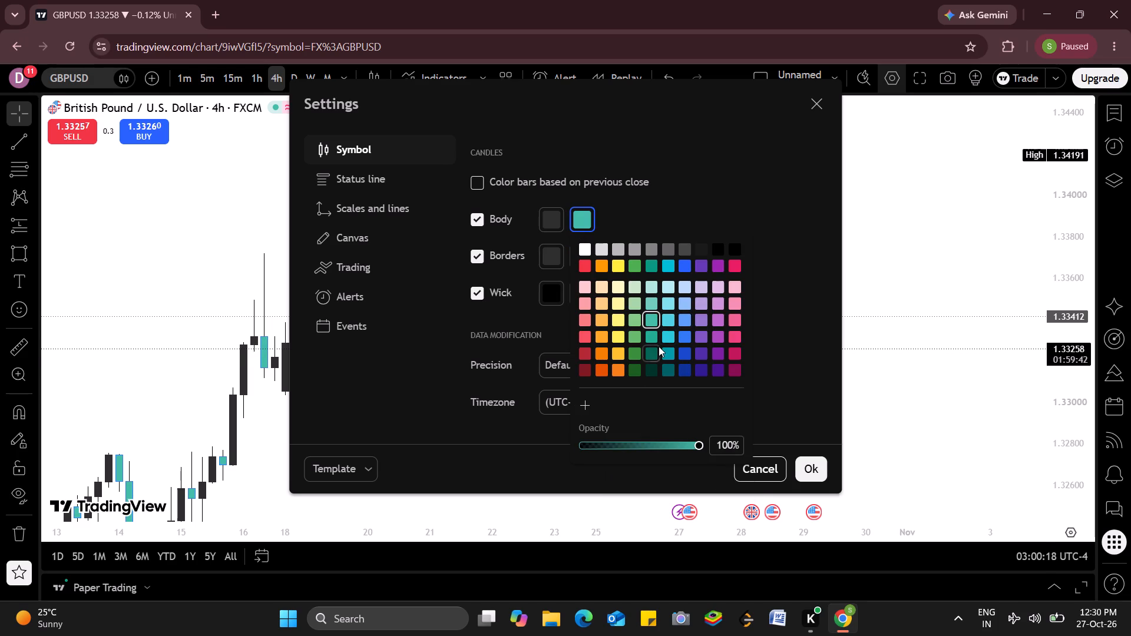
pyautogui.click(669, 318)
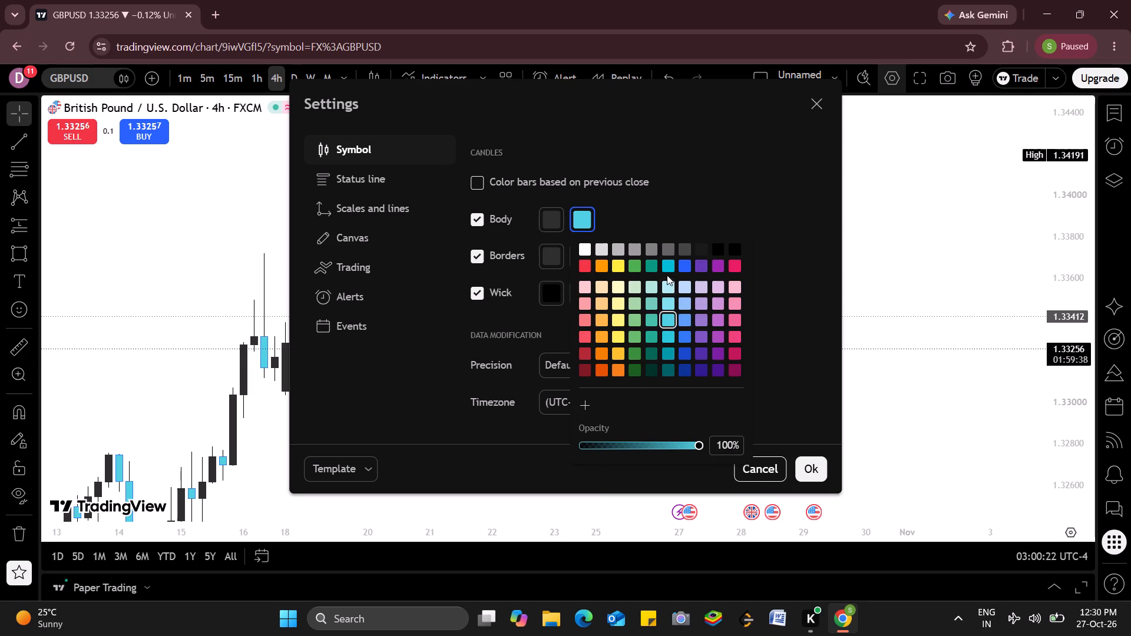
pyautogui.click(649, 269)
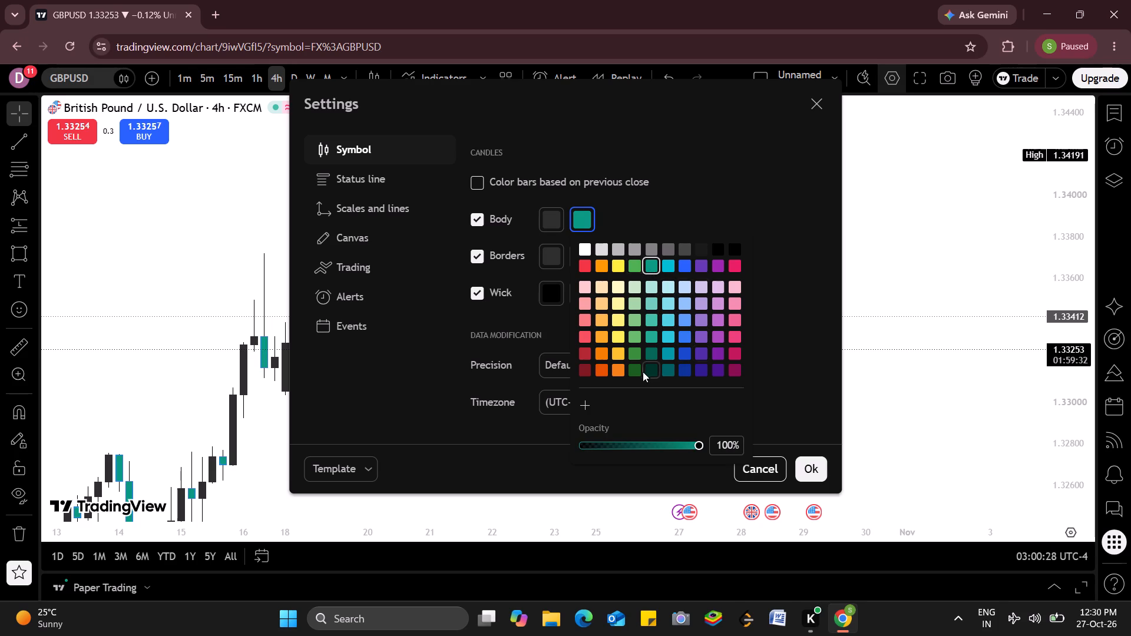
pyautogui.scroll(-2, 620, 357)
pyautogui.click(667, 364)
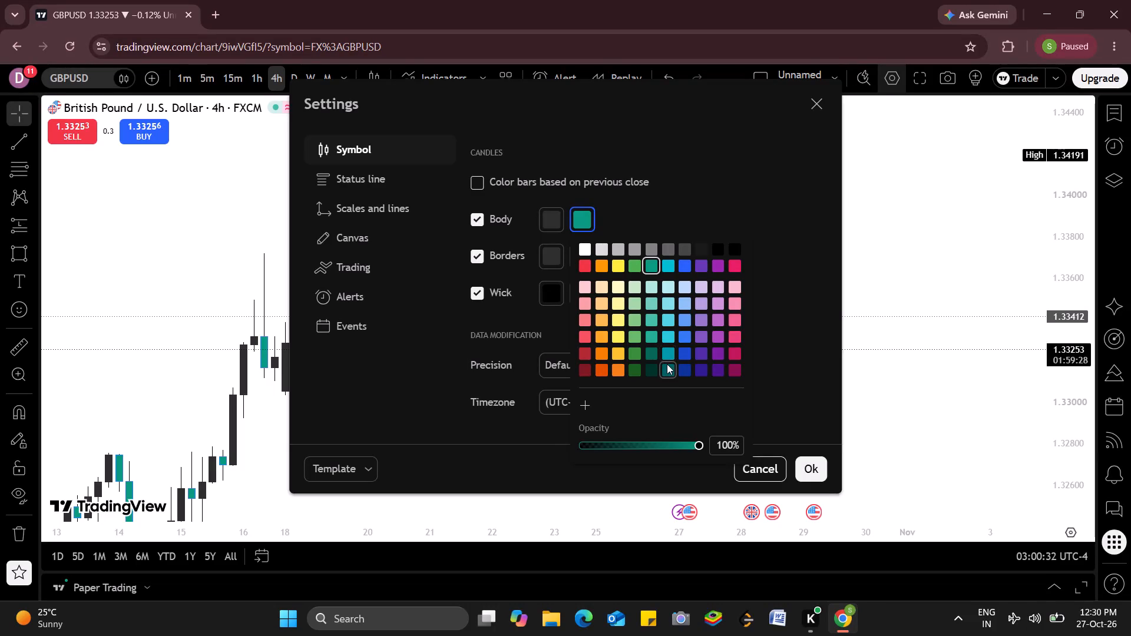
pyautogui.click(667, 356)
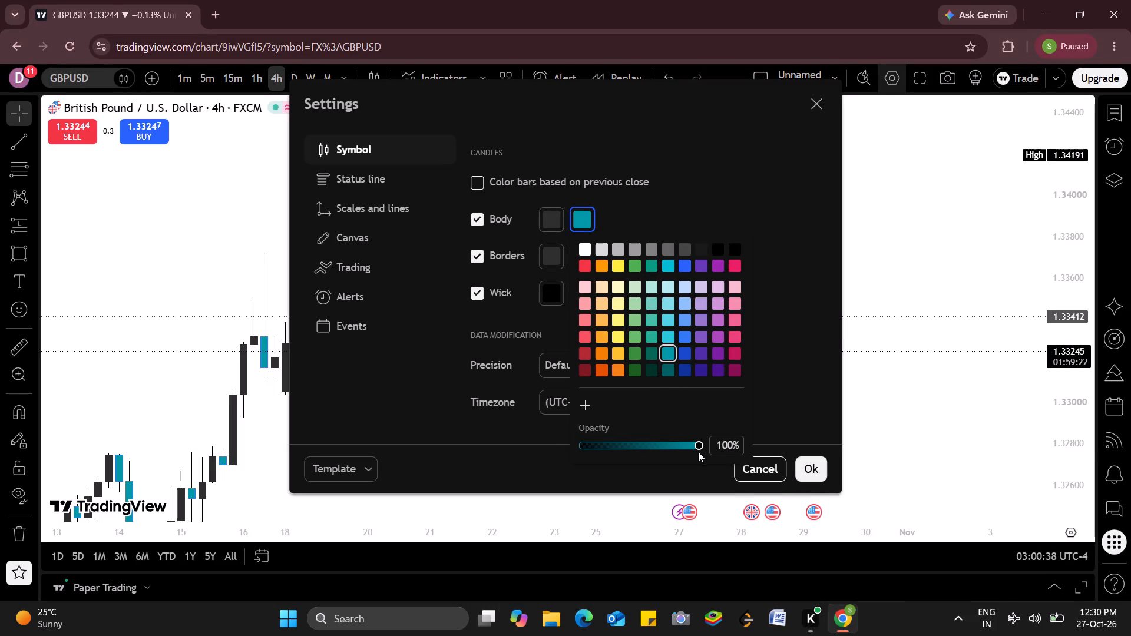
pyautogui.moveTo(696, 443); pyautogui.dragTo(657, 450)
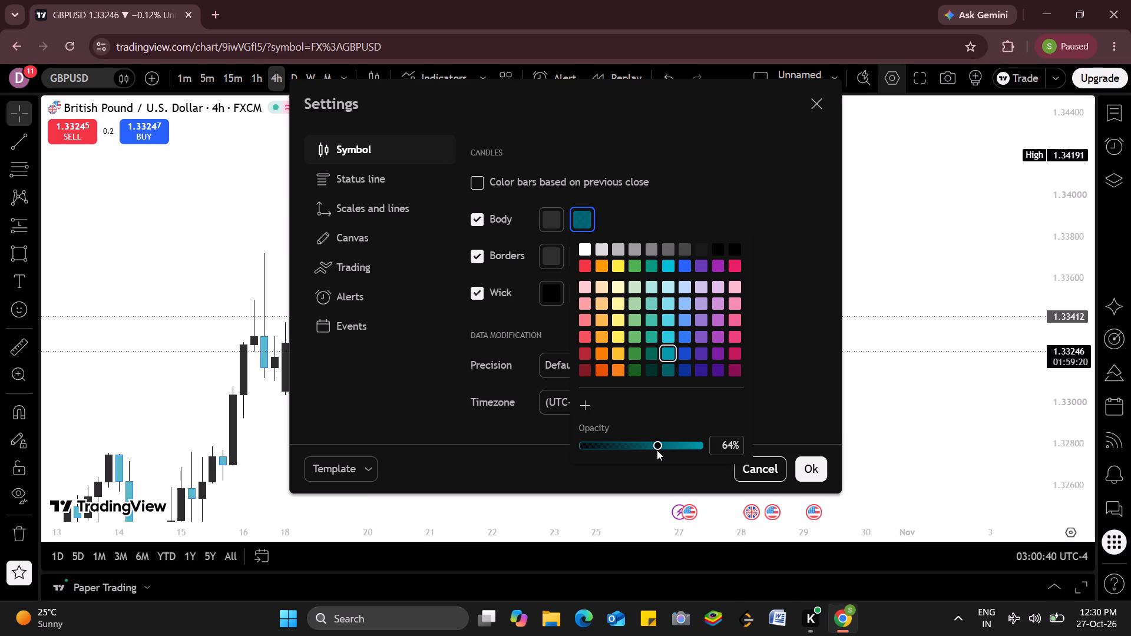
pyautogui.moveTo(657, 450); pyautogui.dragTo(689, 452)
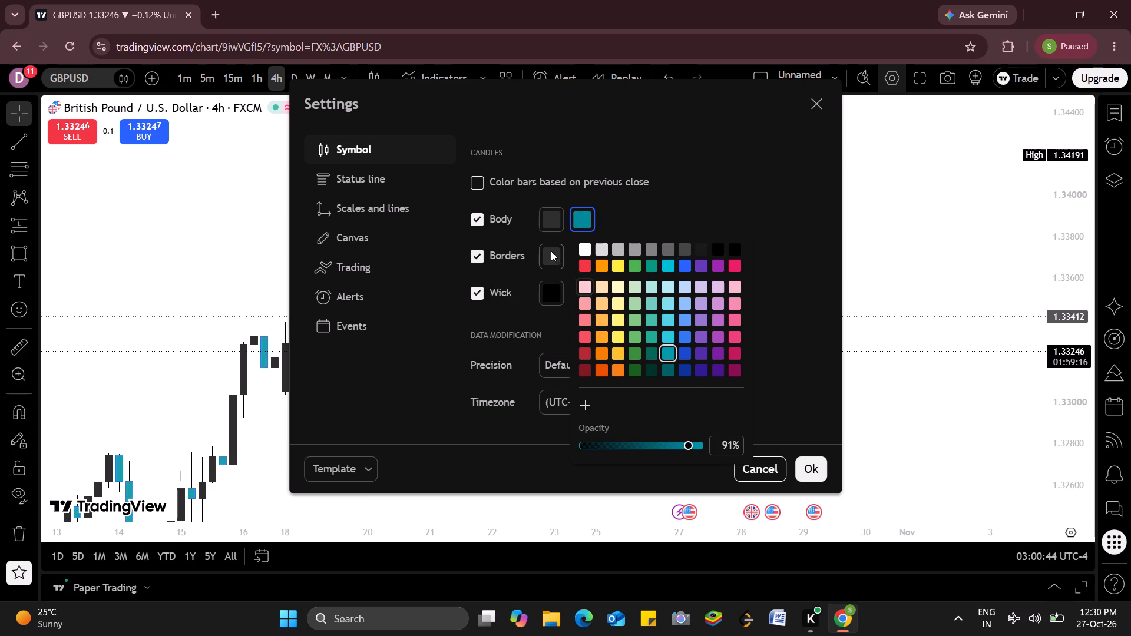
# Set the rising-candle body colour to the darkest teal-green shade at 100% opacity.
pyautogui.click(558, 220)
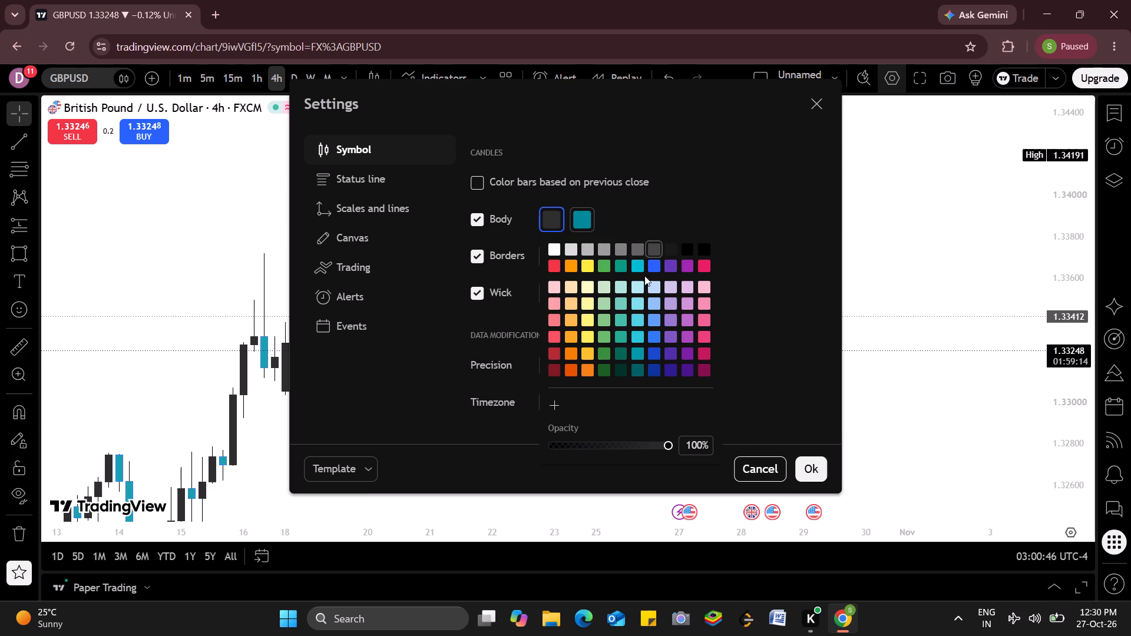
pyautogui.click(619, 359)
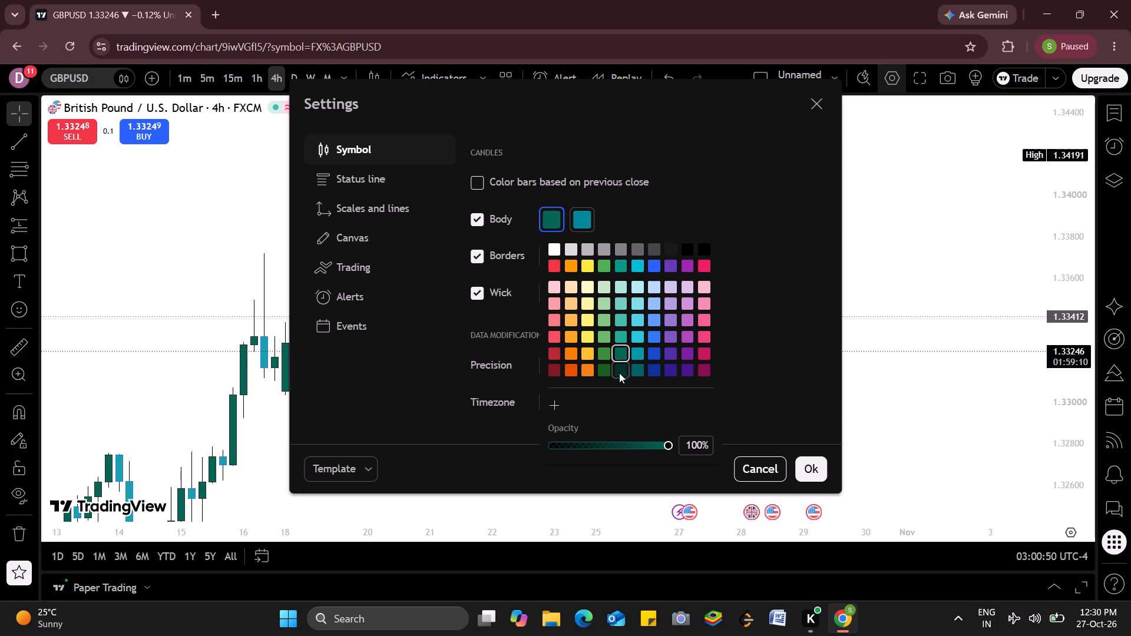
pyautogui.click(619, 375)
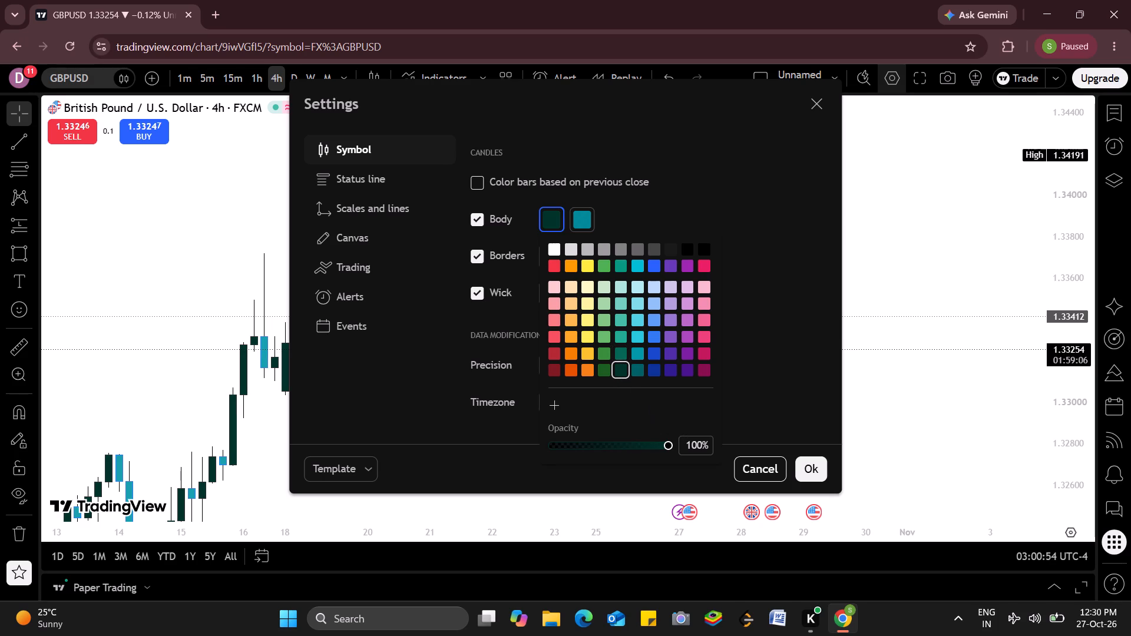
pyautogui.click(836, 469)
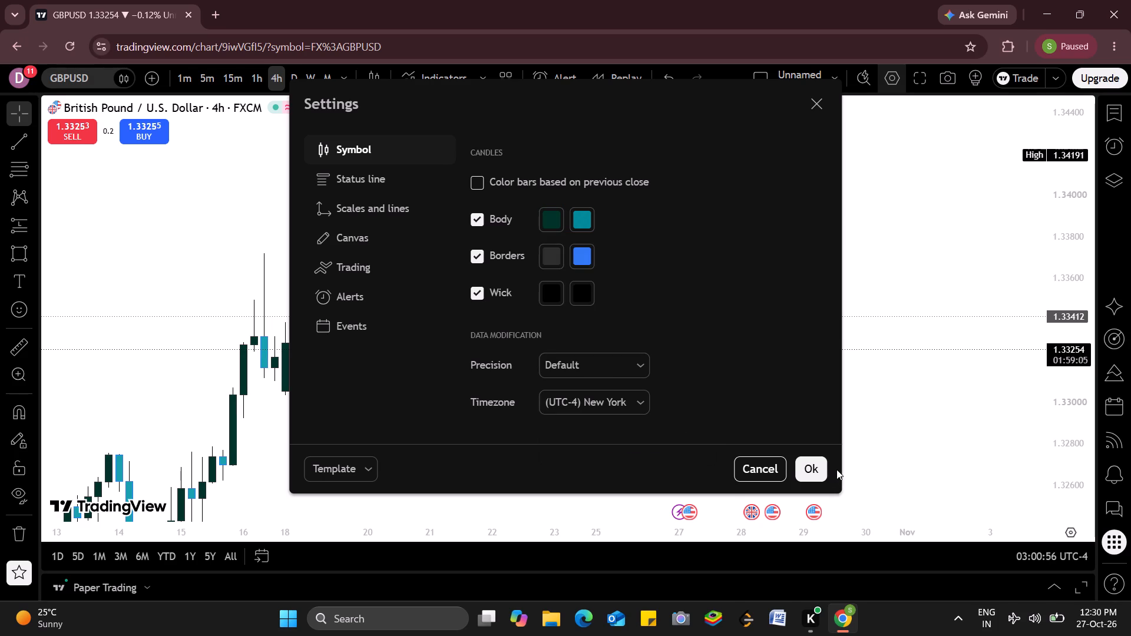
# Set the falling-candle border colour to a dark teal-green at 100% opacity and apply the chart settings.
pyautogui.click(554, 255)
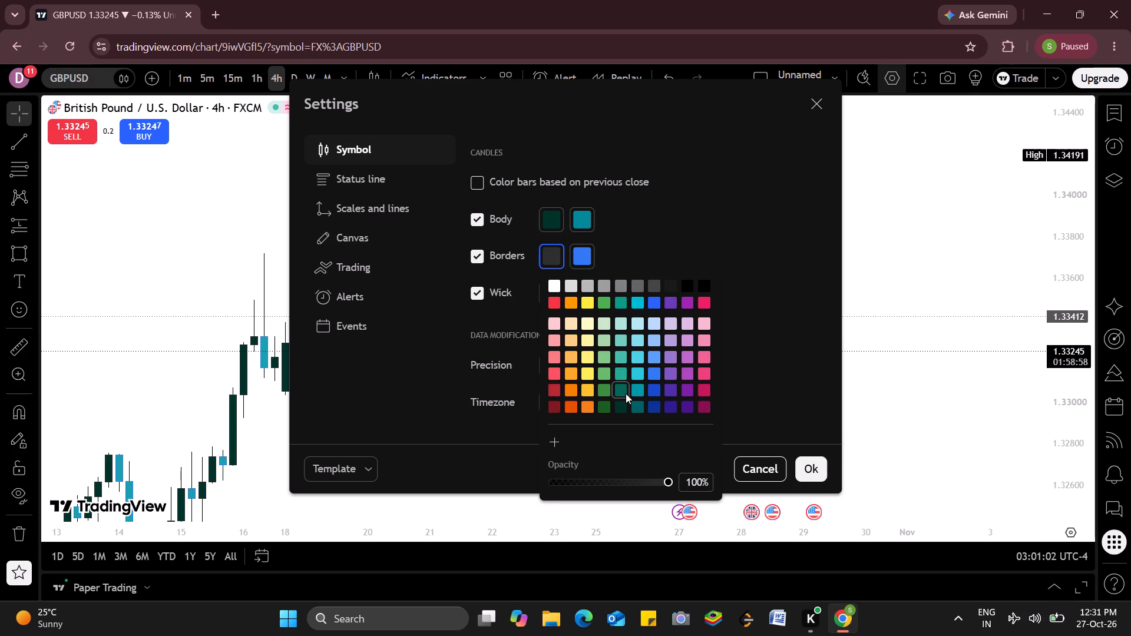
pyautogui.click(581, 260)
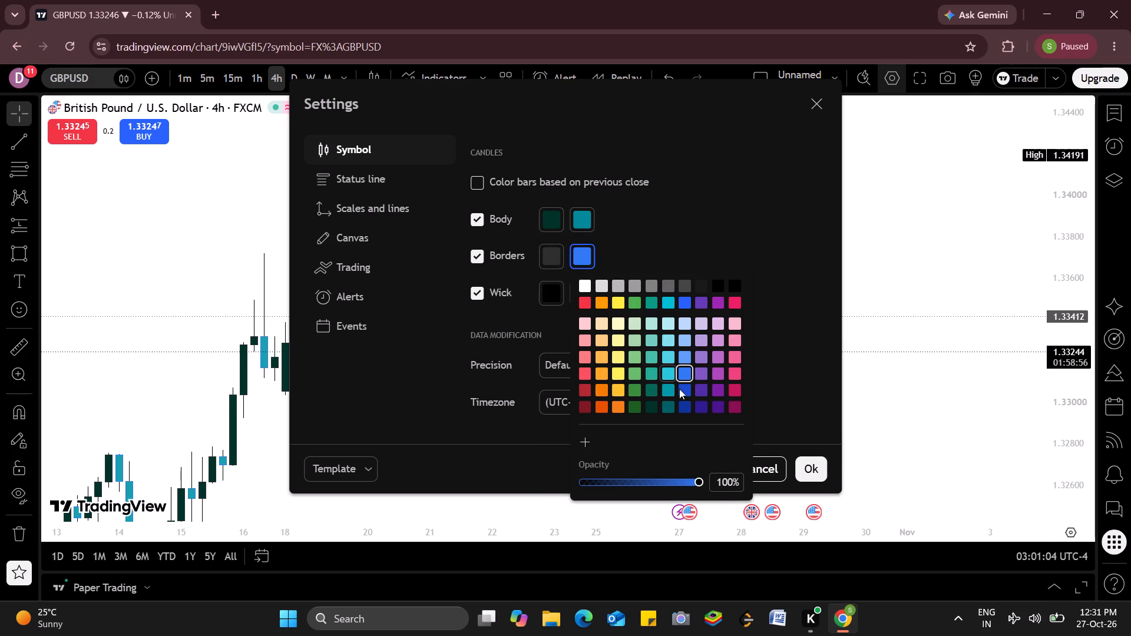
pyautogui.click(653, 403)
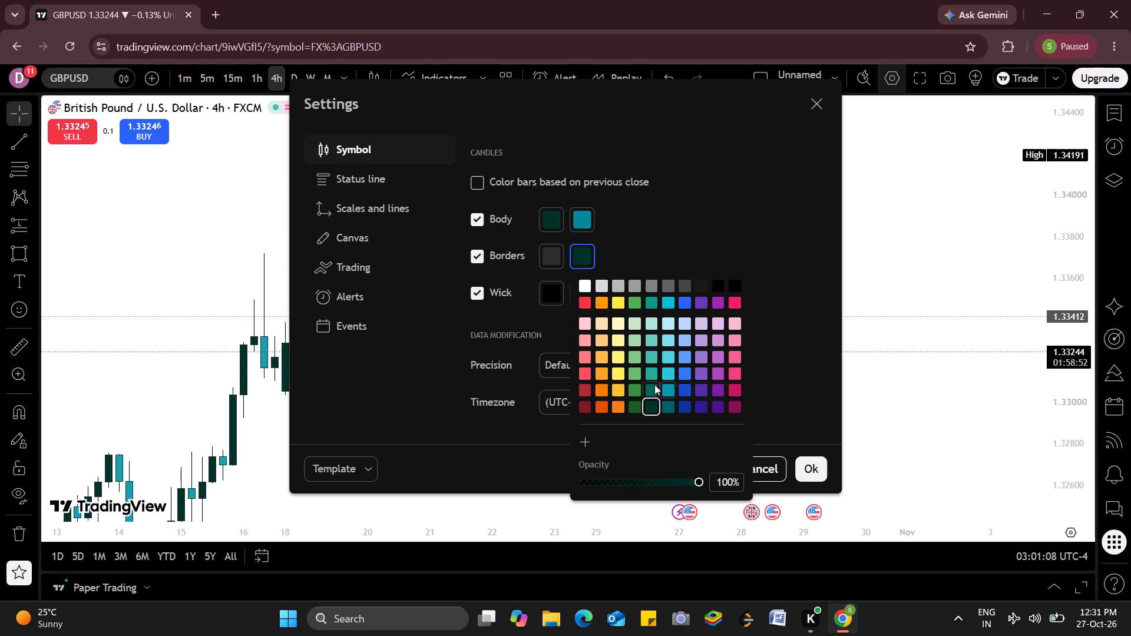
pyautogui.click(654, 385)
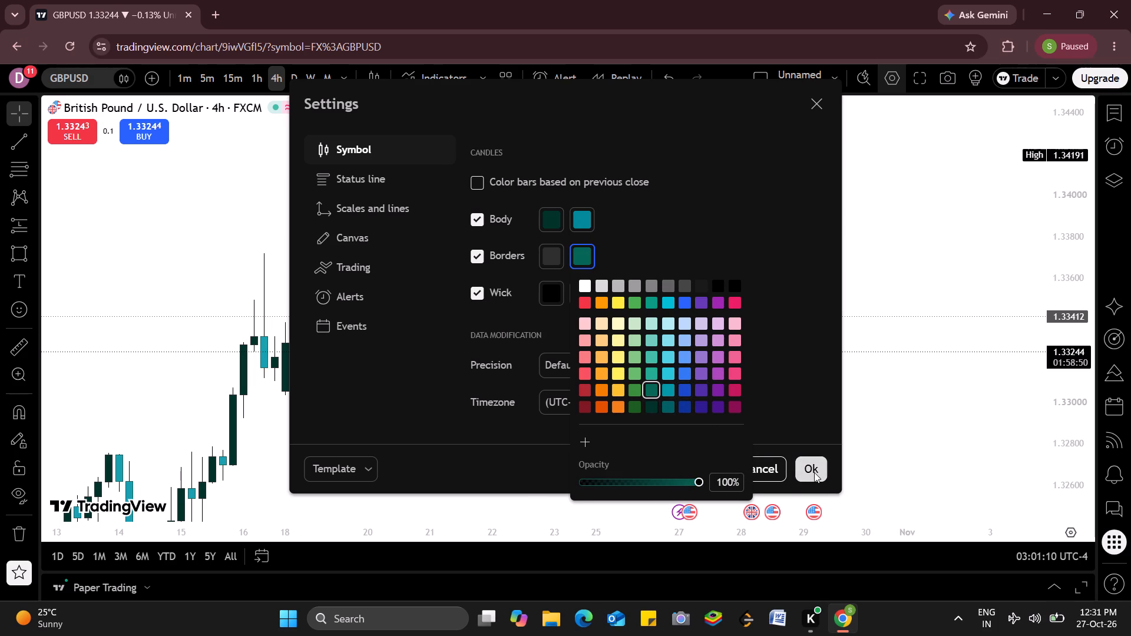
pyautogui.click(814, 472)
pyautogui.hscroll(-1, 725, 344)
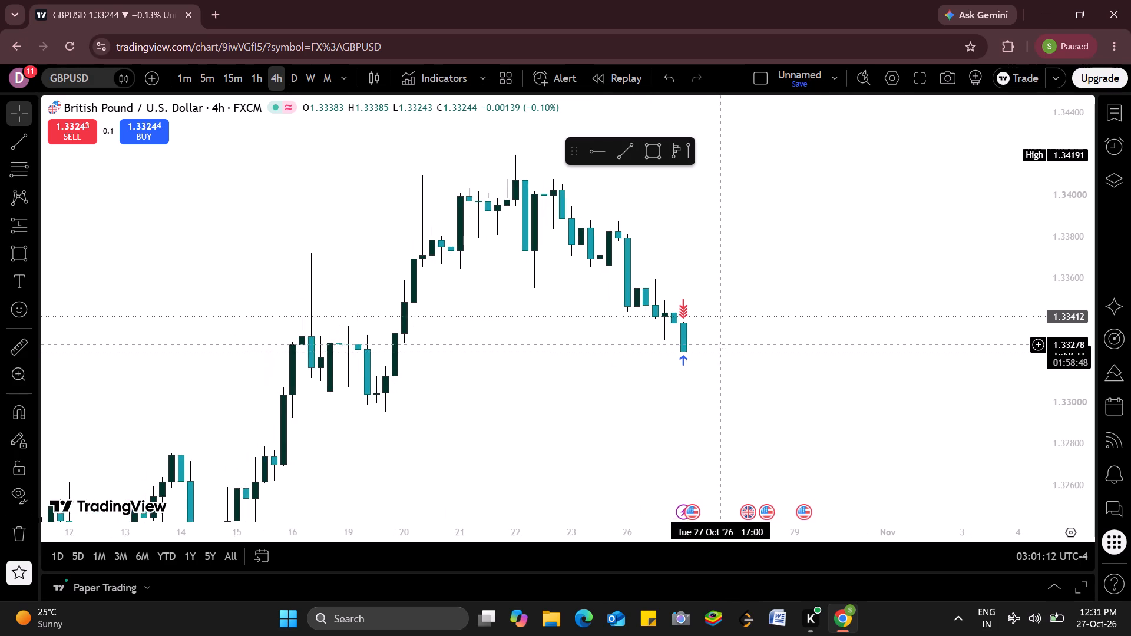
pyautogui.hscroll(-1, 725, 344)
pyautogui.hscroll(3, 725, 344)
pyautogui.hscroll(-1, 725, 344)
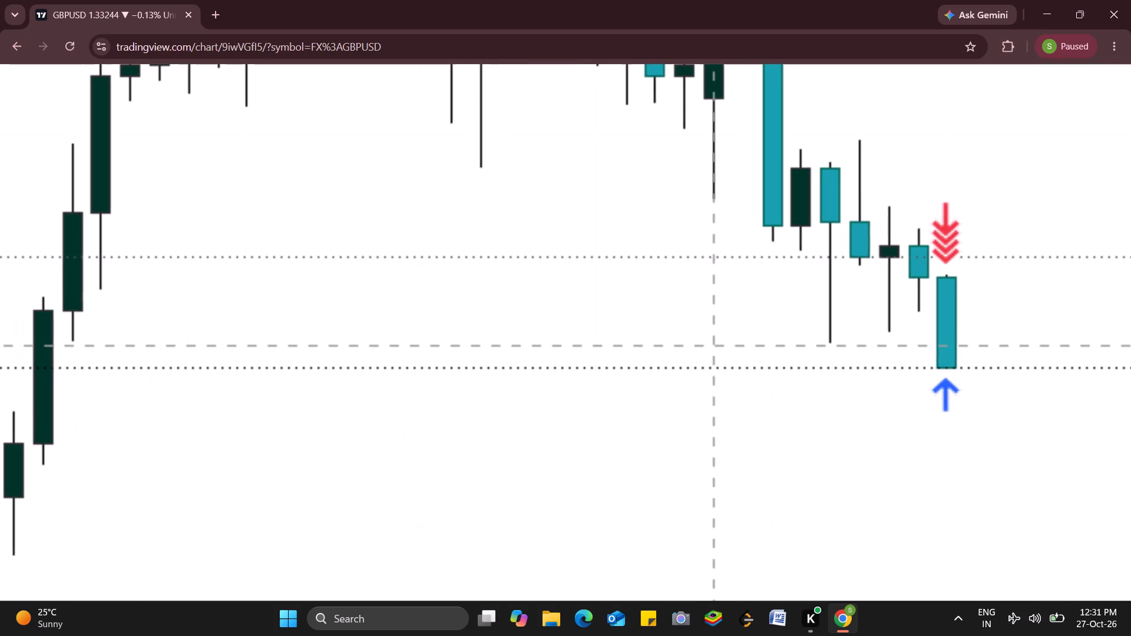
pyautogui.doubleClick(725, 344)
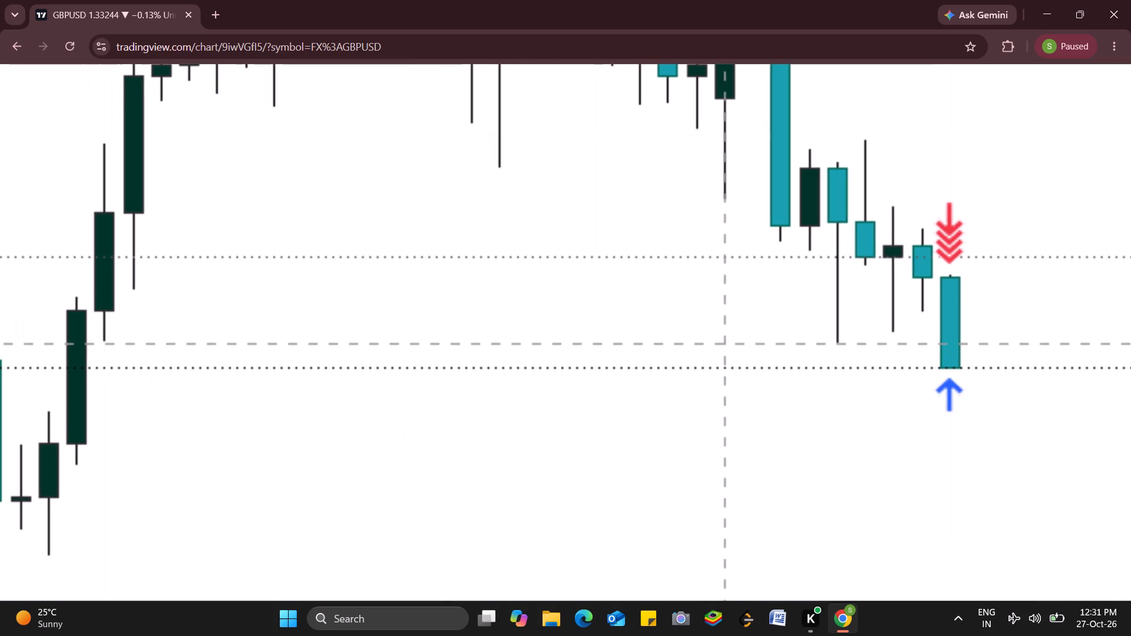
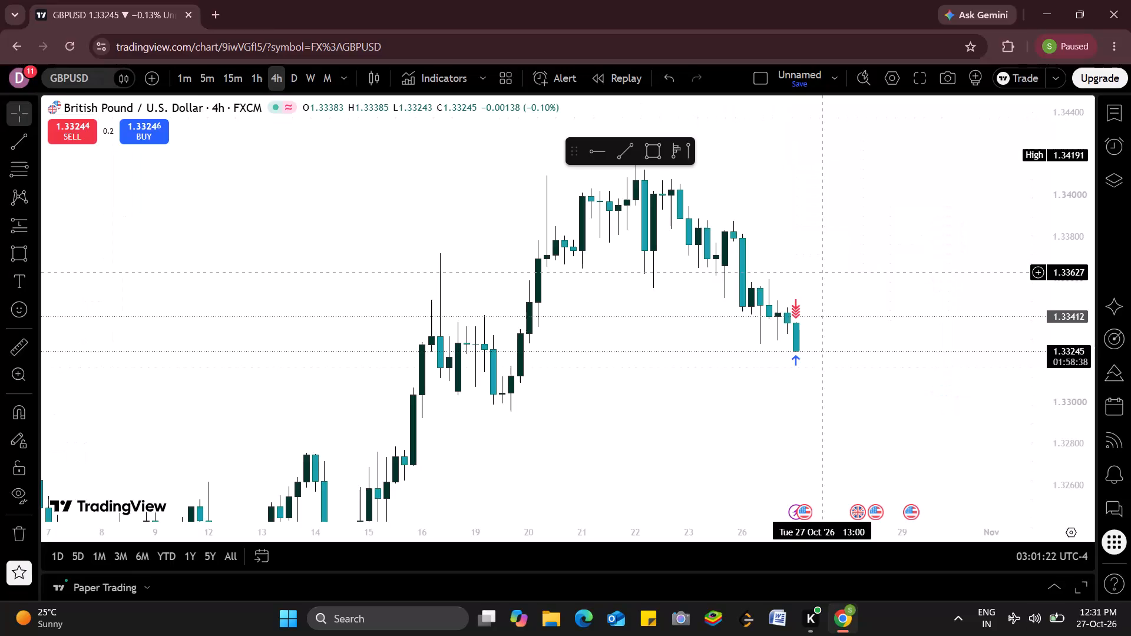
# Examine the recent GBPUSD price action on the 4-hour chart, from mid-October to the current candle.
pyautogui.hscroll(-2, 1043, 118)
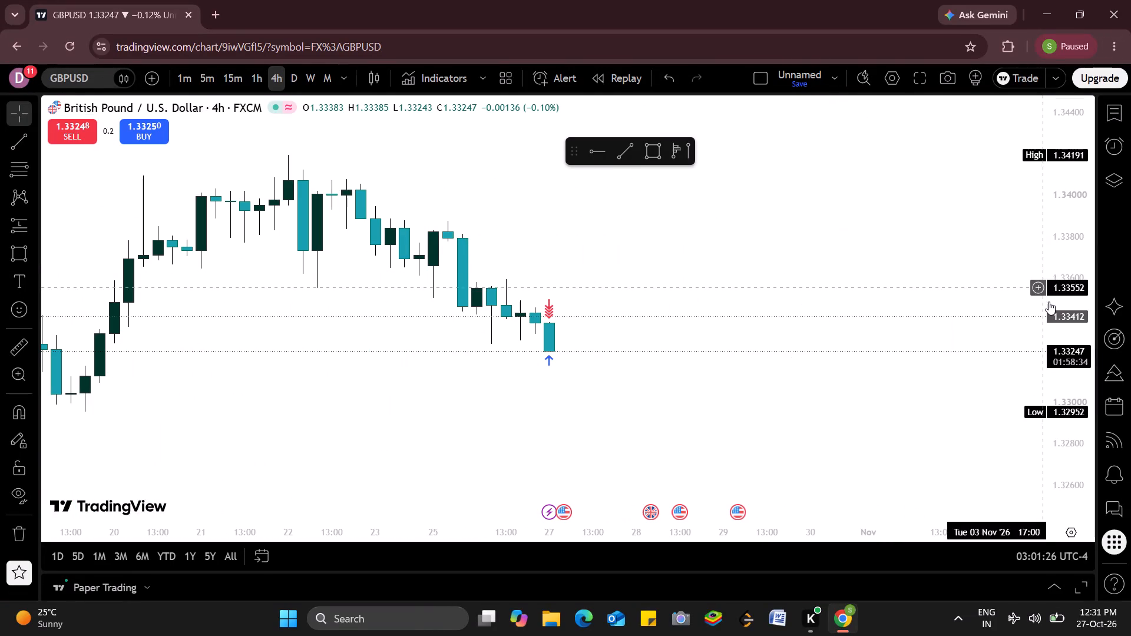
pyautogui.moveTo(1054, 292); pyautogui.dragTo(1073, 250)
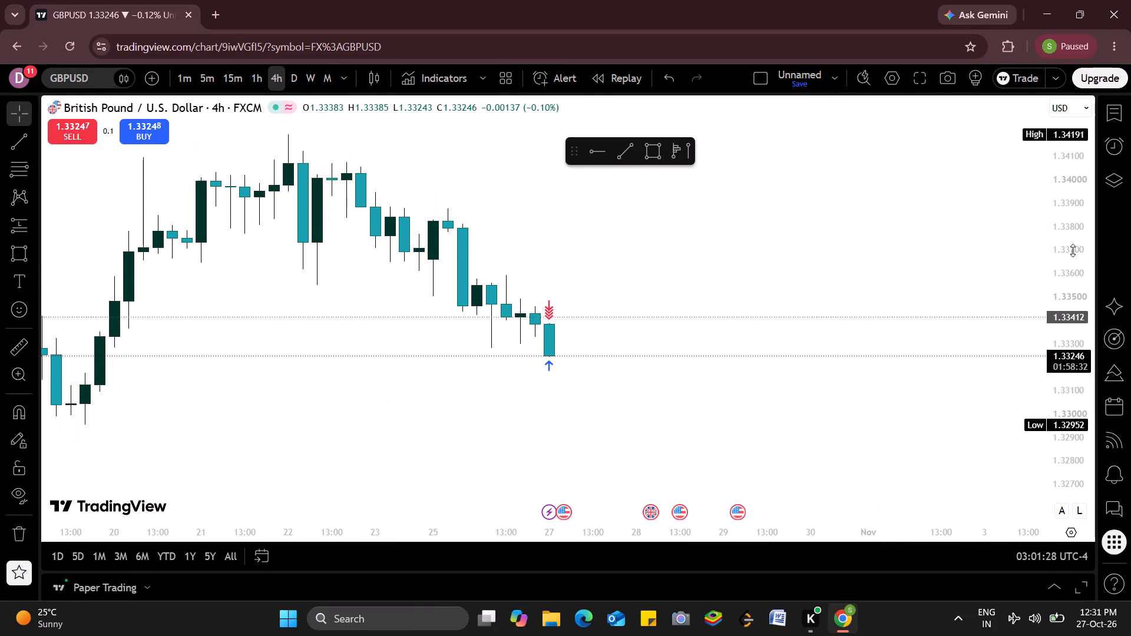
pyautogui.moveTo(1073, 250); pyautogui.dragTo(1039, 191)
pyautogui.hscroll(2, 684, 349)
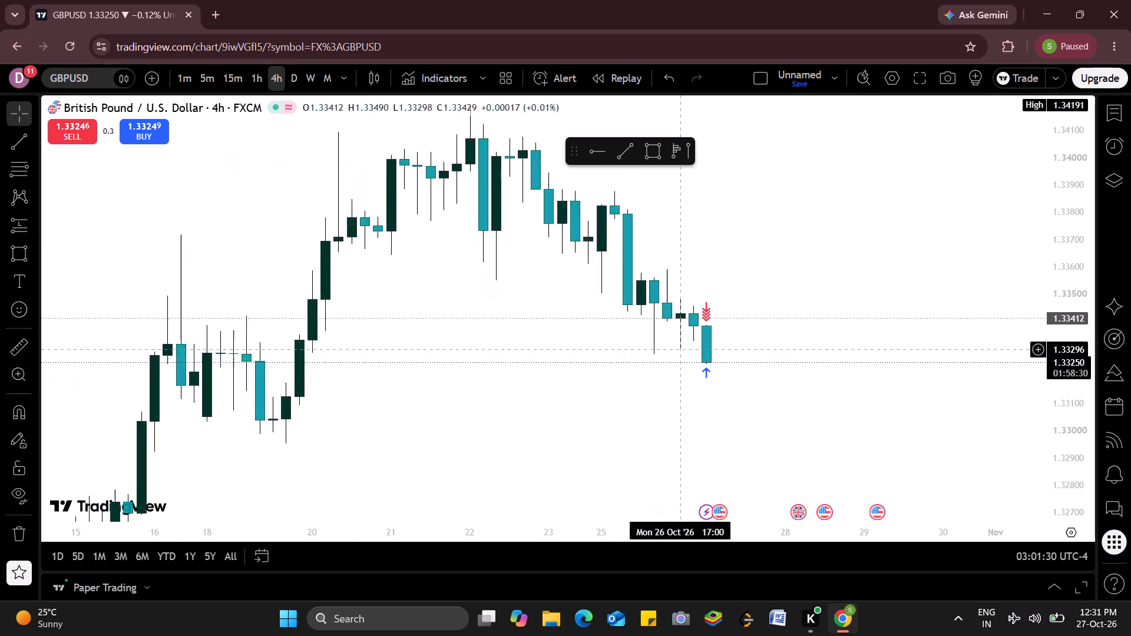
pyautogui.hscroll(1, 684, 349)
pyautogui.hscroll(-7, 684, 349)
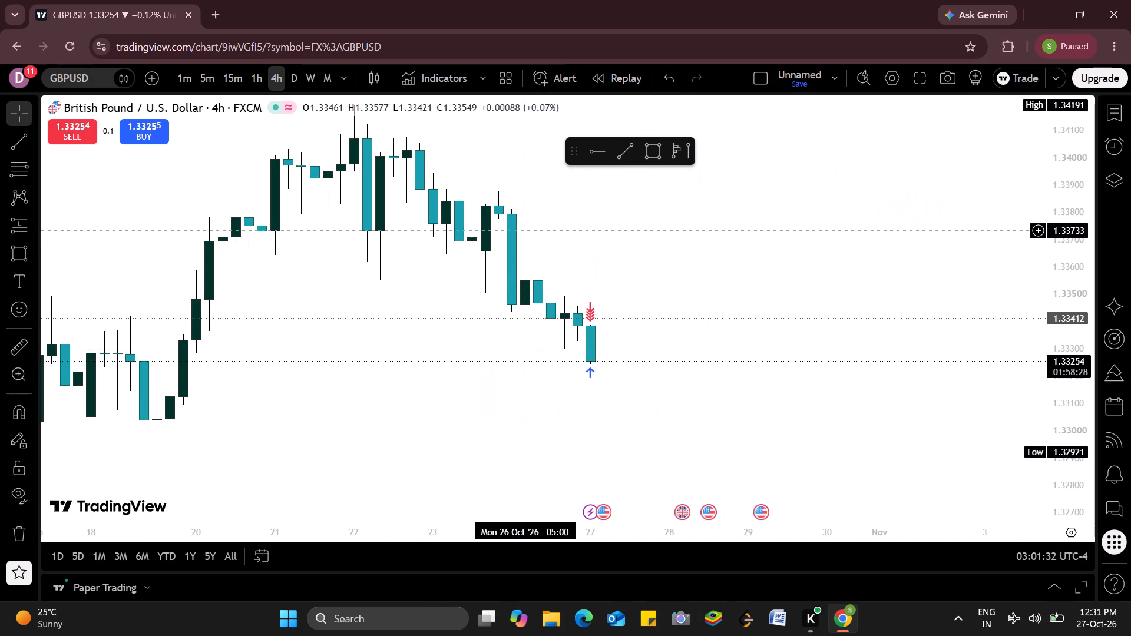
pyautogui.hscroll(2, 432, 276)
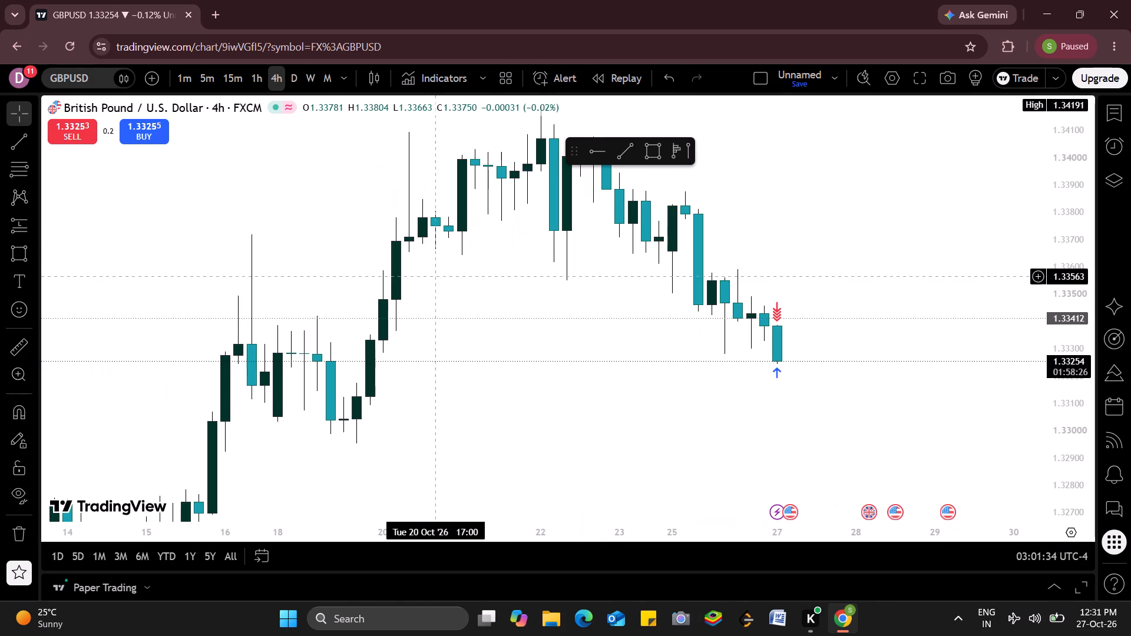
# Examine the GBPUSD price history on the weekly timeframe and switch the chart to the daily timeframe.
pyautogui.click(320, 65)
pyautogui.click(309, 75)
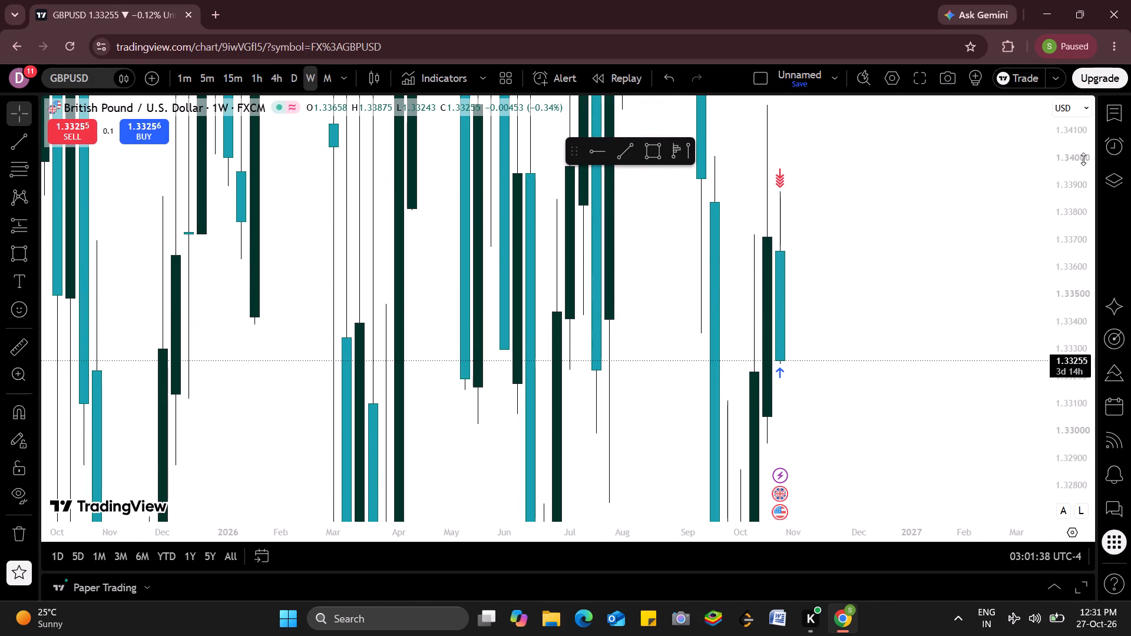
pyautogui.moveTo(1083, 159); pyautogui.dragTo(1126, 635)
pyautogui.moveTo(1071, 116); pyautogui.dragTo(1082, 359)
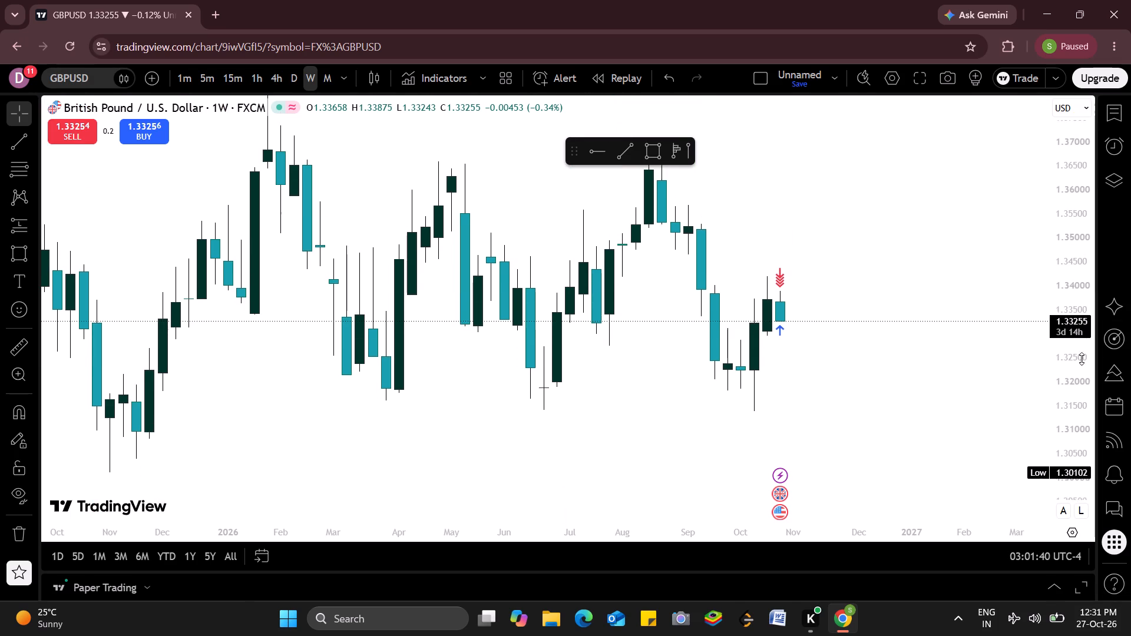
pyautogui.moveTo(1082, 359); pyautogui.dragTo(1083, 471)
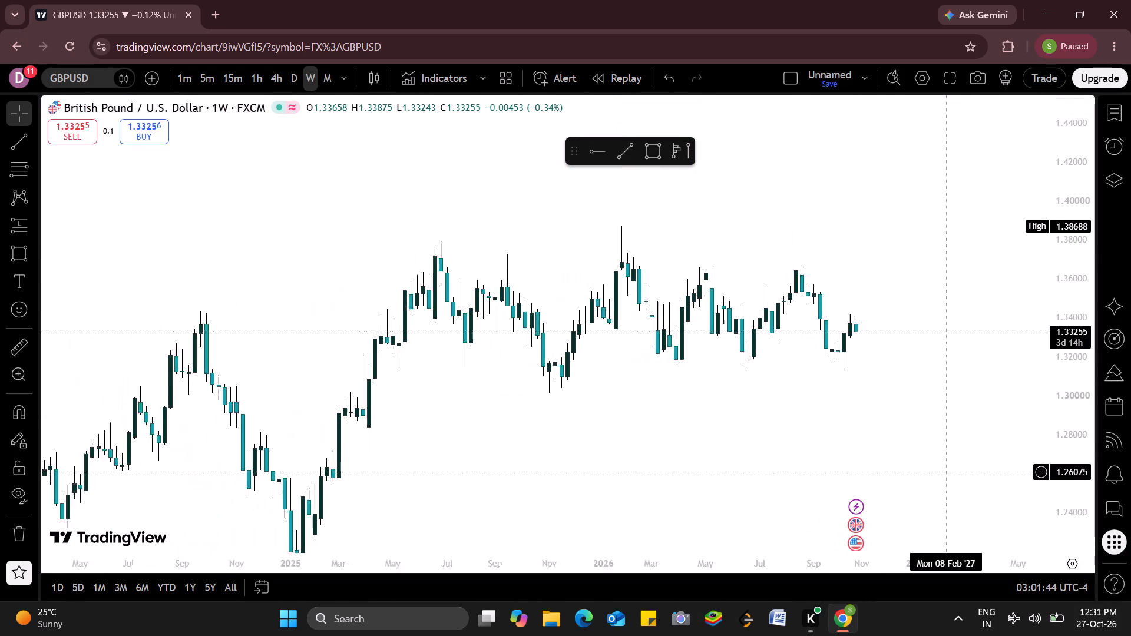
pyautogui.moveTo(947, 472); pyautogui.dragTo(943, 381)
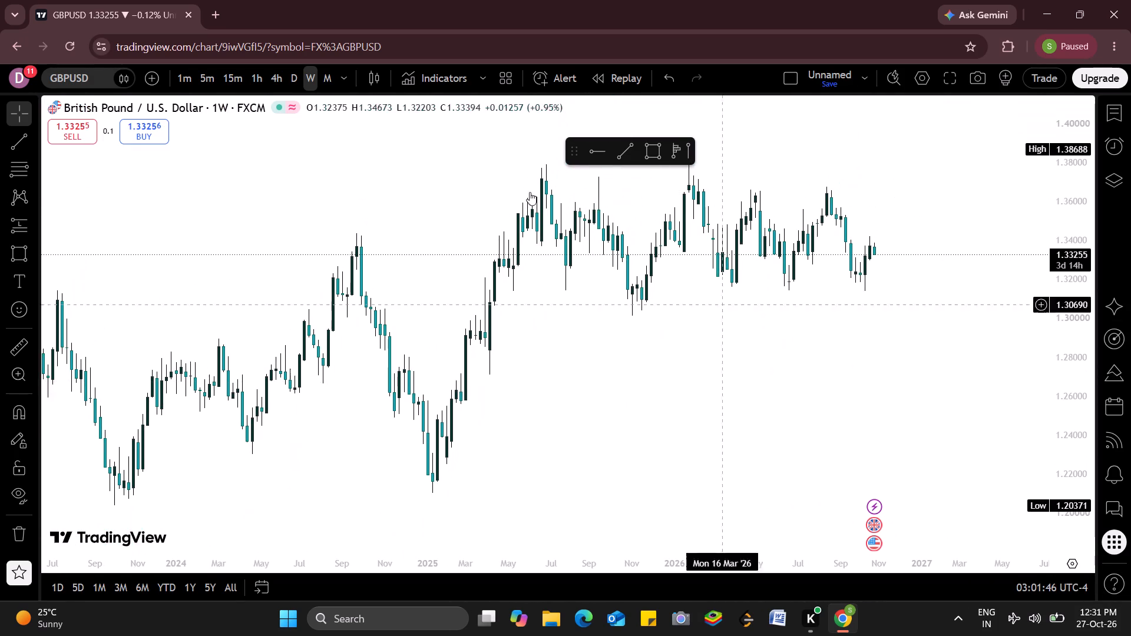
pyautogui.click(288, 76)
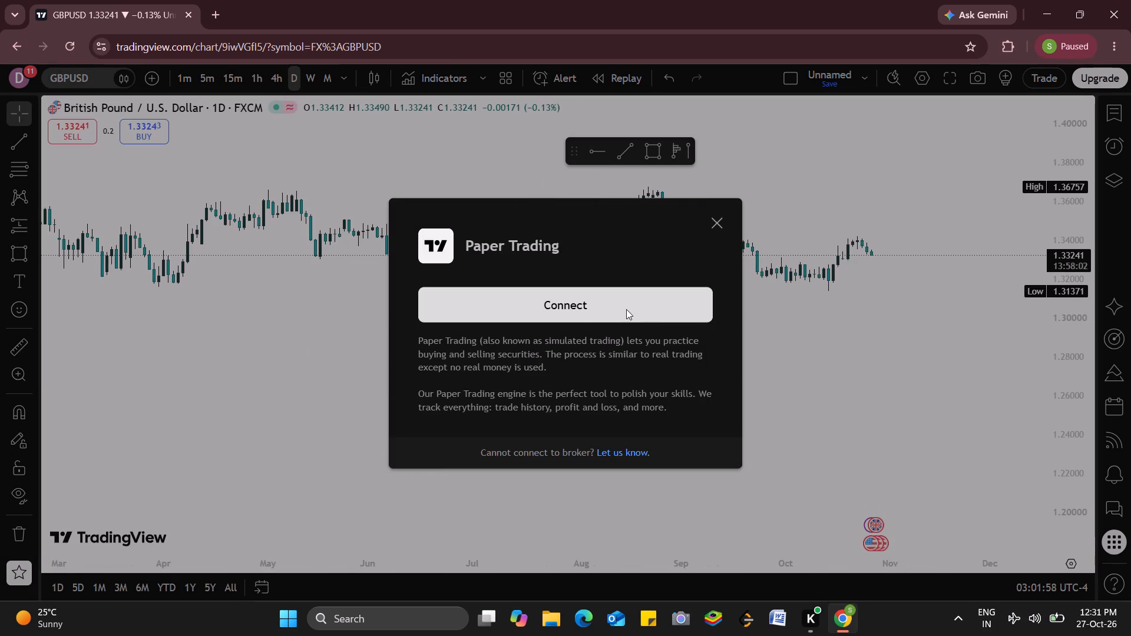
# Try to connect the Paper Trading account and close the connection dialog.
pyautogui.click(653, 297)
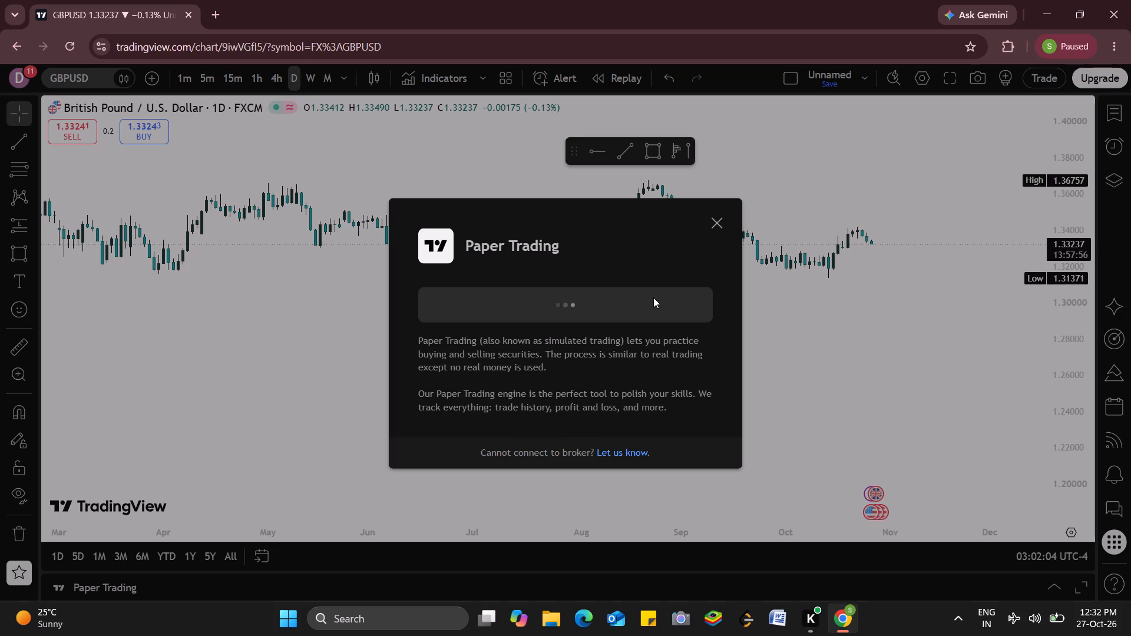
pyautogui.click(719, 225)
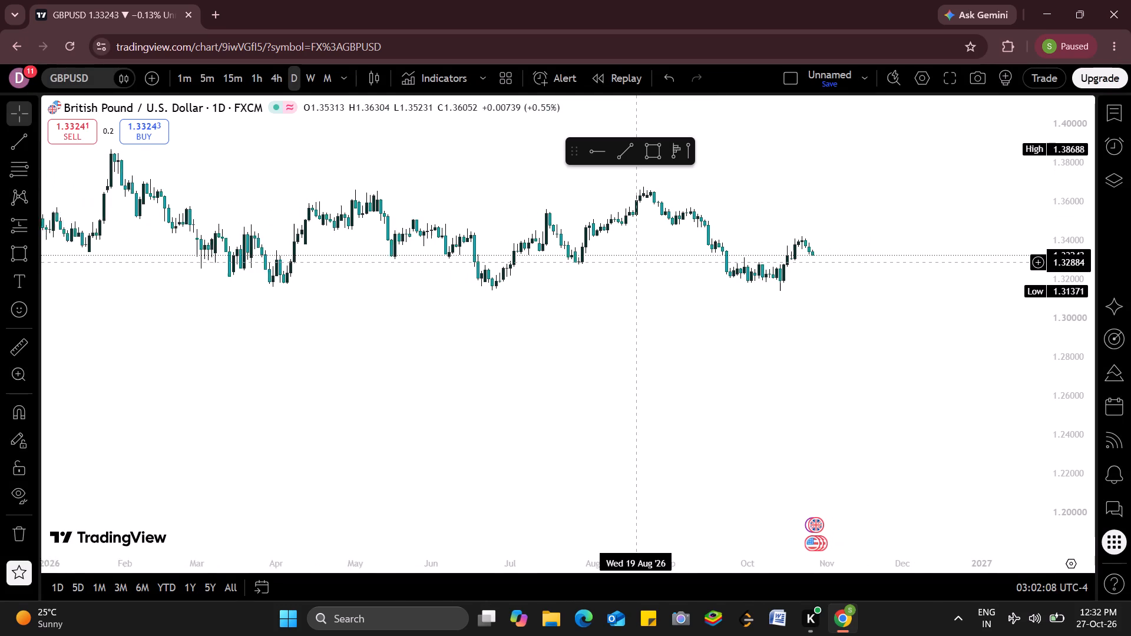
# Review GBPUSD on the daily, 4-hour and 15-minute timeframes, finishing on the 4-hour chart.
pyautogui.moveTo(505, 386); pyautogui.dragTo(580, 420)
pyautogui.scroll(-1, 269, 145)
pyautogui.click(273, 80)
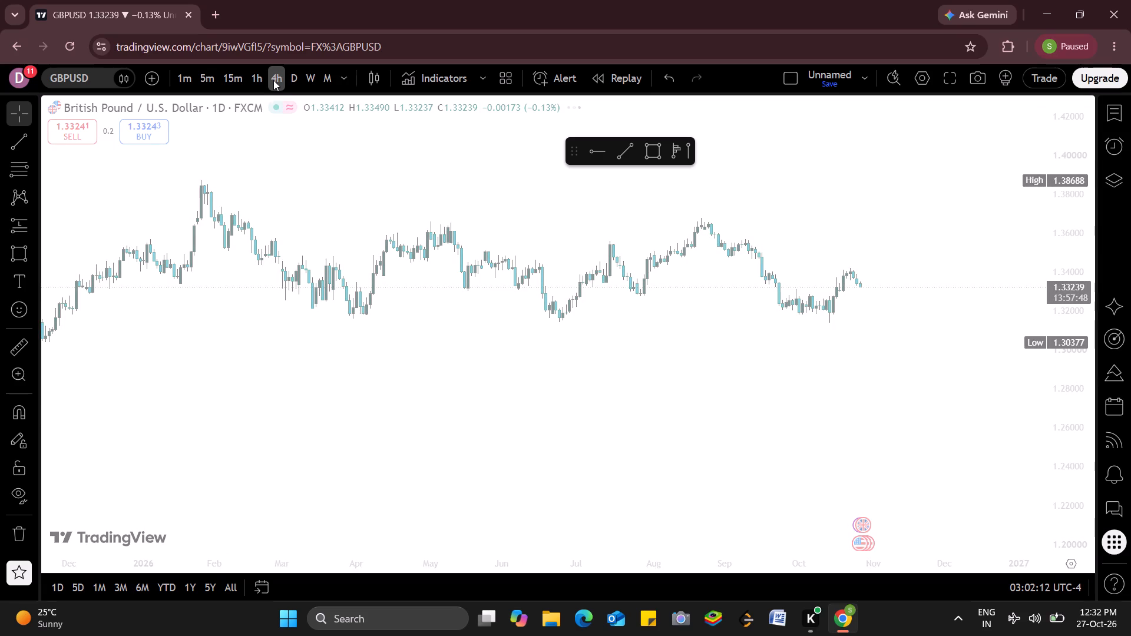
pyautogui.hscroll(1, 633, 293)
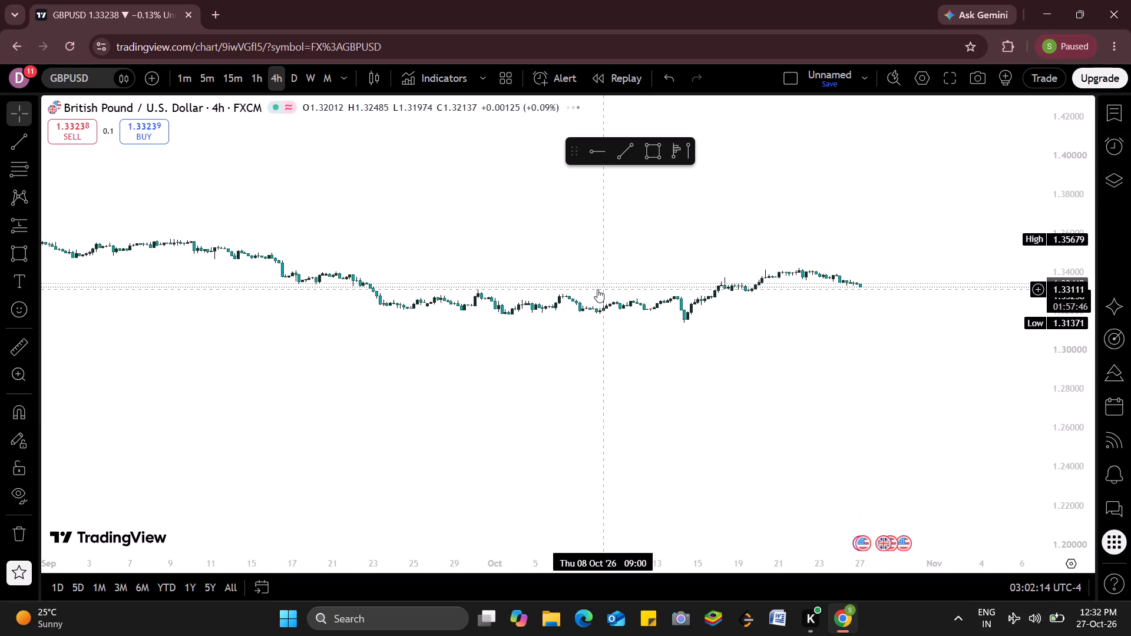
pyautogui.click(237, 78)
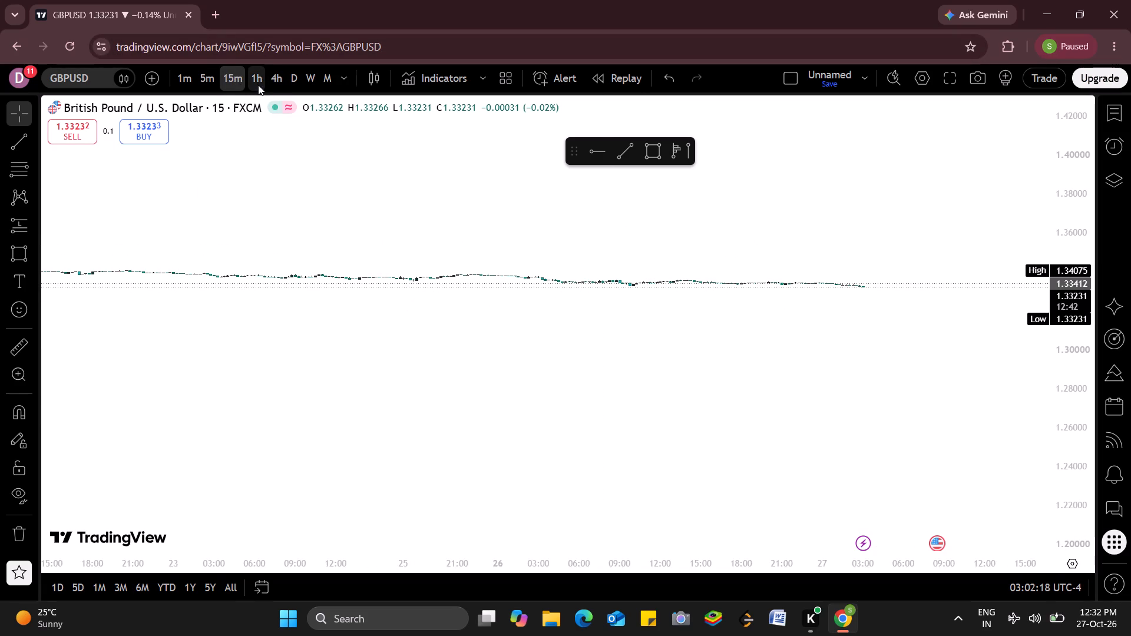
pyautogui.click(258, 85)
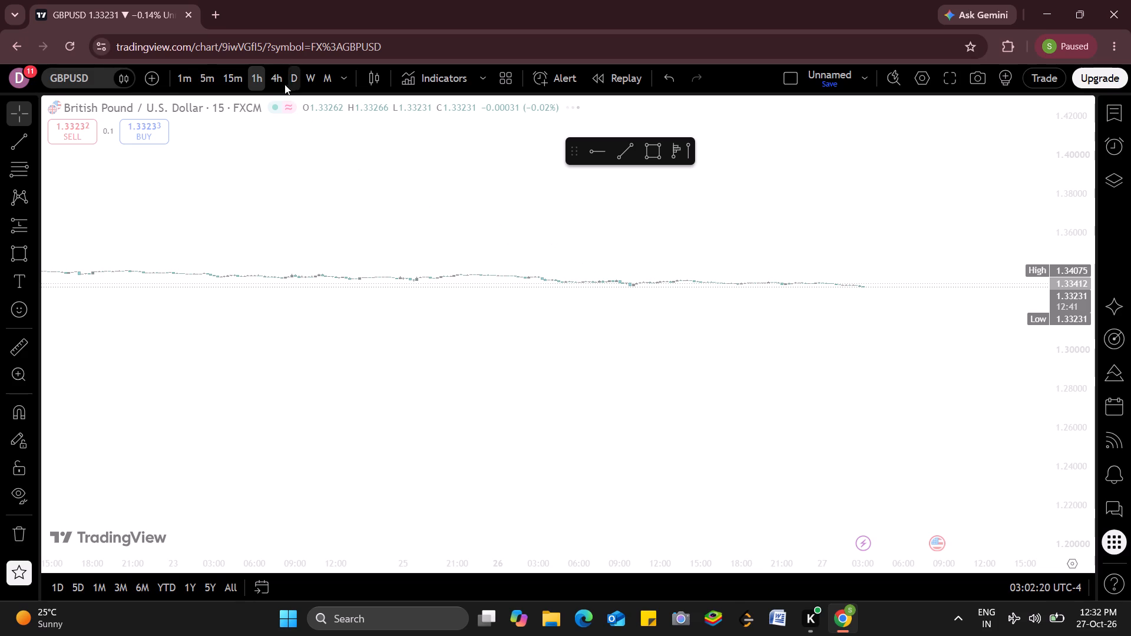
pyautogui.click(285, 84)
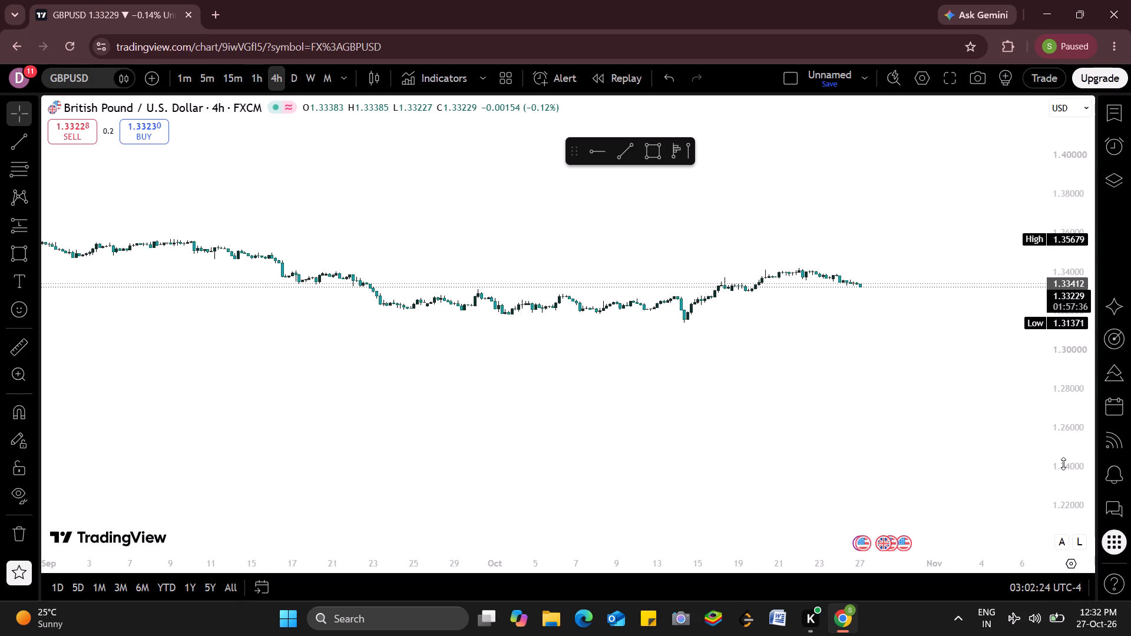
# Draw a horizontal ray at about 1.34194 along the October swing high, starting from 21 Oct 05:00 on the 4-hour GBPUSD chart.
pyautogui.moveTo(1064, 462); pyautogui.dragTo(1067, 0)
pyautogui.moveTo(1076, 376); pyautogui.dragTo(1105, 8)
pyautogui.scroll(1, 748, 340)
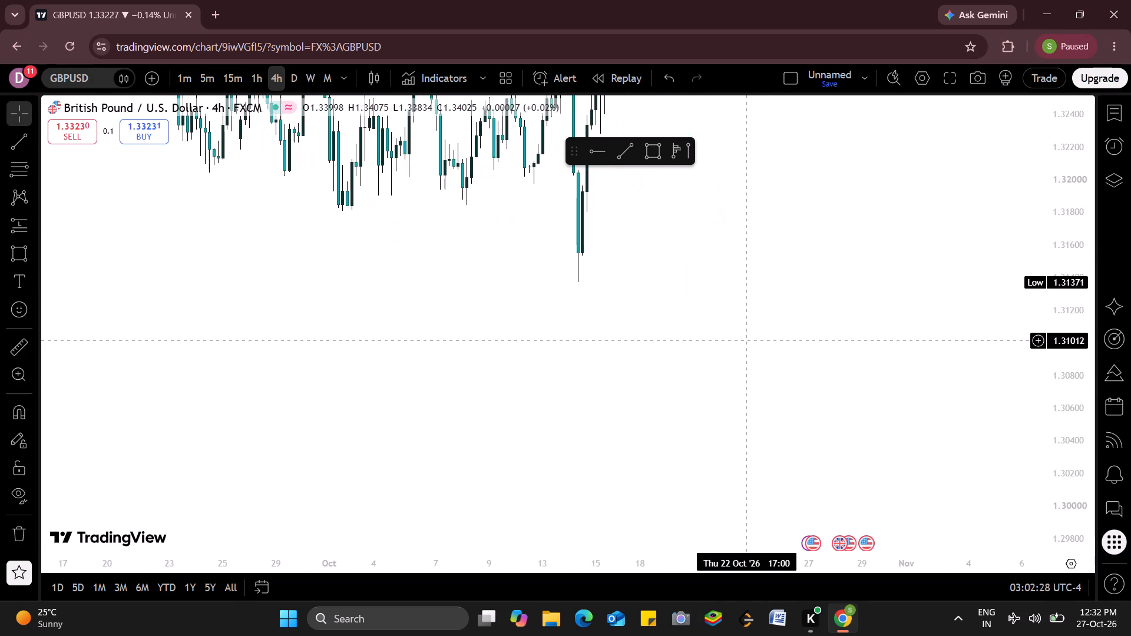
pyautogui.moveTo(747, 340); pyautogui.dragTo(565, 635)
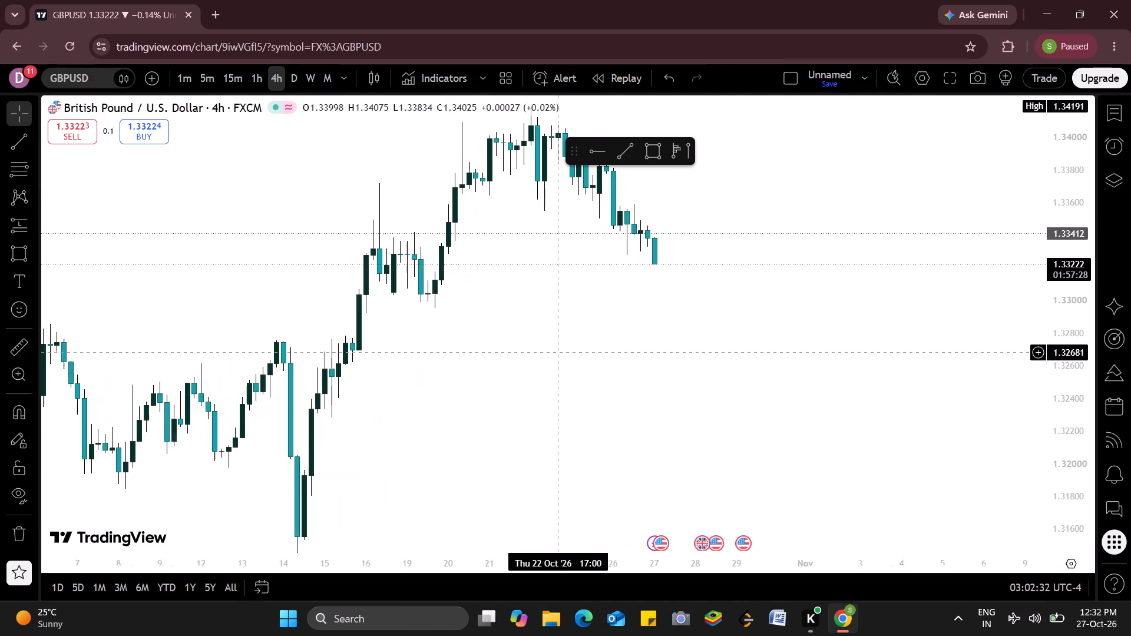
pyautogui.moveTo(542, 270); pyautogui.dragTo(391, 316)
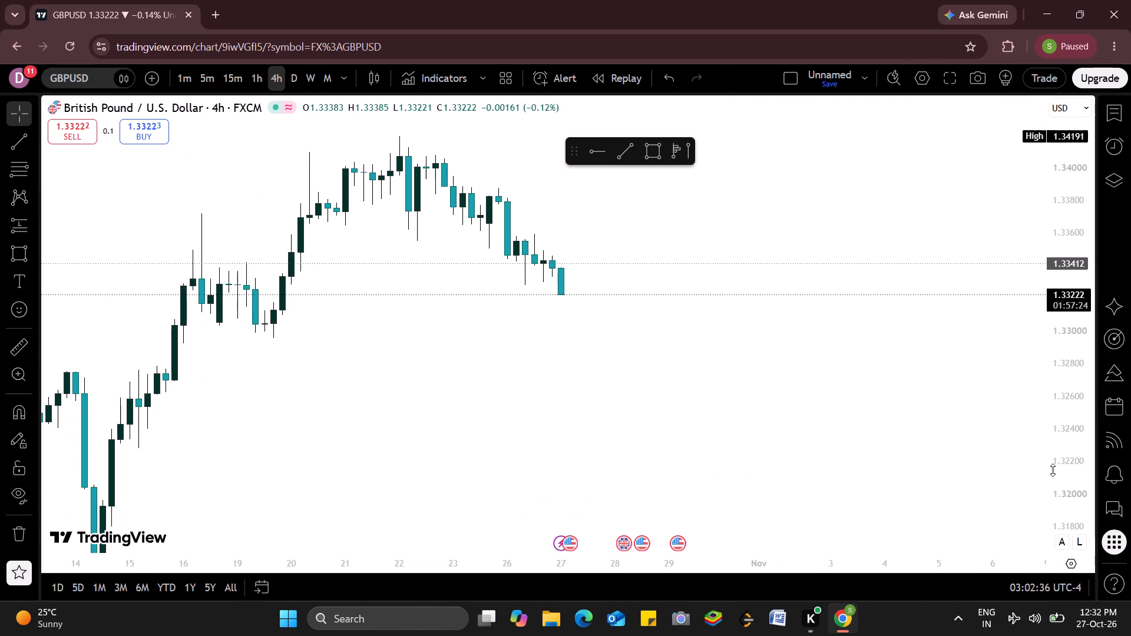
pyautogui.moveTo(1066, 470); pyautogui.dragTo(1074, 213)
pyautogui.moveTo(448, 292); pyautogui.dragTo(619, 476)
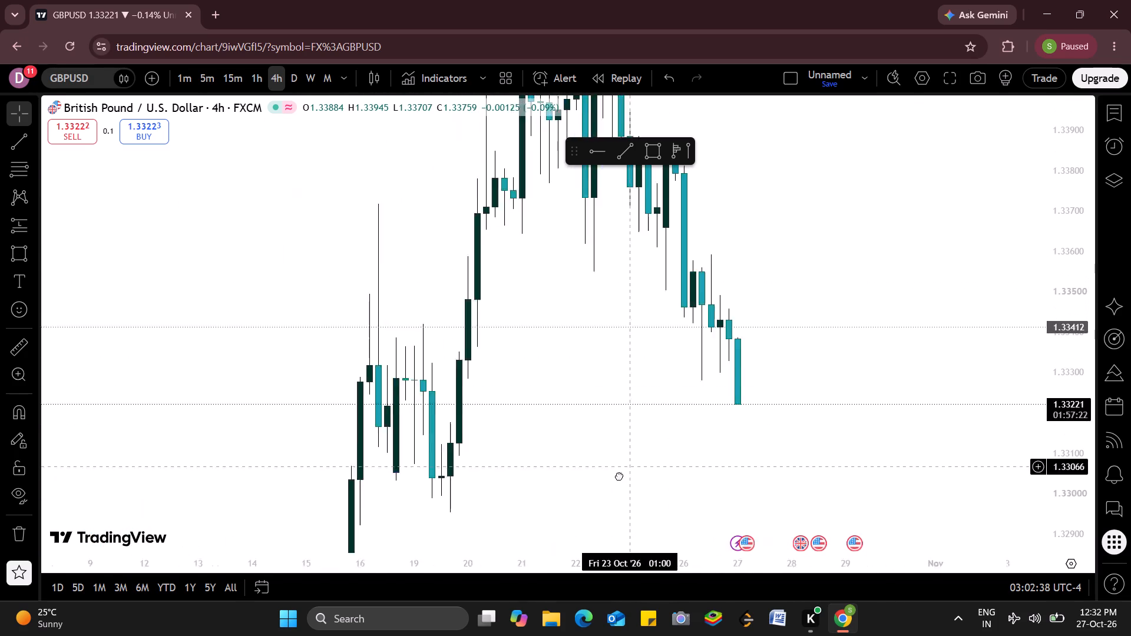
pyautogui.moveTo(619, 476); pyautogui.dragTo(473, 476)
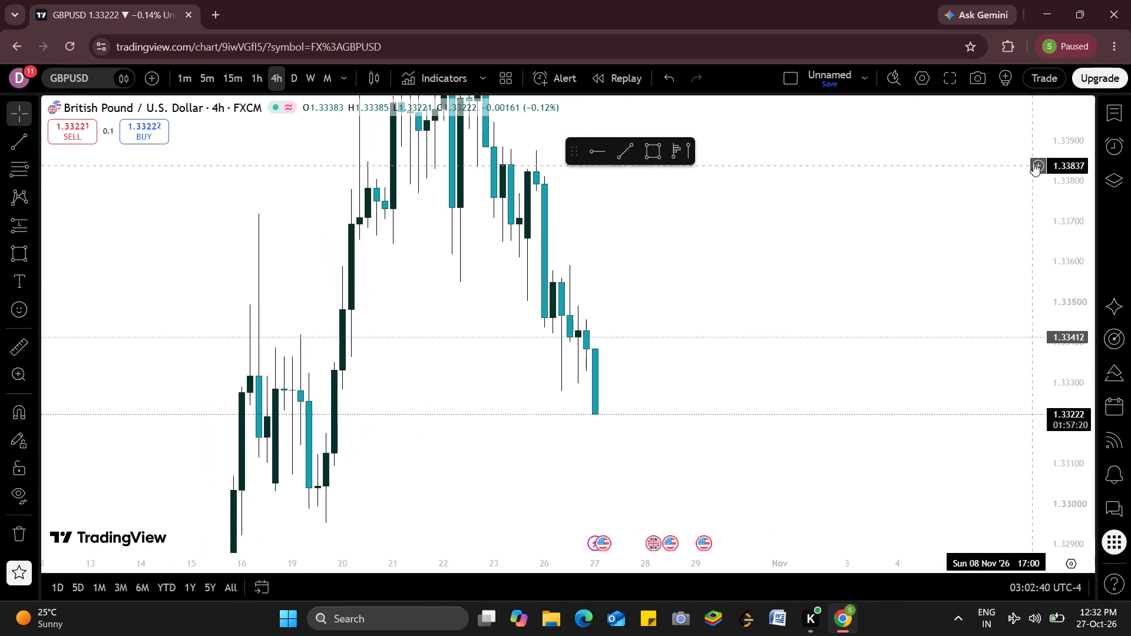
pyautogui.moveTo(1060, 176); pyautogui.dragTo(1072, 342)
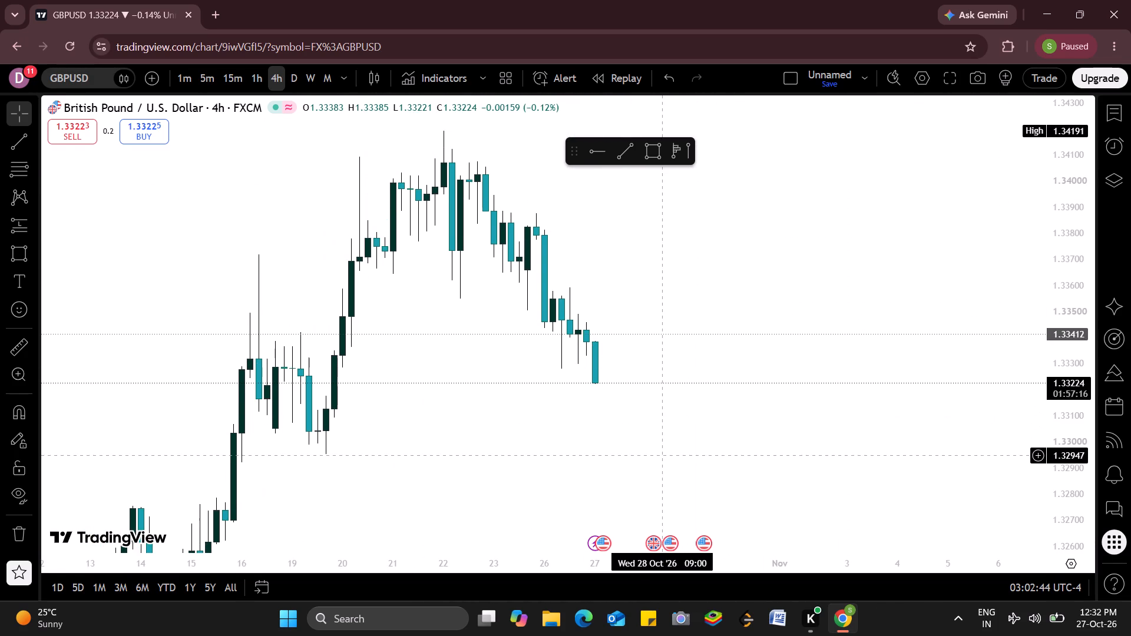
pyautogui.scroll(1, 619, 343)
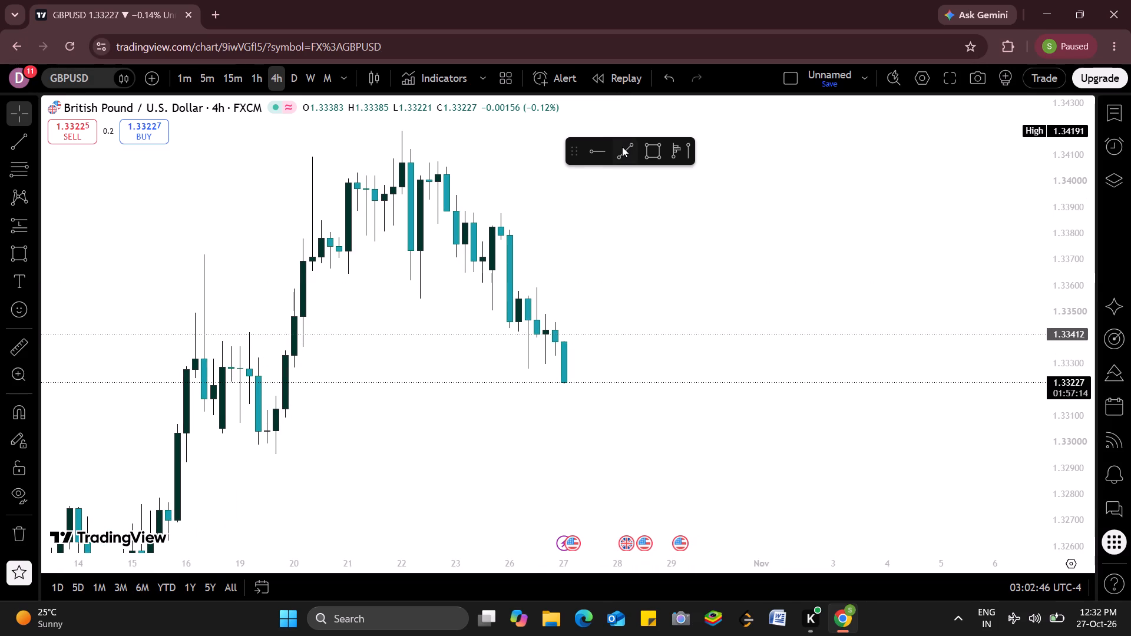
pyautogui.click(622, 147)
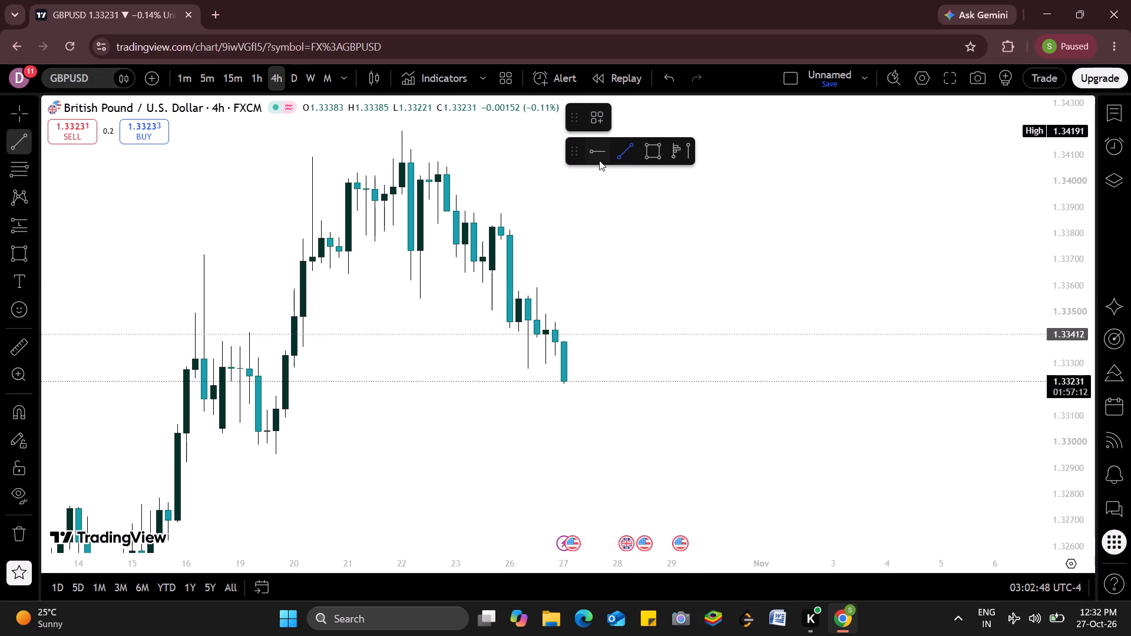
pyautogui.click(599, 160)
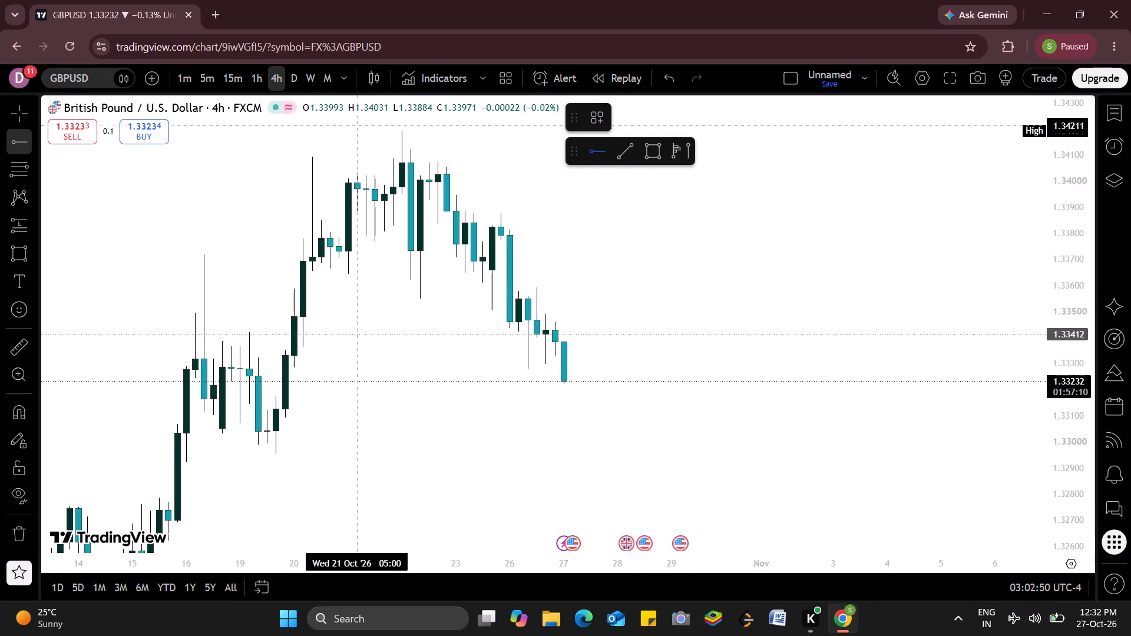
pyautogui.click(354, 130)
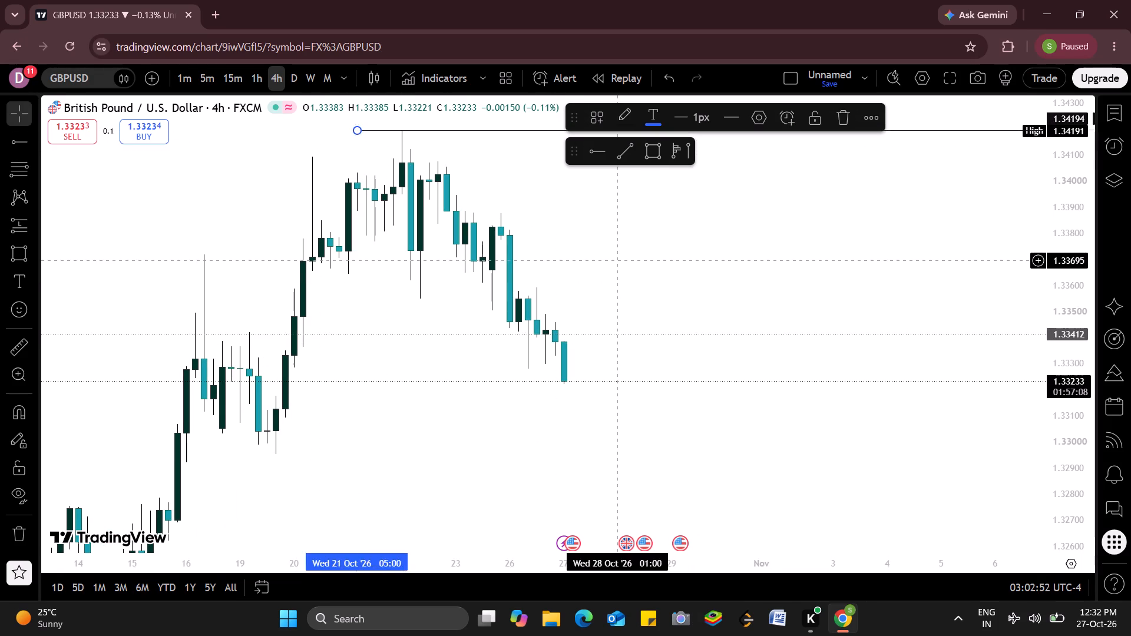
pyautogui.click(621, 260)
# Reposition the floating strip of favourite drawing tools so it sits higher, clear of the candles.
pyautogui.click(627, 161)
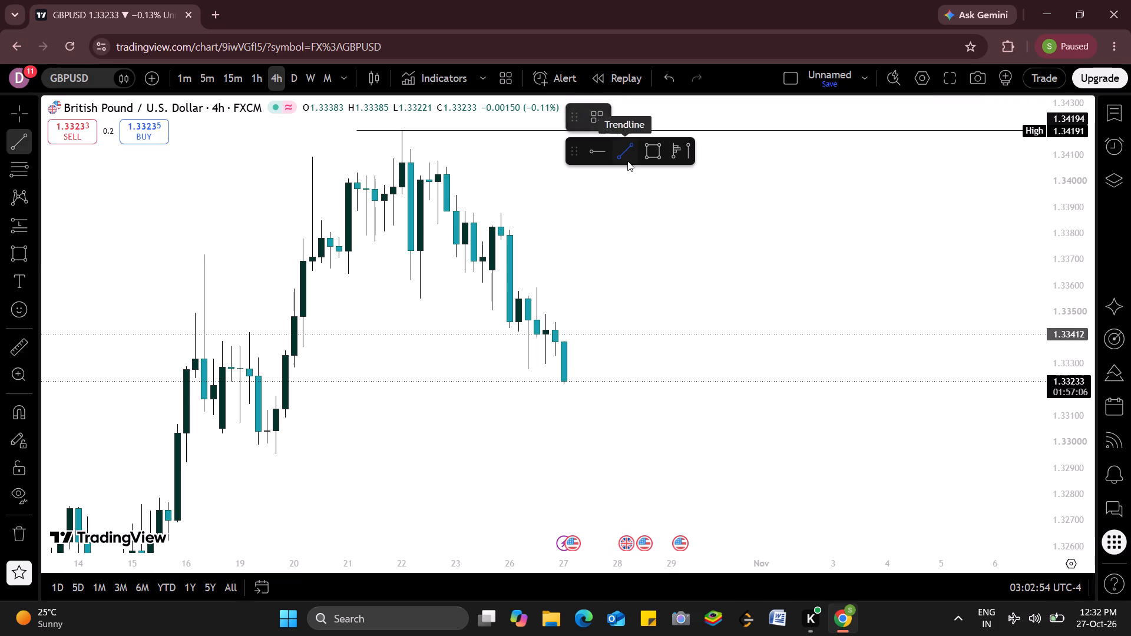
pyautogui.moveTo(578, 154); pyautogui.dragTo(595, 161)
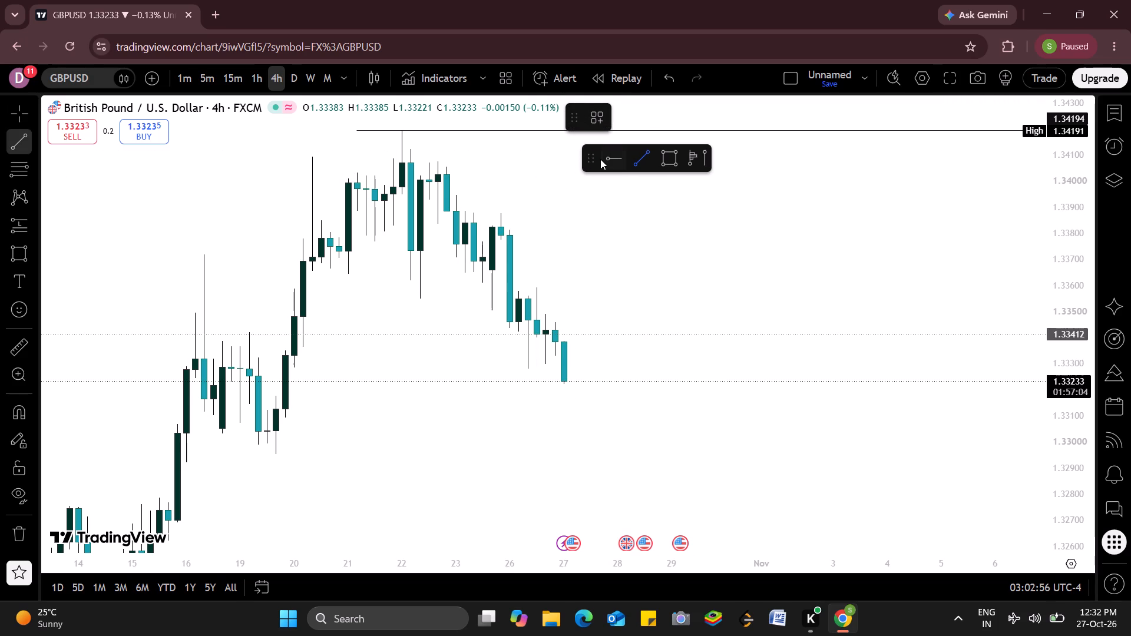
pyautogui.moveTo(594, 158); pyautogui.dragTo(673, 118)
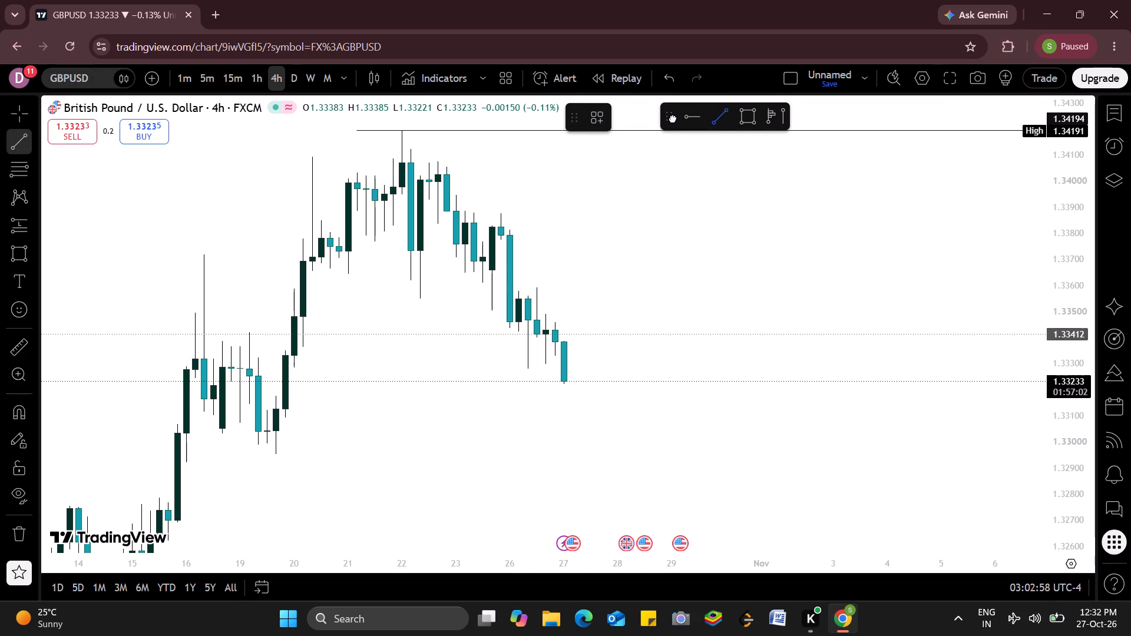
pyautogui.moveTo(673, 118); pyautogui.dragTo(673, 112)
pyautogui.click(673, 112)
# Draw a horizontal ray at about 1.32950 along the swing low, starting from 19 Oct 09:00.
pyautogui.click(690, 118)
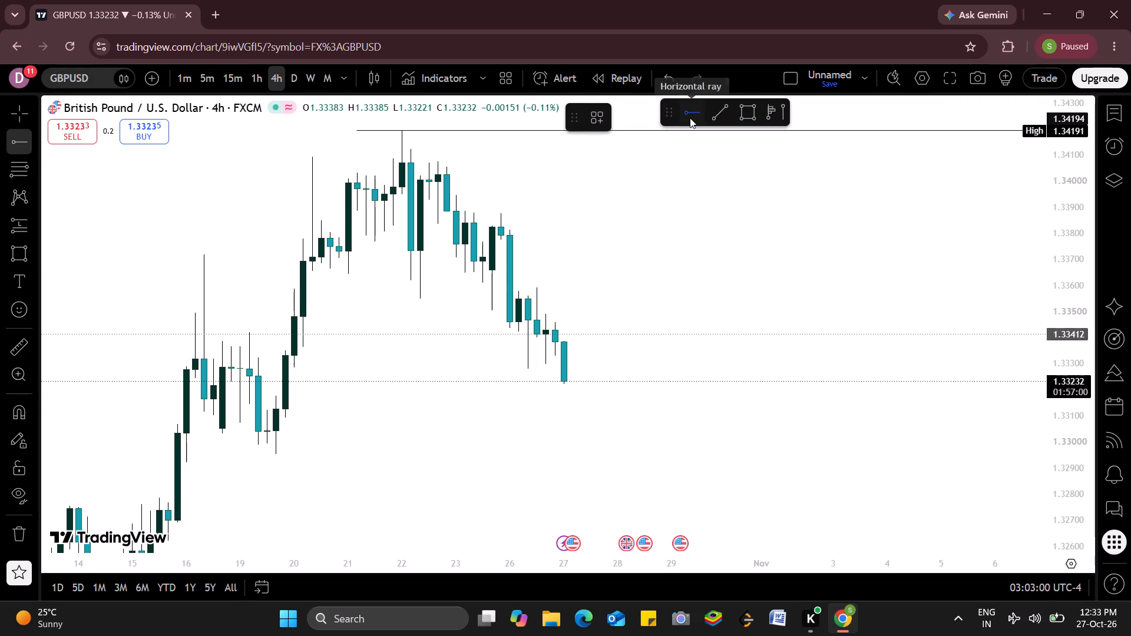
pyautogui.click(258, 455)
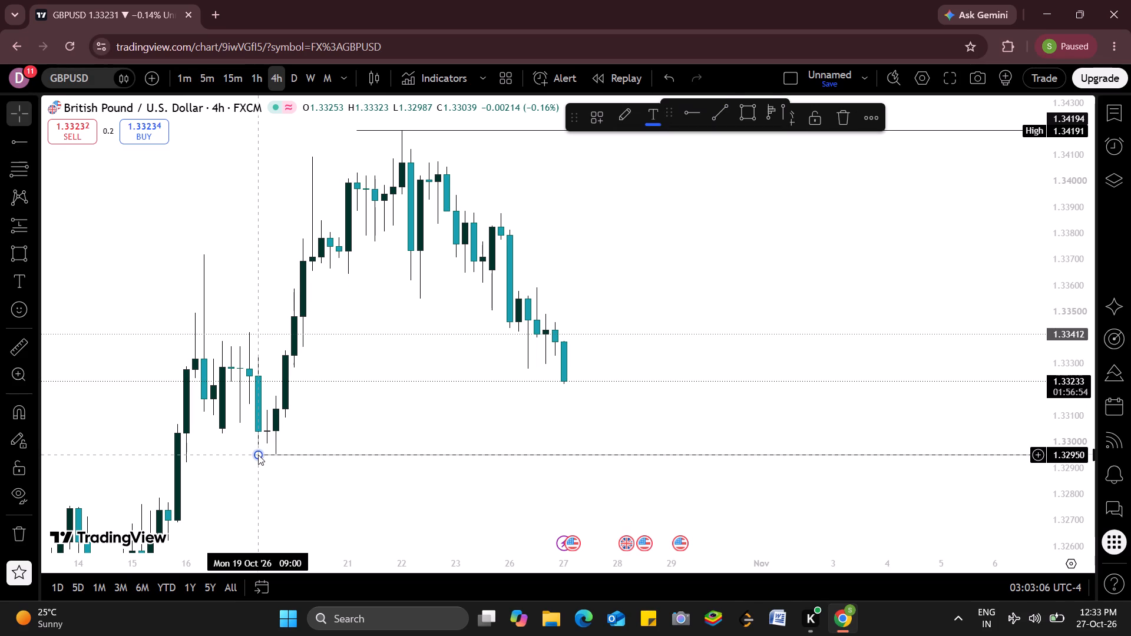
pyautogui.click(628, 263)
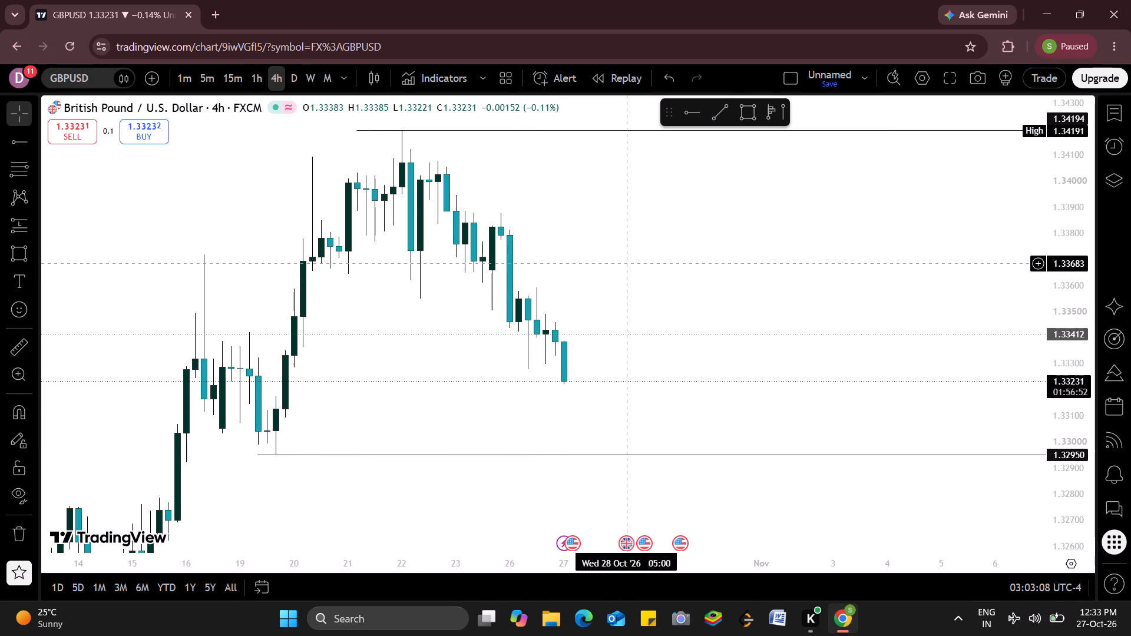
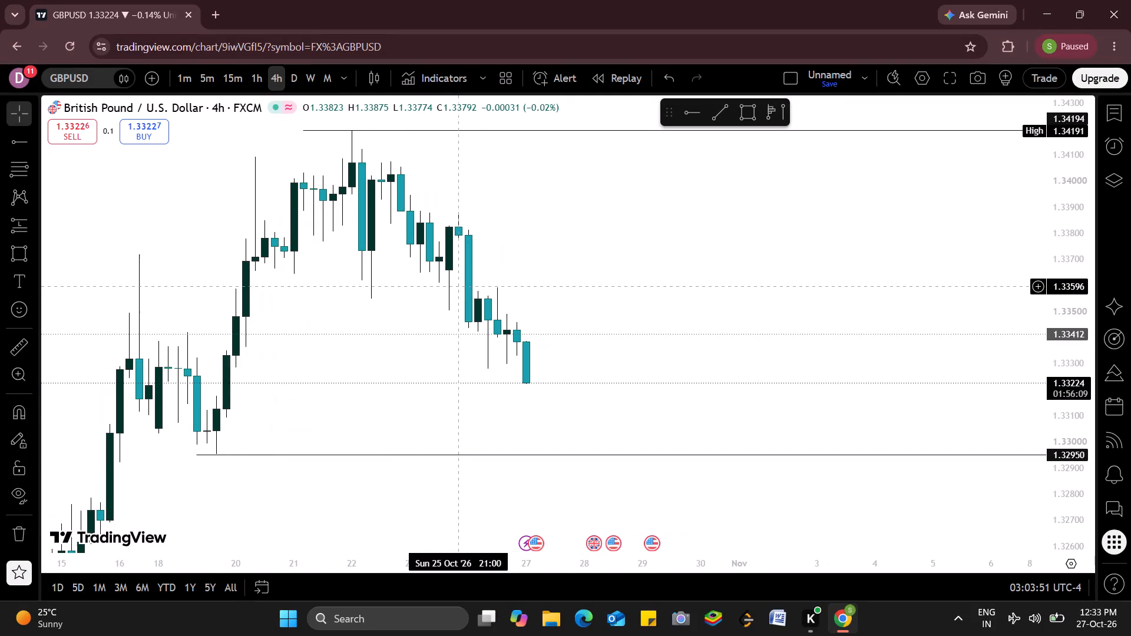
# Draw a short, nearly horizontal trend line at about 1.33537 beneath the 22 Oct swing low, from 22 Oct 01:00 to 23 Oct 09:00.
pyautogui.hscroll(1, 456, 286)
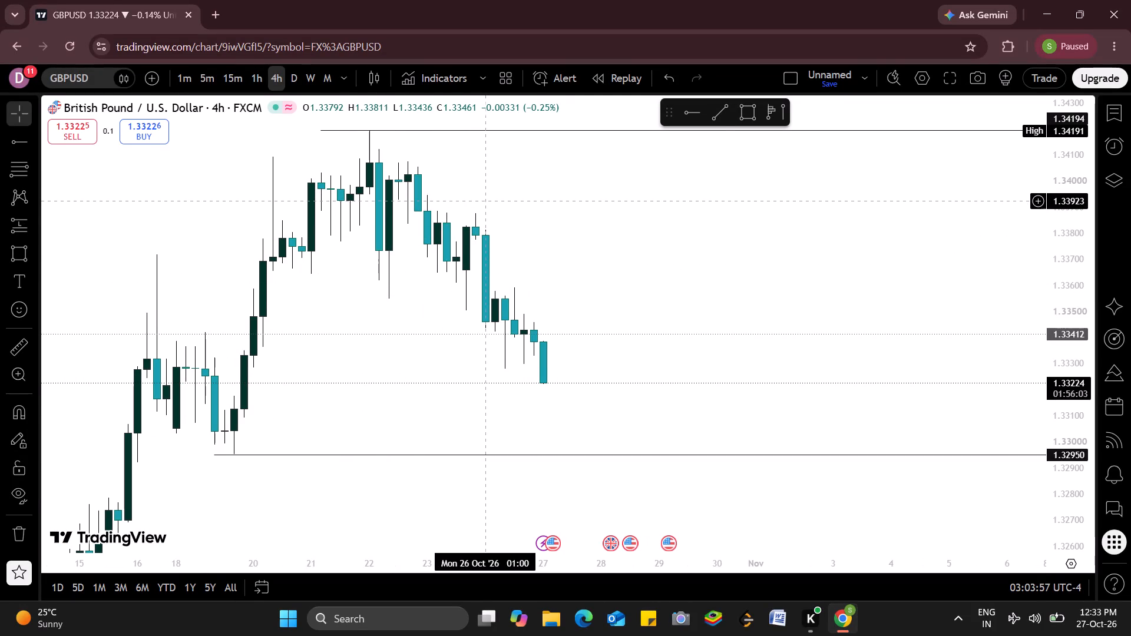
pyautogui.click(725, 120)
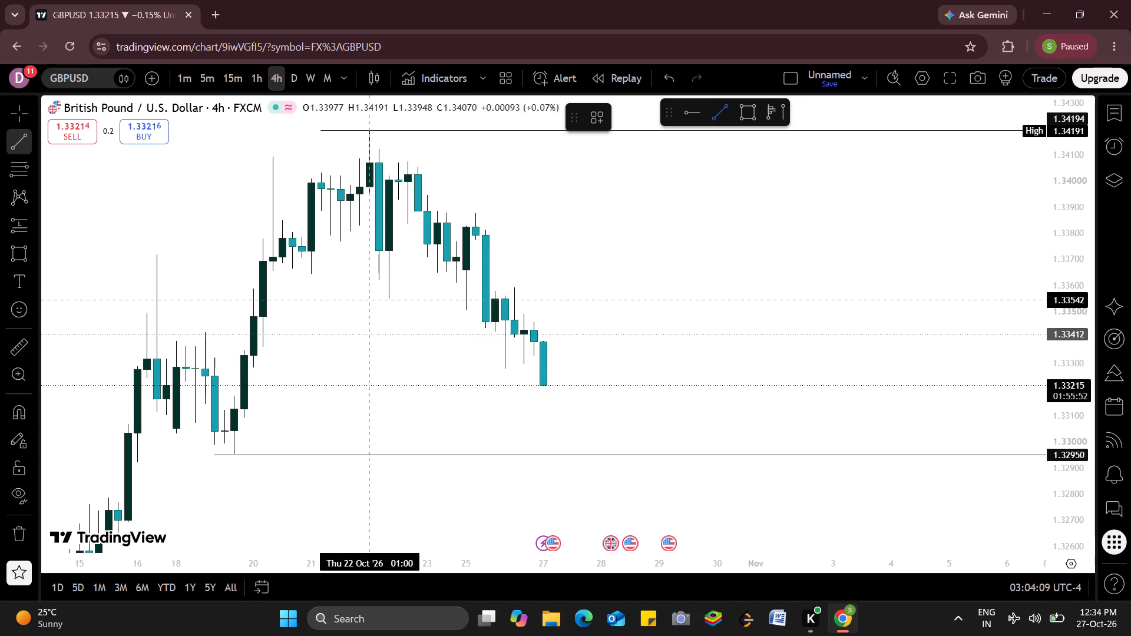
pyautogui.moveTo(366, 302); pyautogui.dragTo(444, 302)
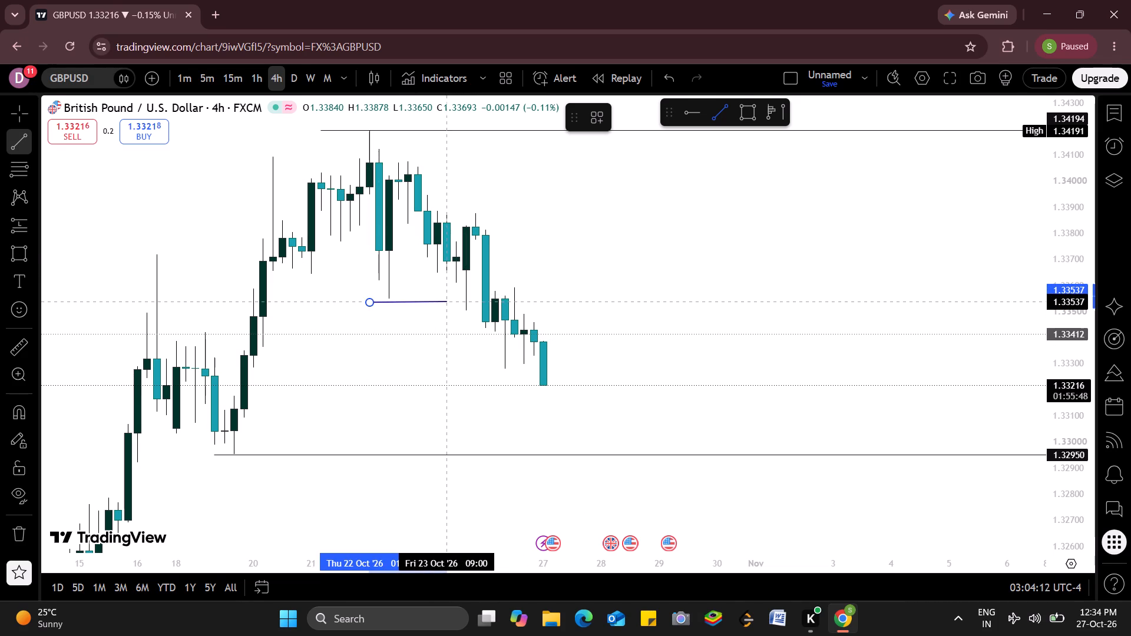
pyautogui.click(444, 302)
# Shift the short trend line earlier so it sits beneath the 22 Oct low's wick and ends at 22 Oct 21:00.
pyautogui.moveTo(660, 276); pyautogui.dragTo(789, 255)
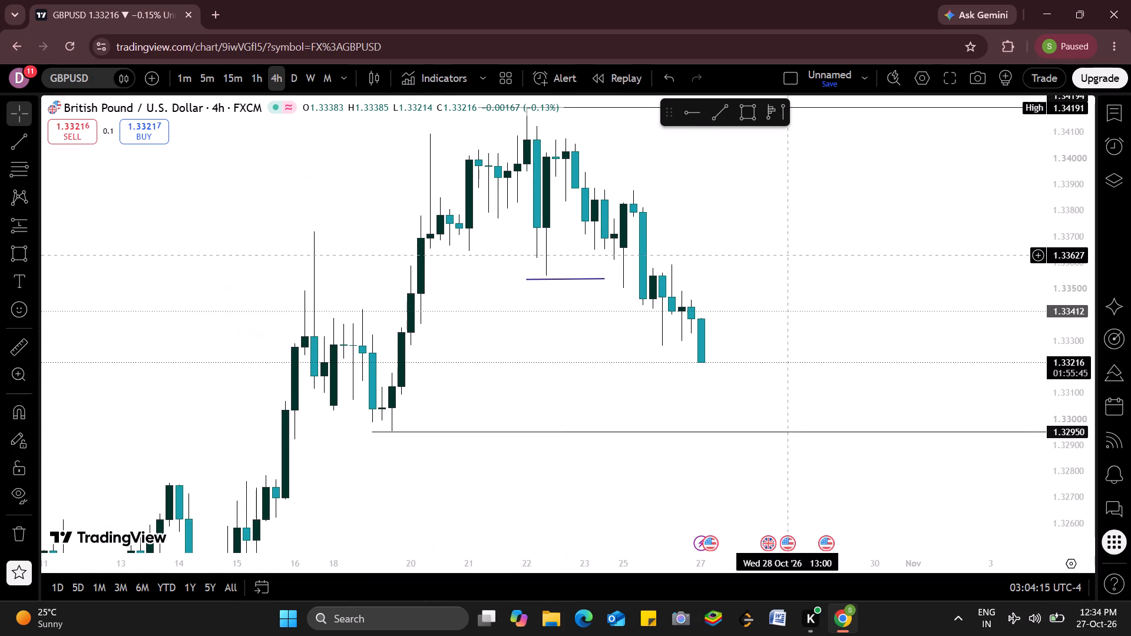
pyautogui.moveTo(581, 279); pyautogui.dragTo(560, 277)
pyautogui.click(560, 277)
pyautogui.click(778, 247)
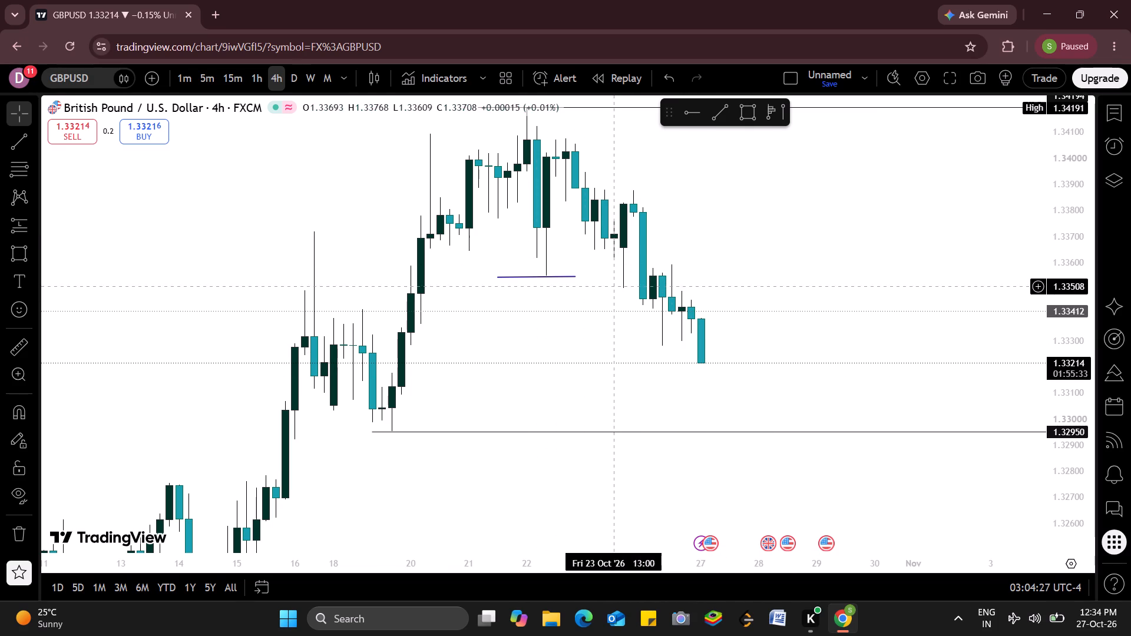
pyautogui.click(571, 361)
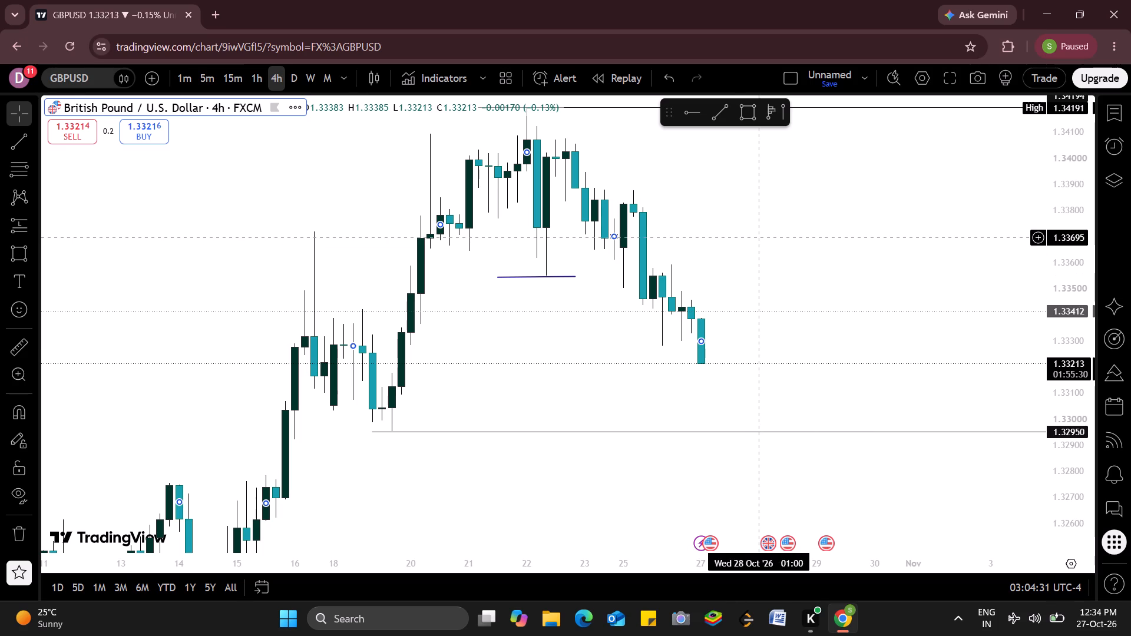
# Draw a rectangle over the gap around the large bearish candle, from 1.33775 to 1.33573, spanning 25 Oct 17:00 to 2 Nov 01:00.
pyautogui.moveTo(762, 237); pyautogui.dragTo(722, 254)
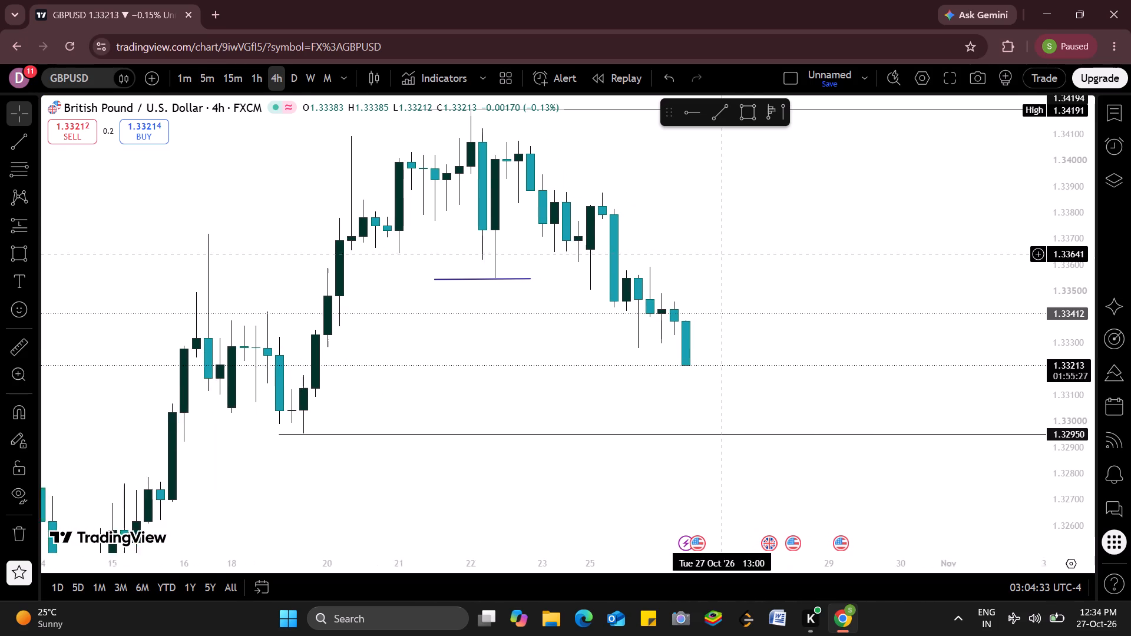
pyautogui.moveTo(1064, 240); pyautogui.dragTo(1066, 218)
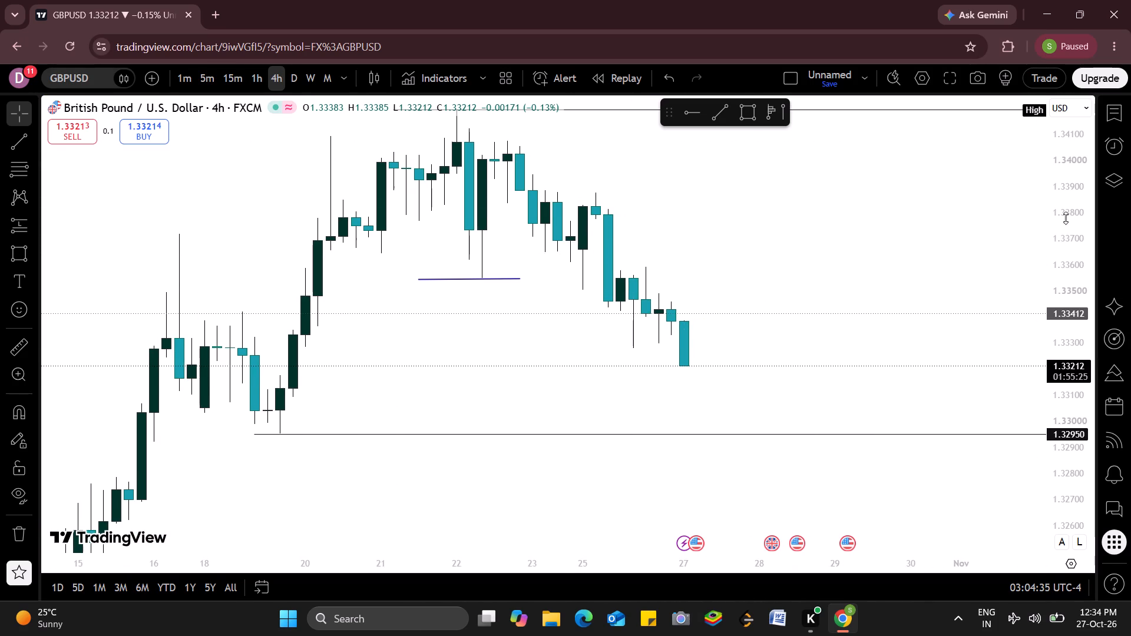
pyautogui.moveTo(1066, 218); pyautogui.dragTo(1042, 72)
pyautogui.moveTo(915, 127); pyautogui.dragTo(811, 223)
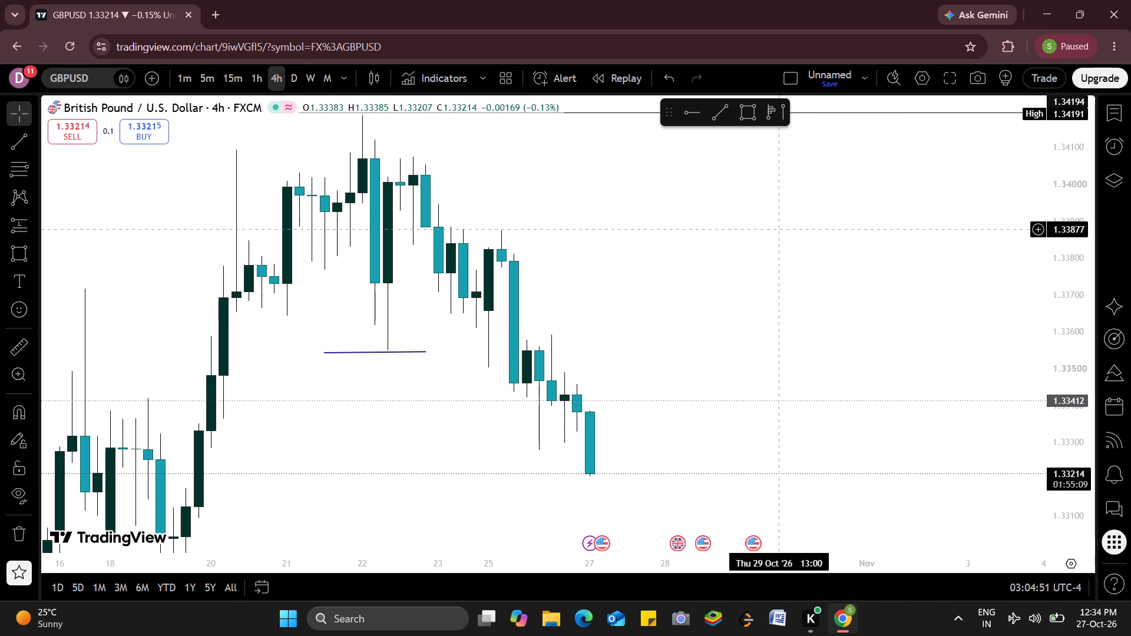
pyautogui.click(754, 110)
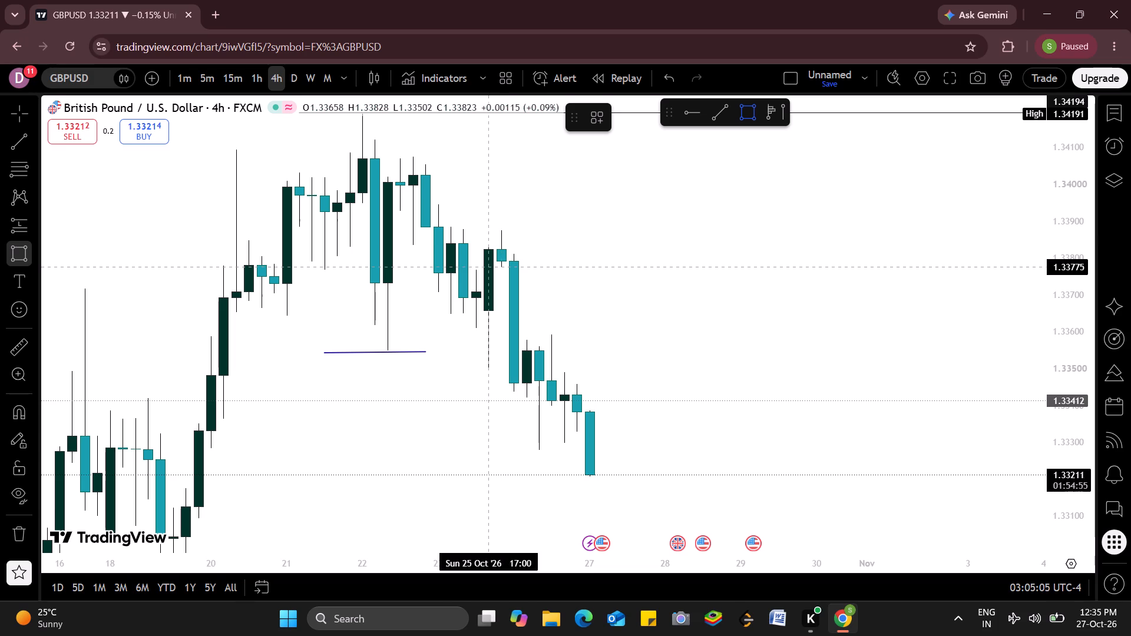
pyautogui.moveTo(492, 267); pyautogui.dragTo(877, 334)
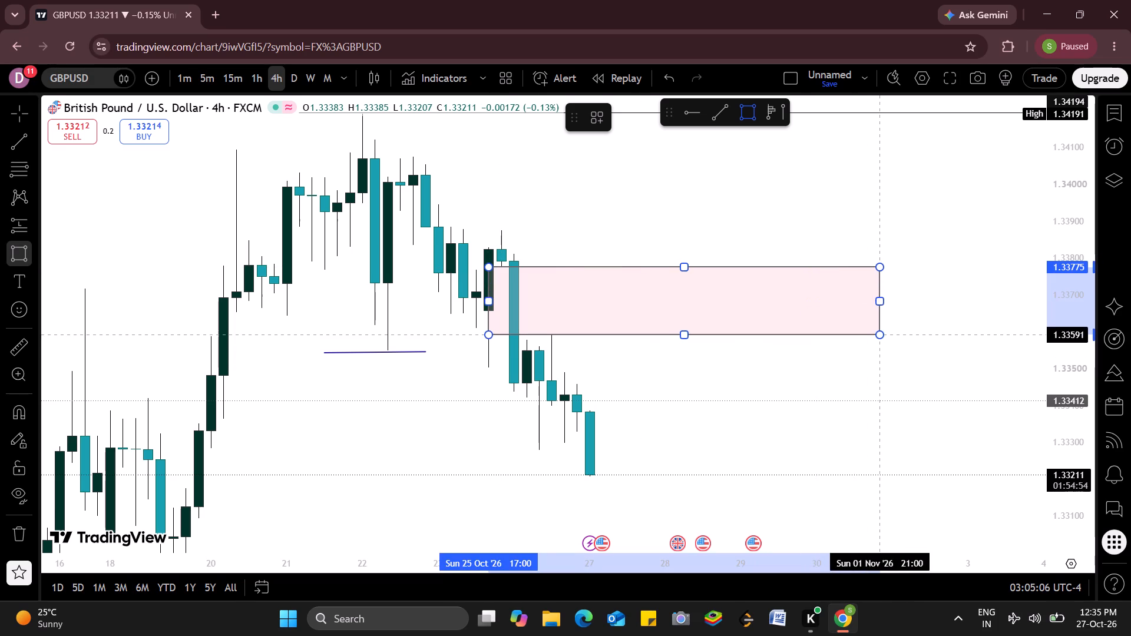
pyautogui.moveTo(877, 334); pyautogui.dragTo(899, 341)
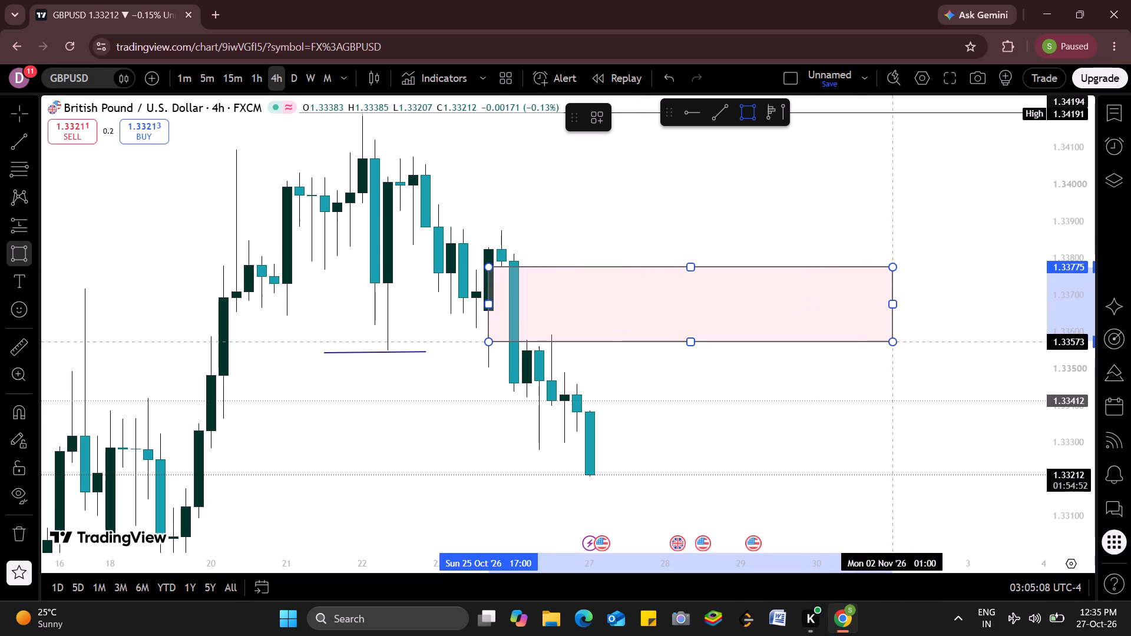
pyautogui.moveTo(899, 341); pyautogui.dragTo(898, 339)
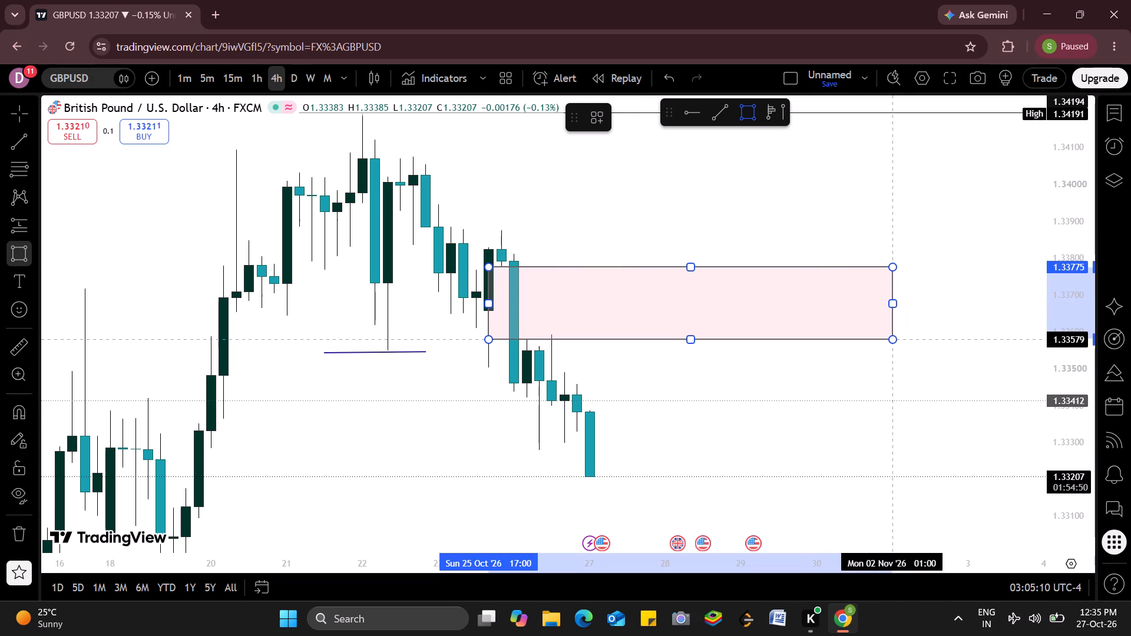
pyautogui.moveTo(898, 339); pyautogui.dragTo(897, 341)
pyautogui.click(897, 341)
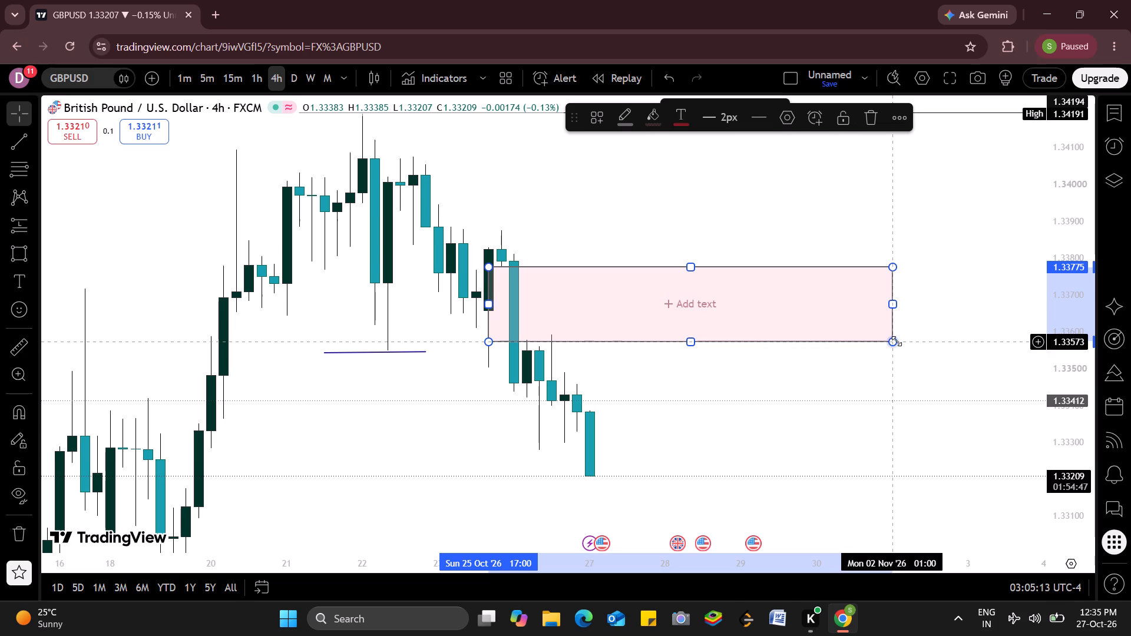
pyautogui.click(950, 357)
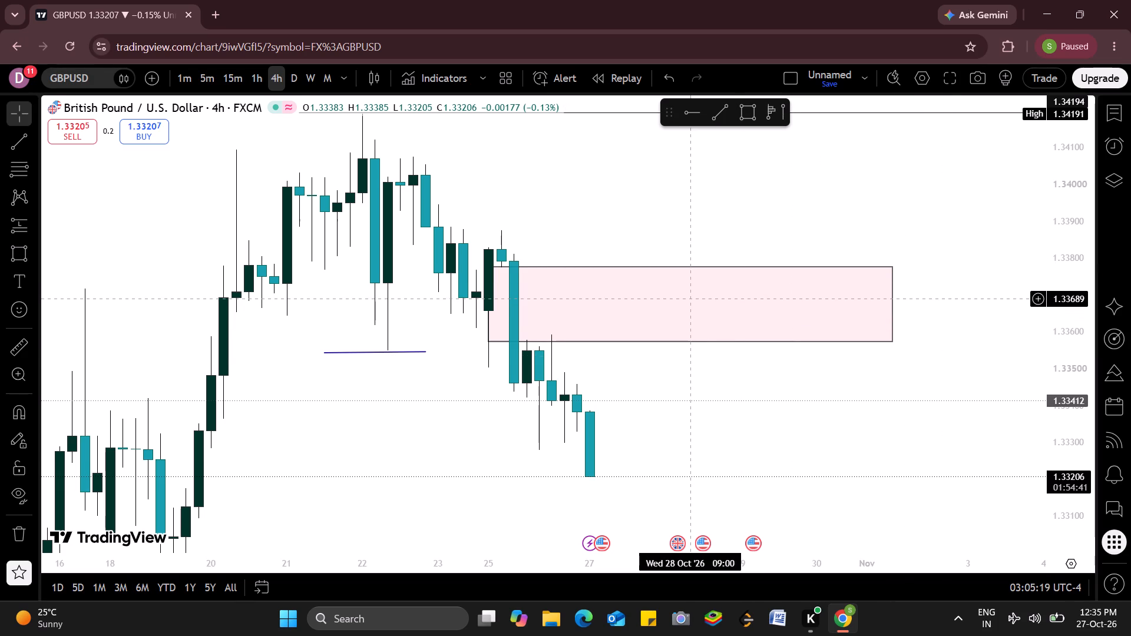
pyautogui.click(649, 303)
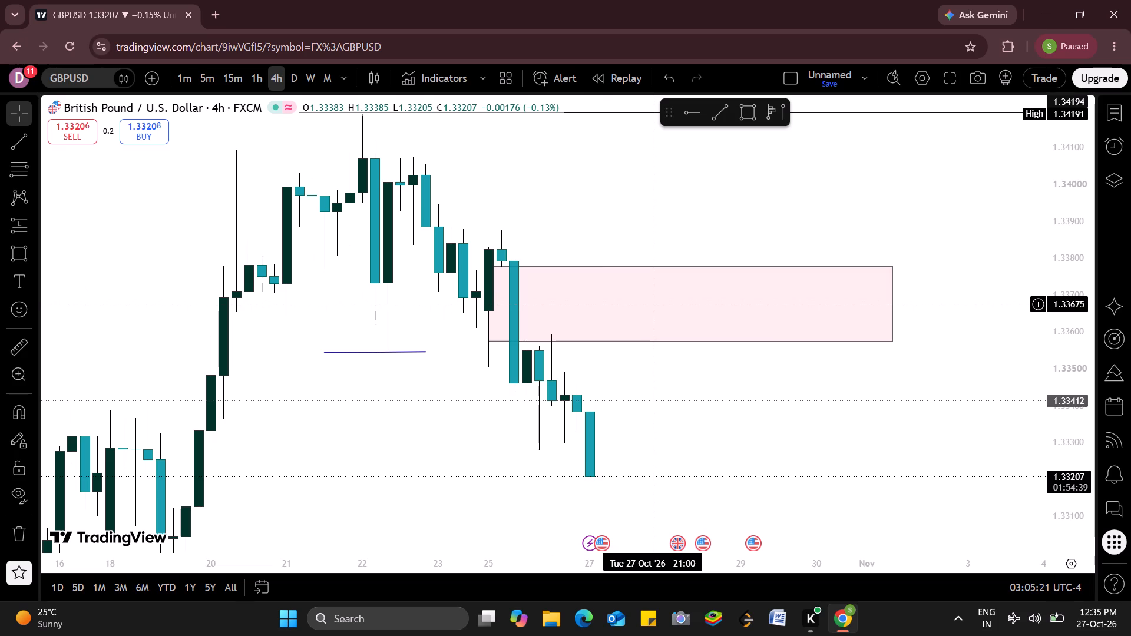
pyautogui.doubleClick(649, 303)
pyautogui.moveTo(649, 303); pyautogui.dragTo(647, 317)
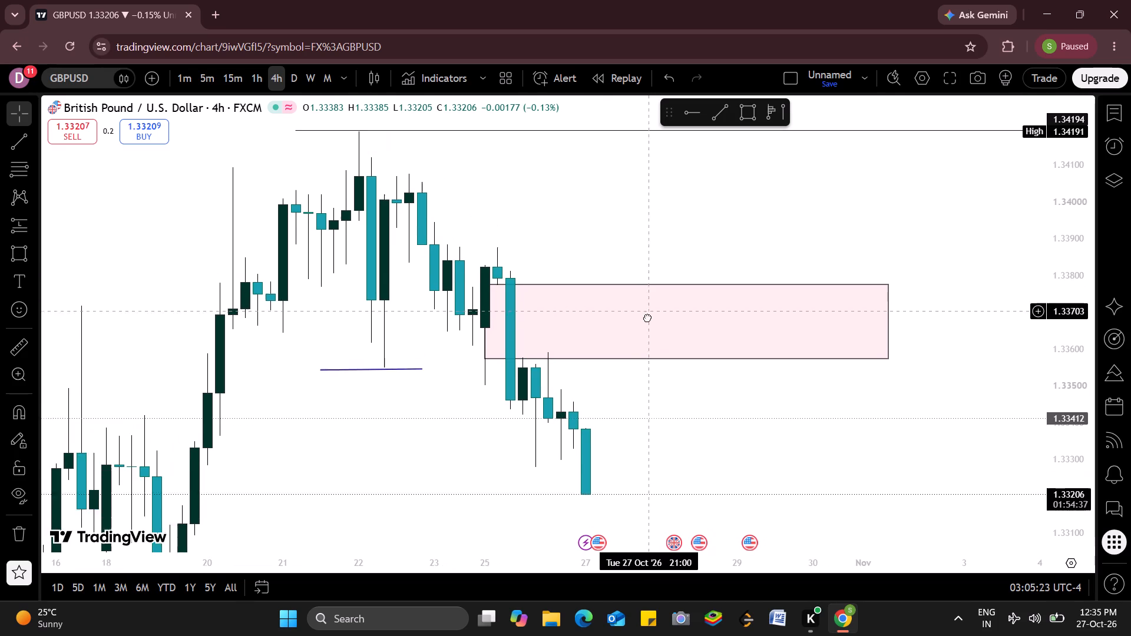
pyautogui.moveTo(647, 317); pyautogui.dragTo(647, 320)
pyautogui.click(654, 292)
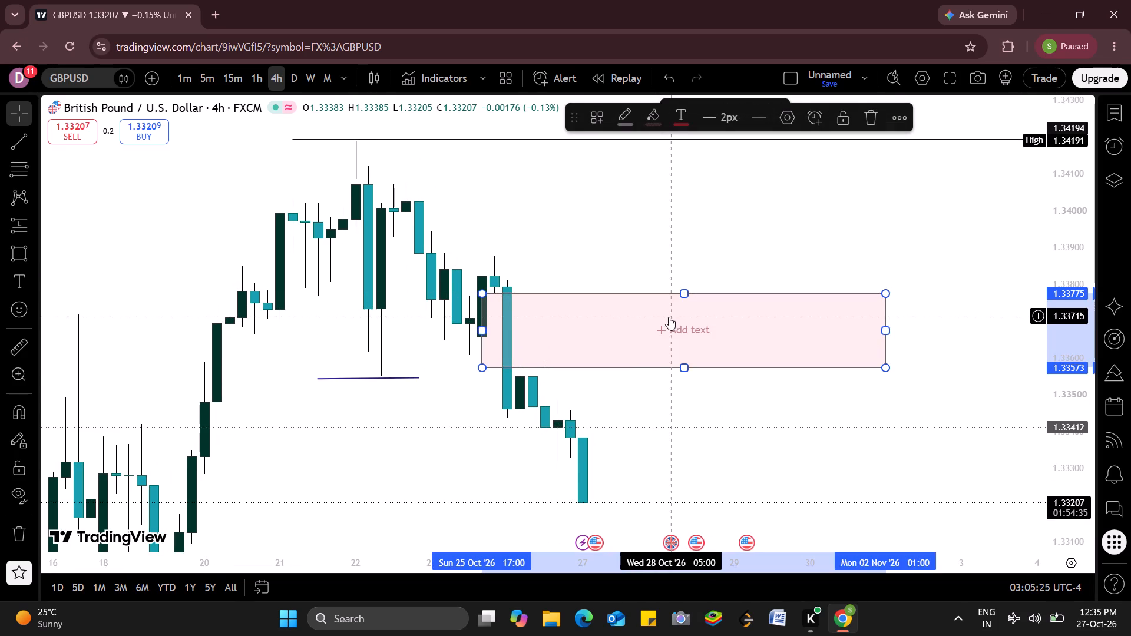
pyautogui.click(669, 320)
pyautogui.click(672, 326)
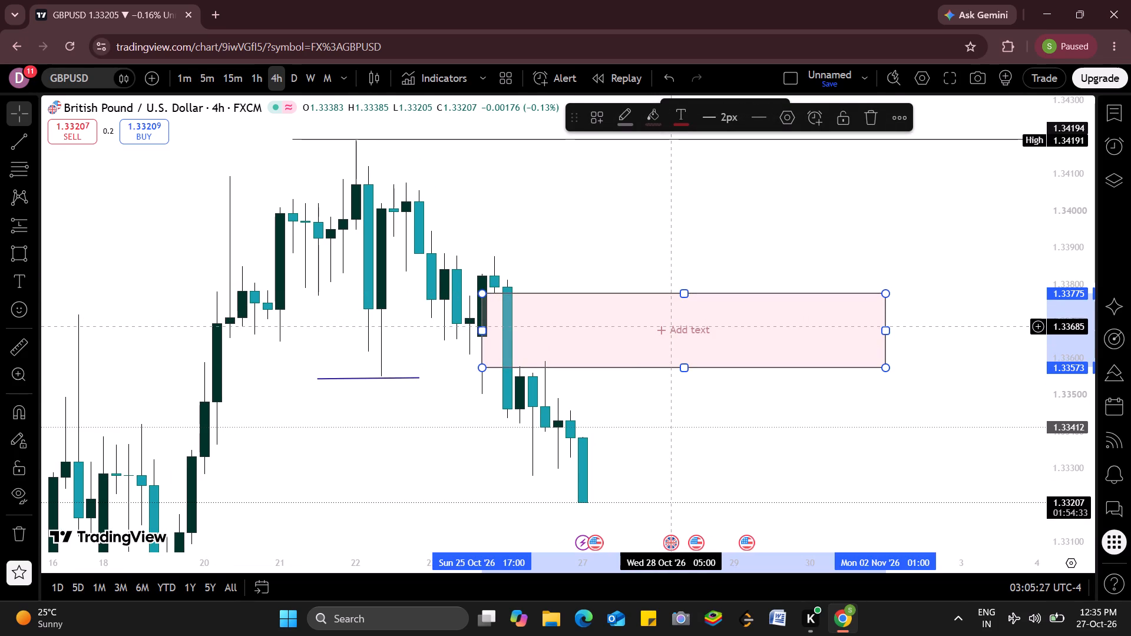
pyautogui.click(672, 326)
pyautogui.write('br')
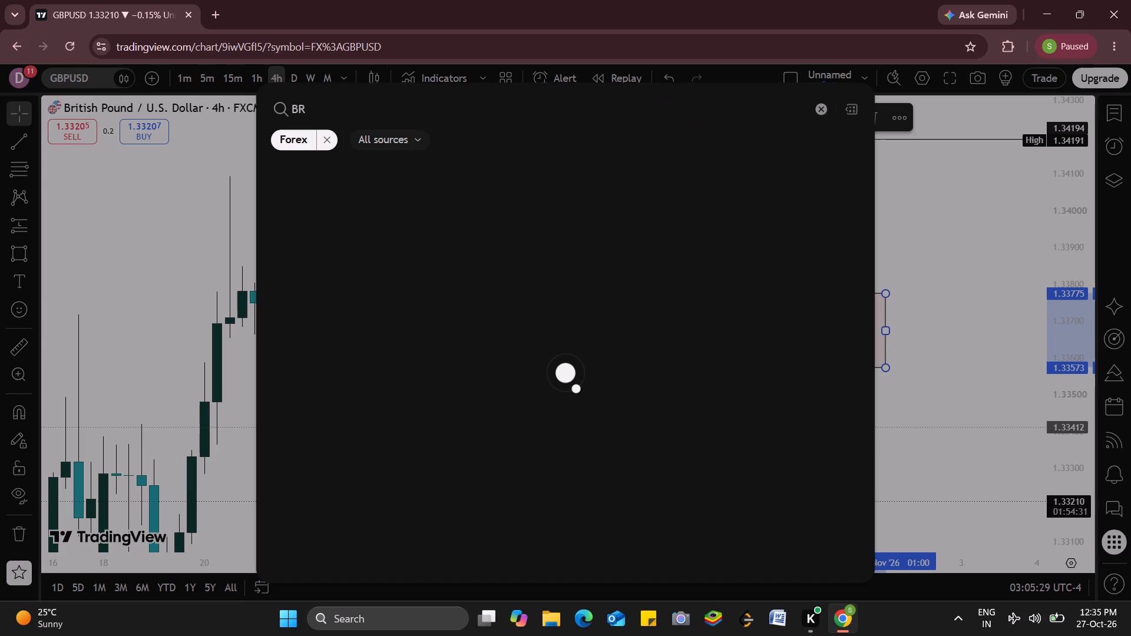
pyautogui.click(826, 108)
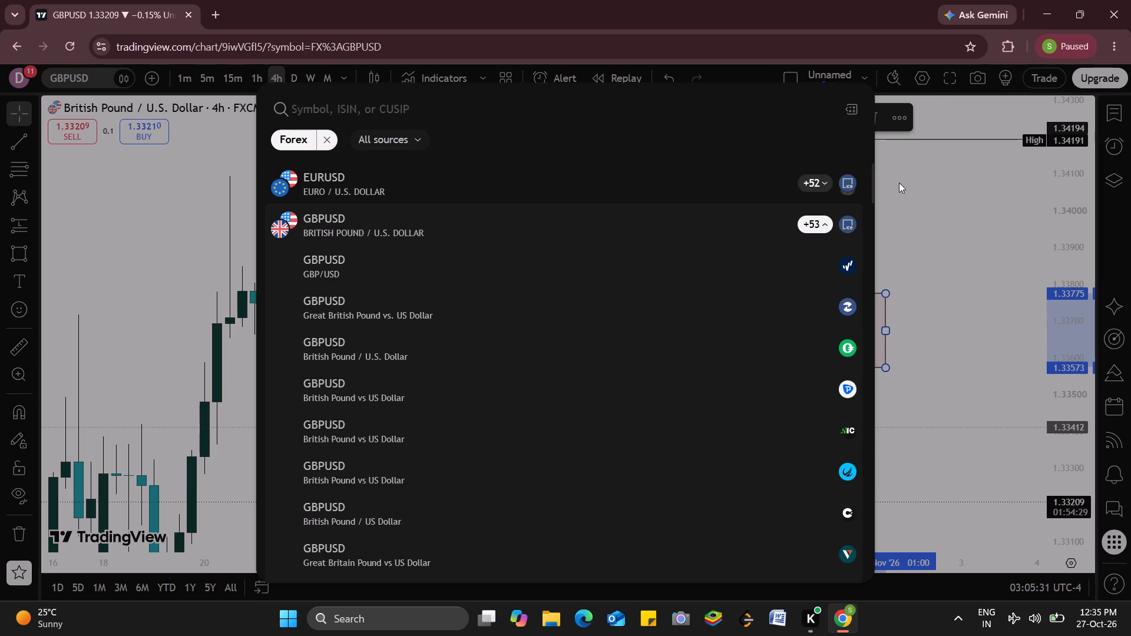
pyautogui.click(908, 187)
# Label the rectangle with the text "br fvg", aligned inside and centred.
pyautogui.click(679, 330)
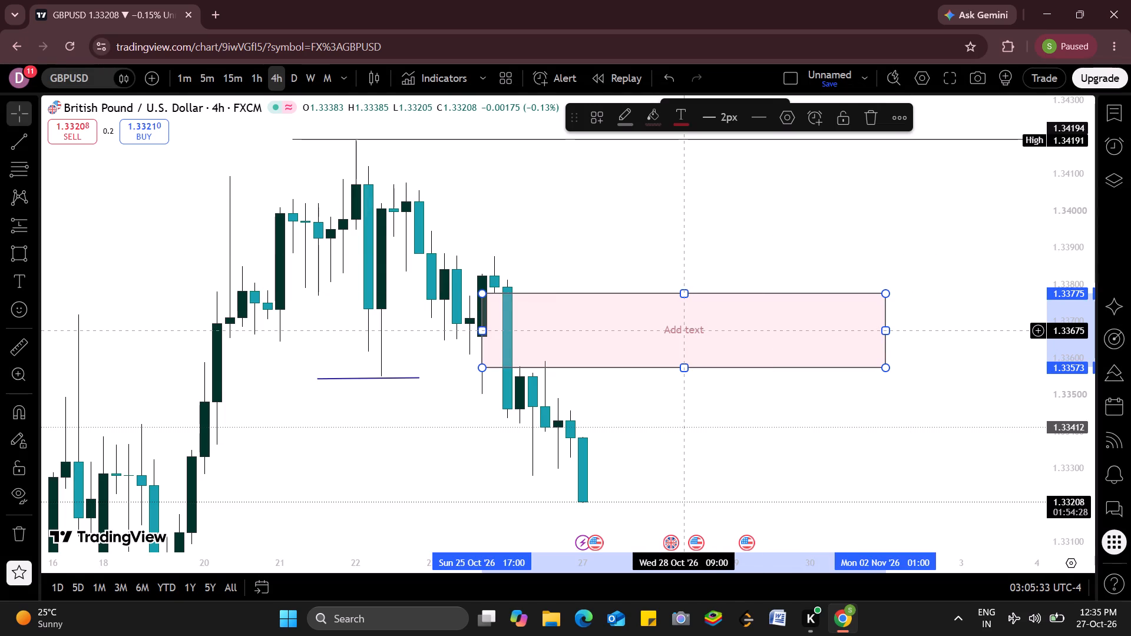
pyautogui.click(679, 330)
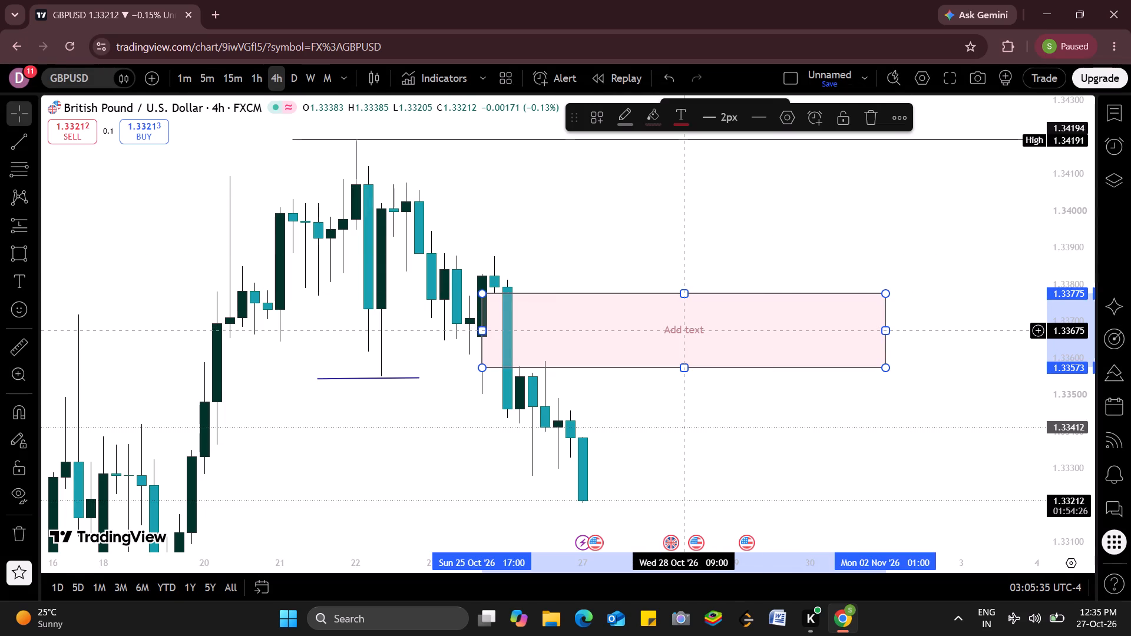
pyautogui.doubleClick(679, 330)
pyautogui.click(712, 331)
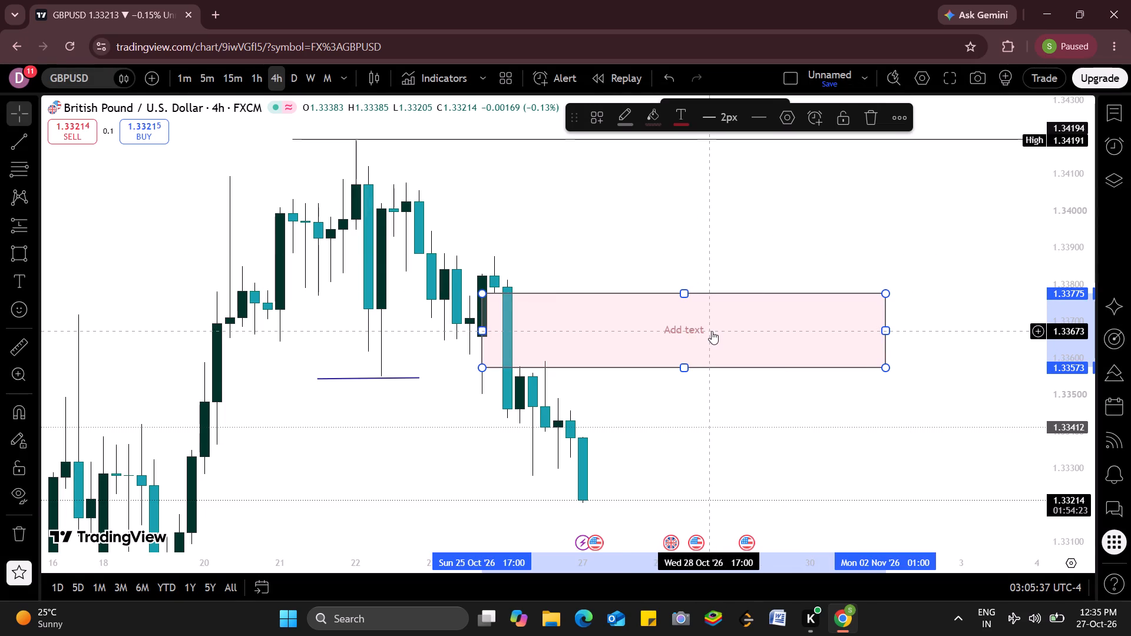
pyautogui.click(700, 333)
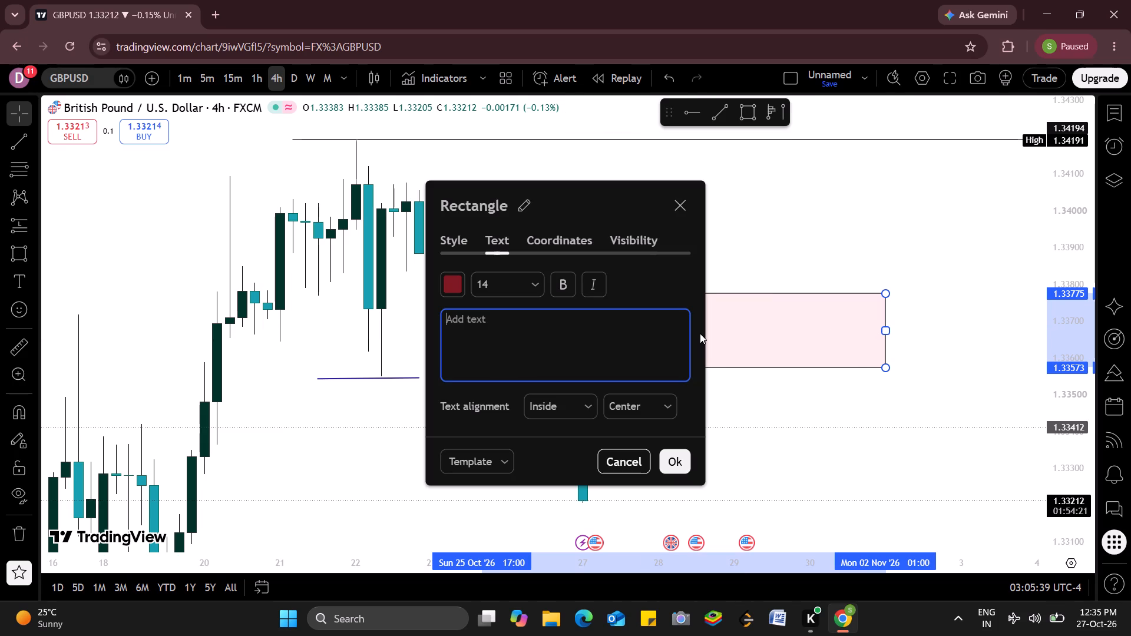
pyautogui.press('b')
pyautogui.write('r fvg')
pyautogui.click(684, 463)
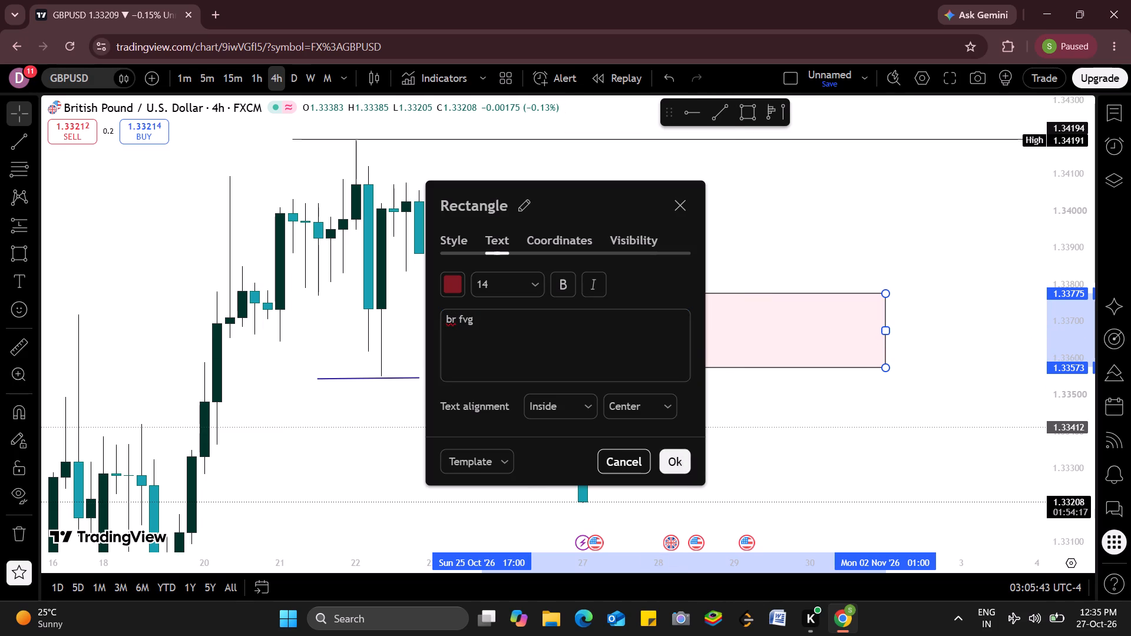
pyautogui.click(746, 276)
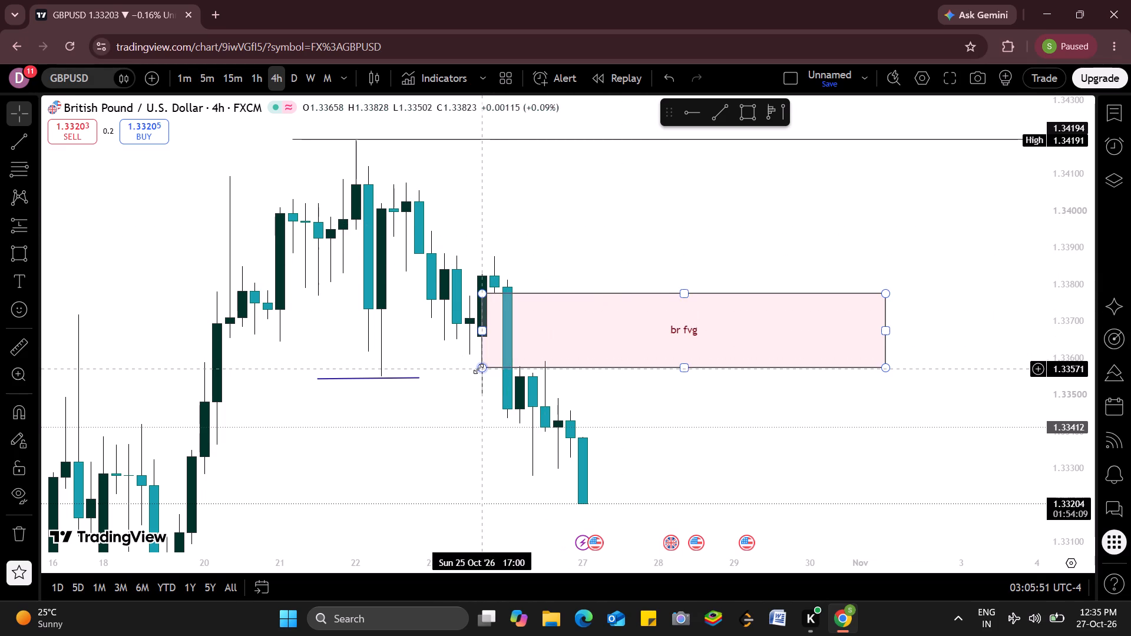
# Switch the GBPUSD chart to the 15-minute timeframe.
pyautogui.click(230, 76)
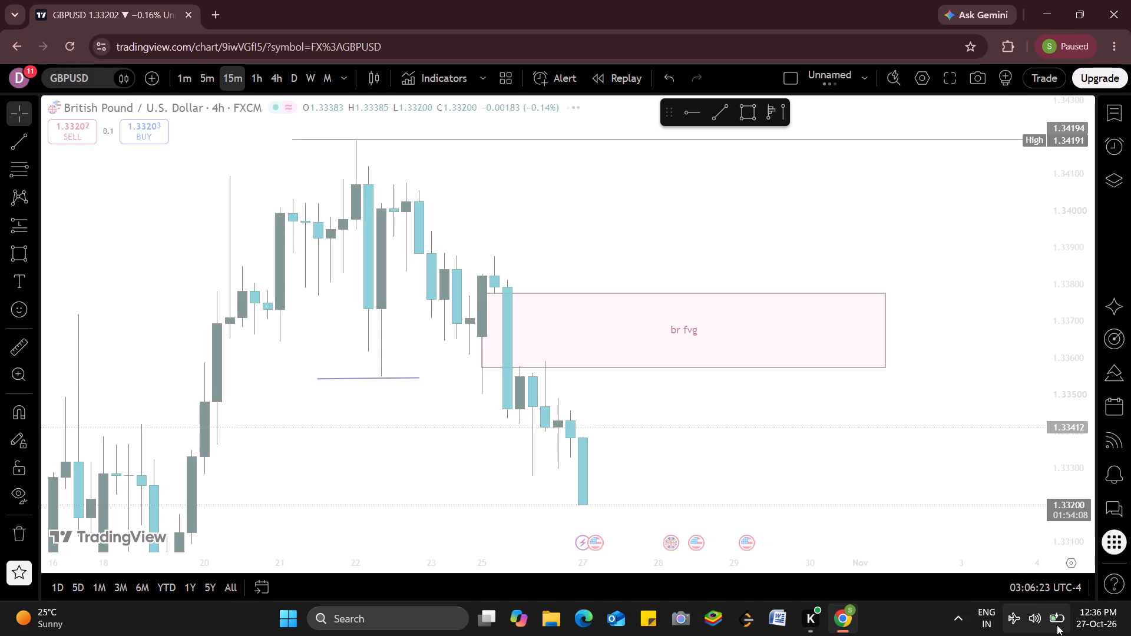
# Switch the computer's Wi-Fi connection from the current network to the iPhone hotspot, and return to the chart.
pyautogui.click(1041, 627)
pyautogui.click(937, 341)
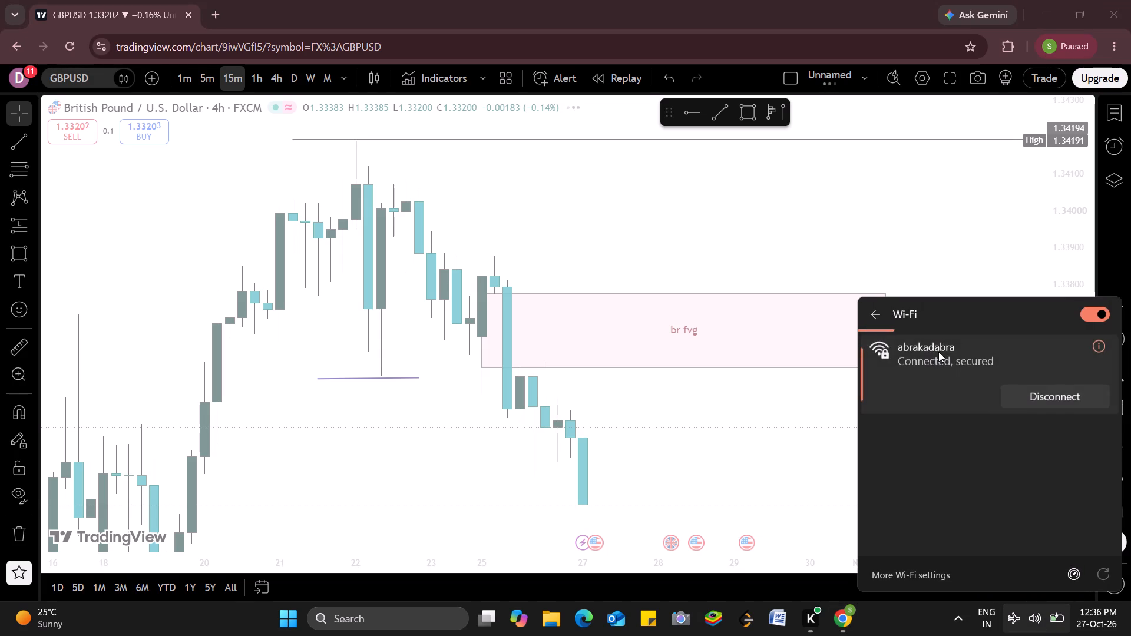
pyautogui.click(965, 479)
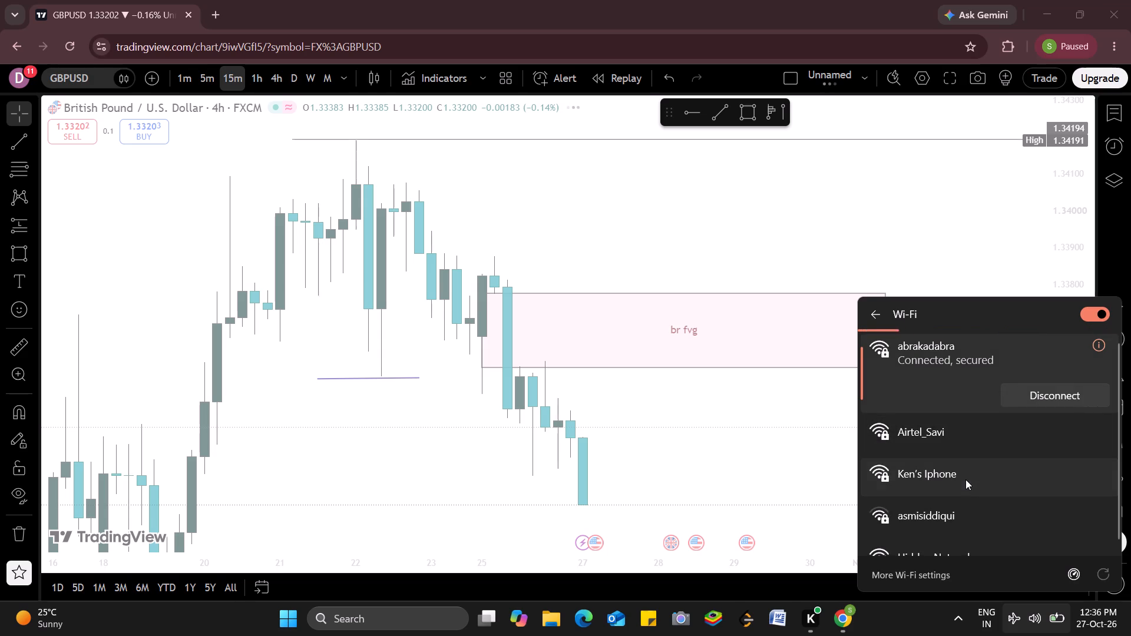
pyautogui.click(1093, 509)
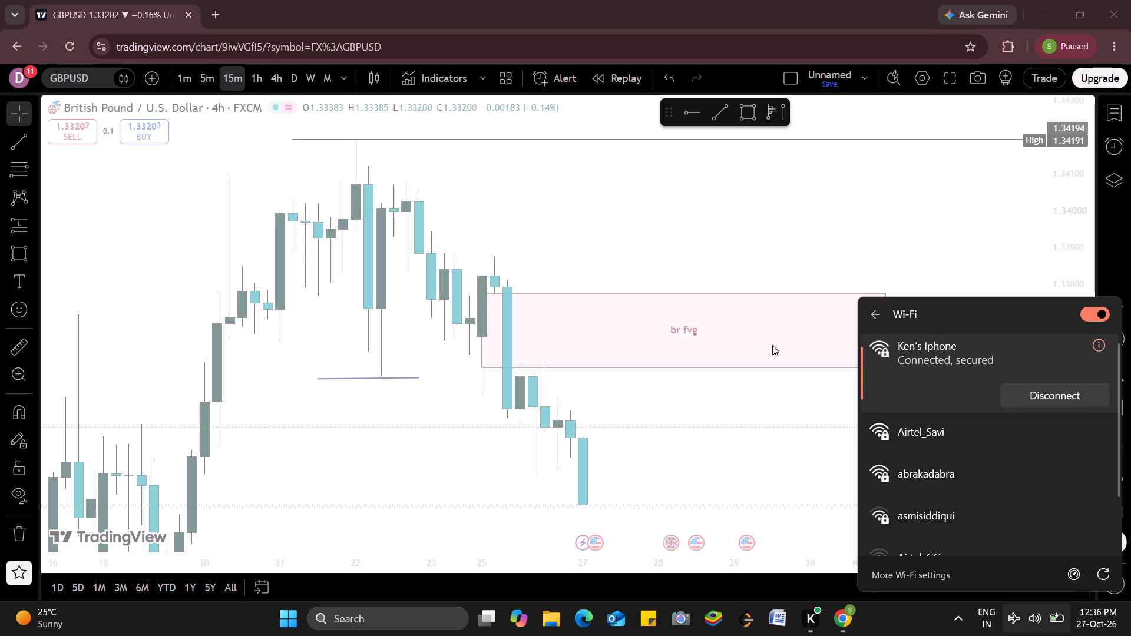
pyautogui.click(750, 432)
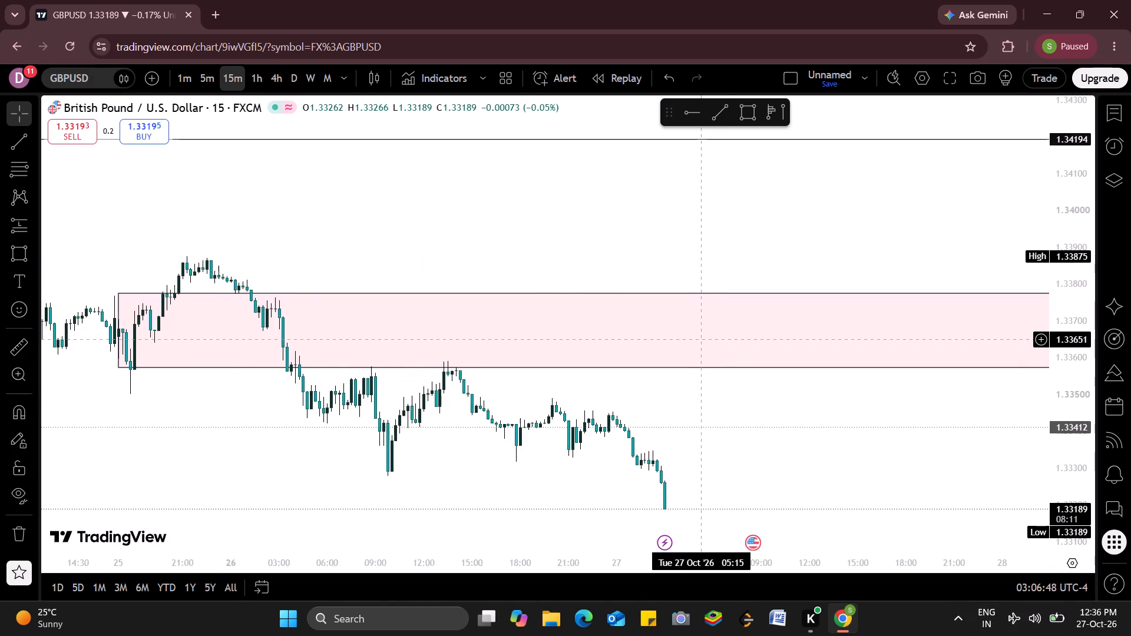
# Draw a horizontal ray at 1.33279 on the 15-minute chart, starting just before the 26 Oct morning swing low and running beneath it.
pyautogui.moveTo(720, 426); pyautogui.dragTo(724, 338)
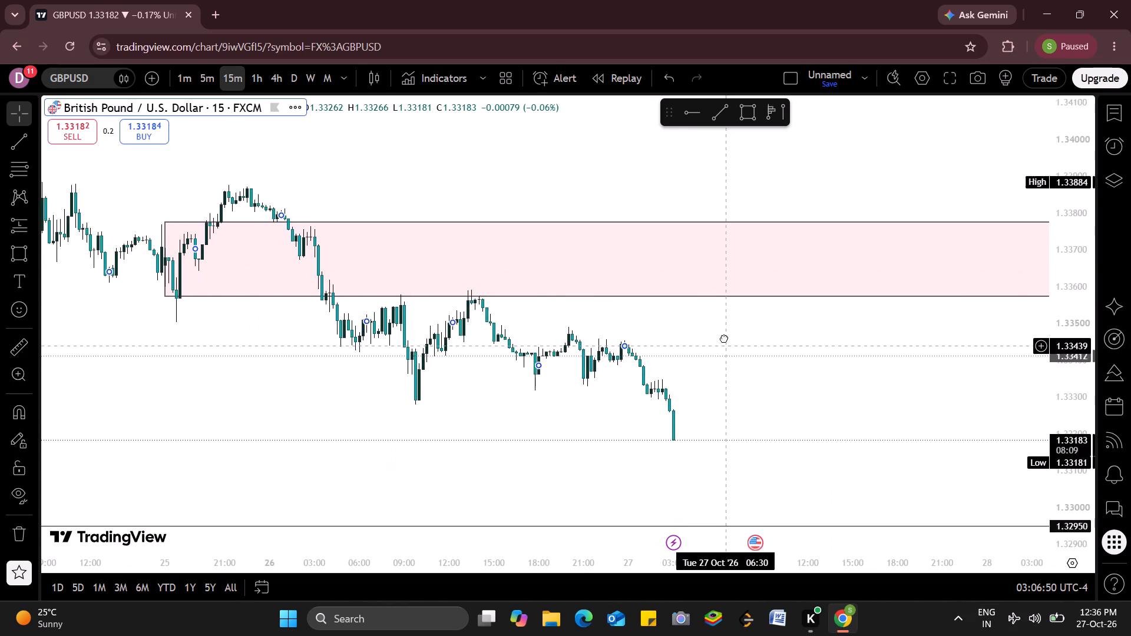
pyautogui.moveTo(724, 338); pyautogui.dragTo(723, 253)
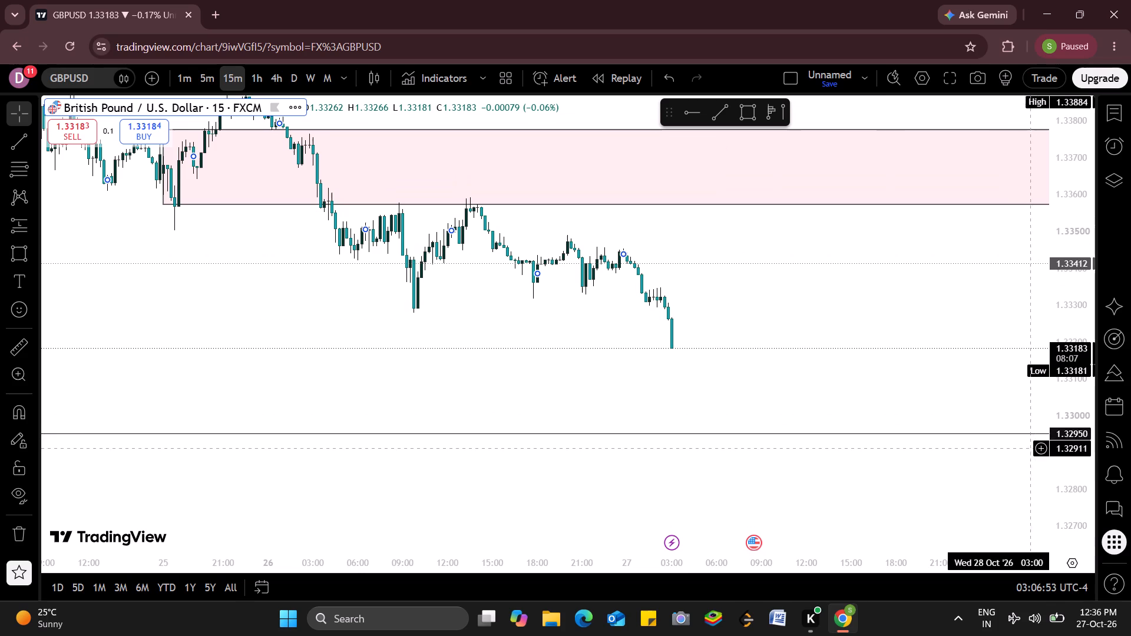
pyautogui.moveTo(1074, 493); pyautogui.dragTo(973, 104)
pyautogui.moveTo(802, 217); pyautogui.dragTo(661, 355)
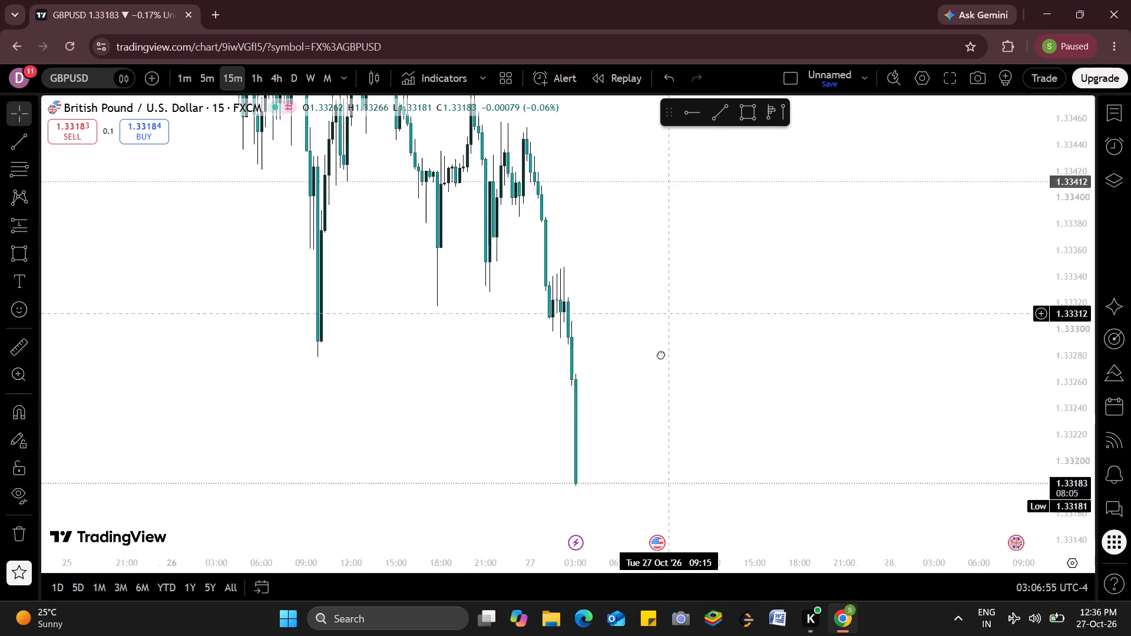
pyautogui.moveTo(661, 355); pyautogui.dragTo(723, 321)
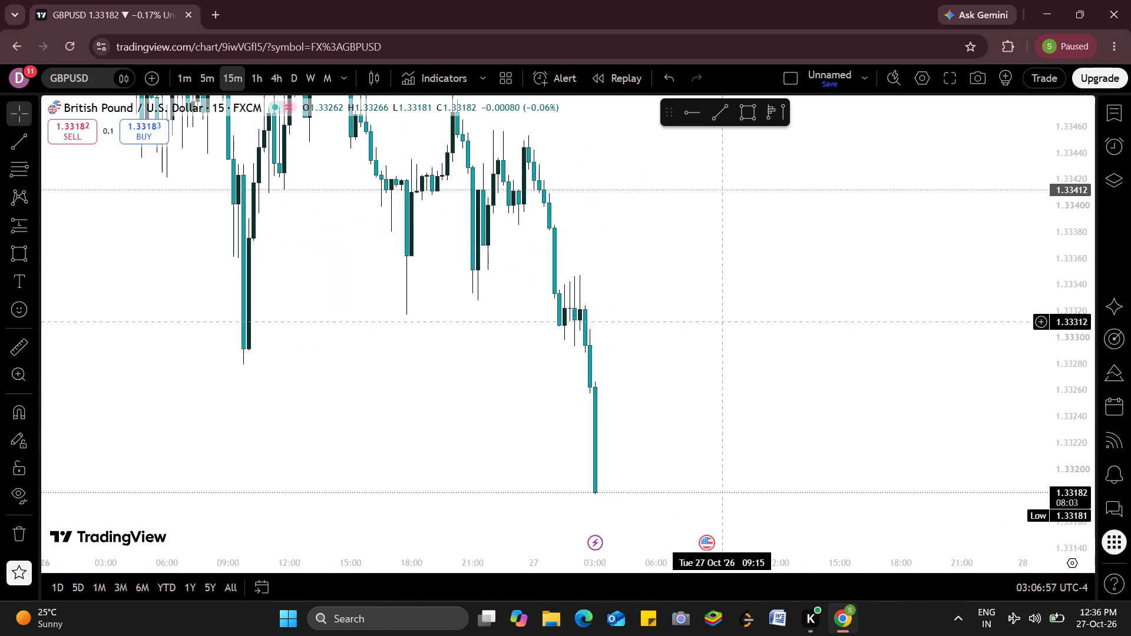
pyautogui.moveTo(715, 289); pyautogui.dragTo(793, 341)
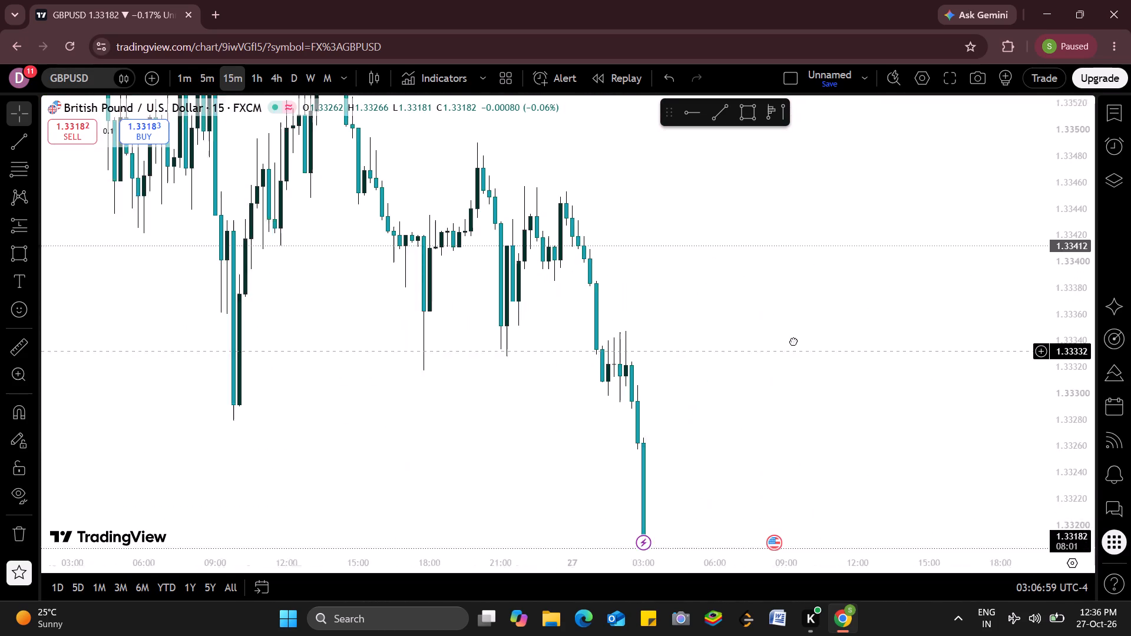
pyautogui.moveTo(793, 341); pyautogui.dragTo(792, 338)
pyautogui.moveTo(1063, 143); pyautogui.dragTo(1130, 572)
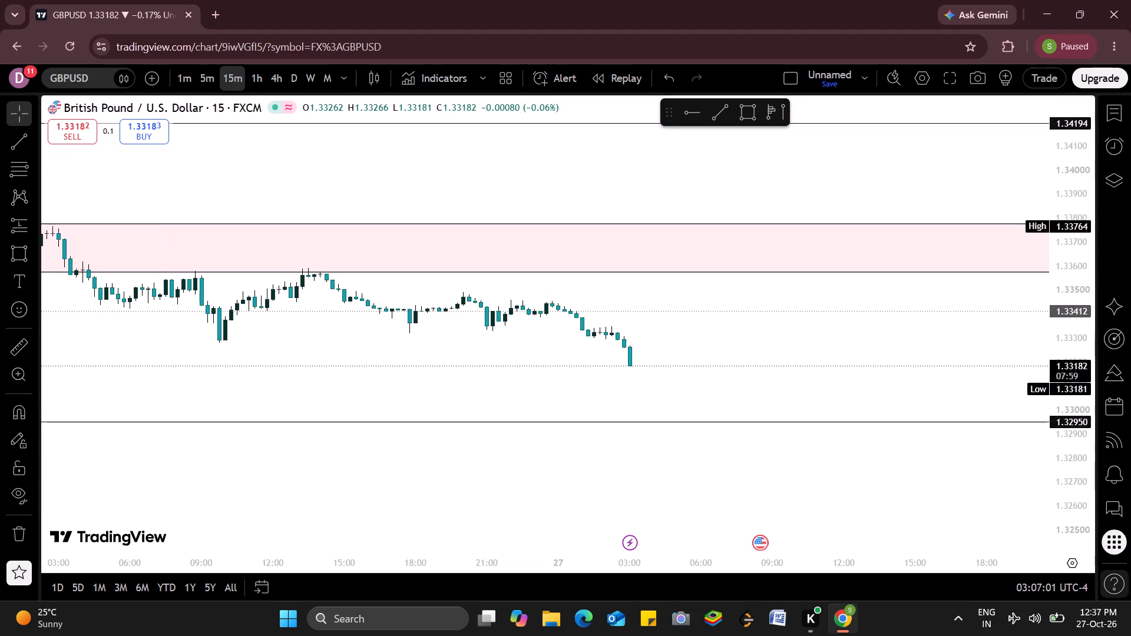
pyautogui.moveTo(1130, 572); pyautogui.dragTo(1093, 359)
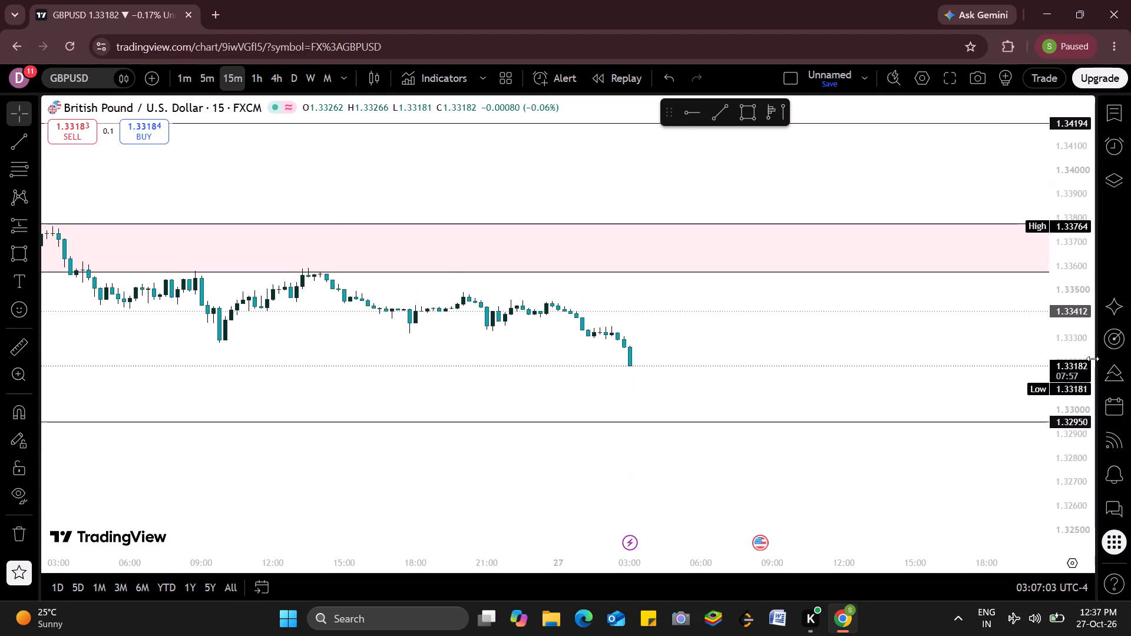
pyautogui.moveTo(1093, 359); pyautogui.dragTo(1079, 203)
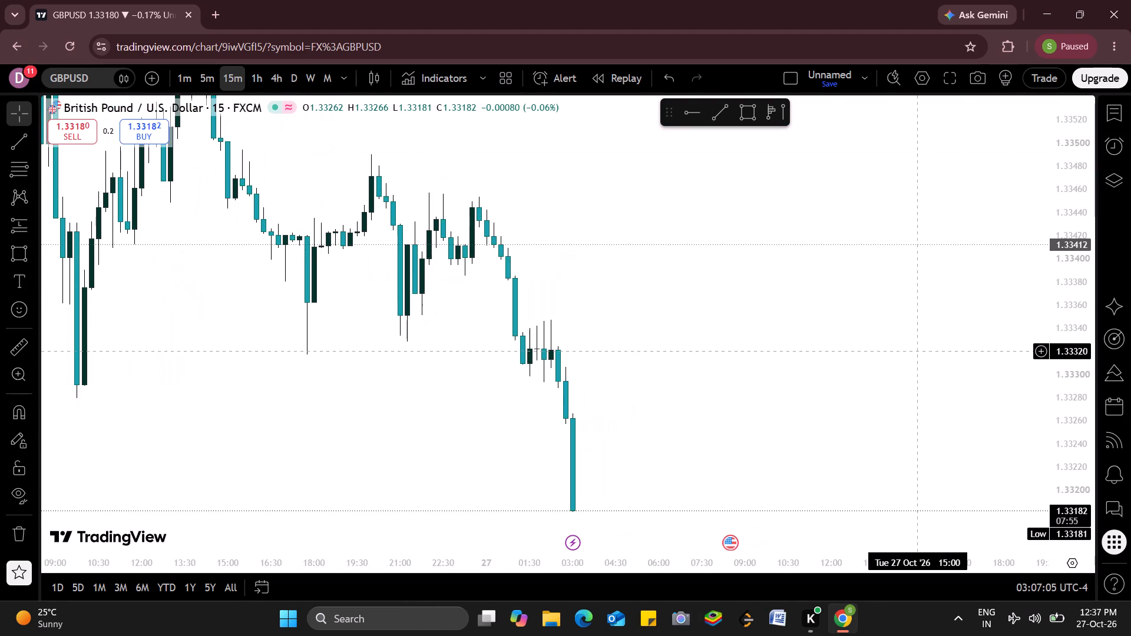
pyautogui.moveTo(925, 350); pyautogui.dragTo(1059, 324)
pyautogui.click(692, 108)
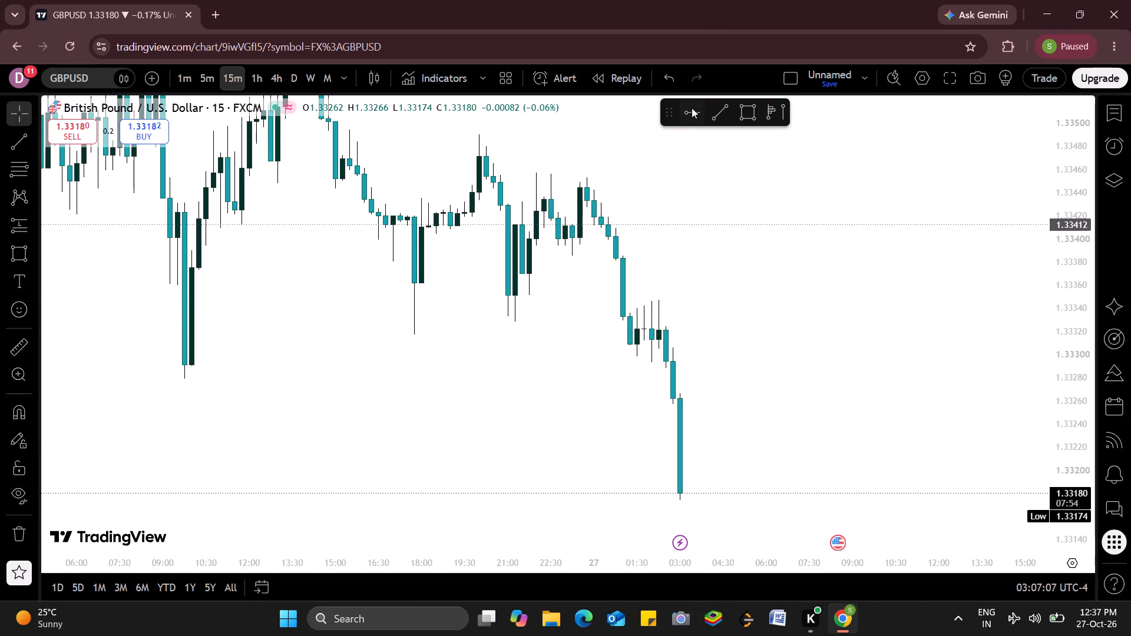
pyautogui.click(138, 379)
# Draw a horizontal ray at about 1.33591 along the 26 Oct swing high's wick tips, starting from 26 Oct 11:15.
pyautogui.moveTo(532, 317); pyautogui.dragTo(531, 433)
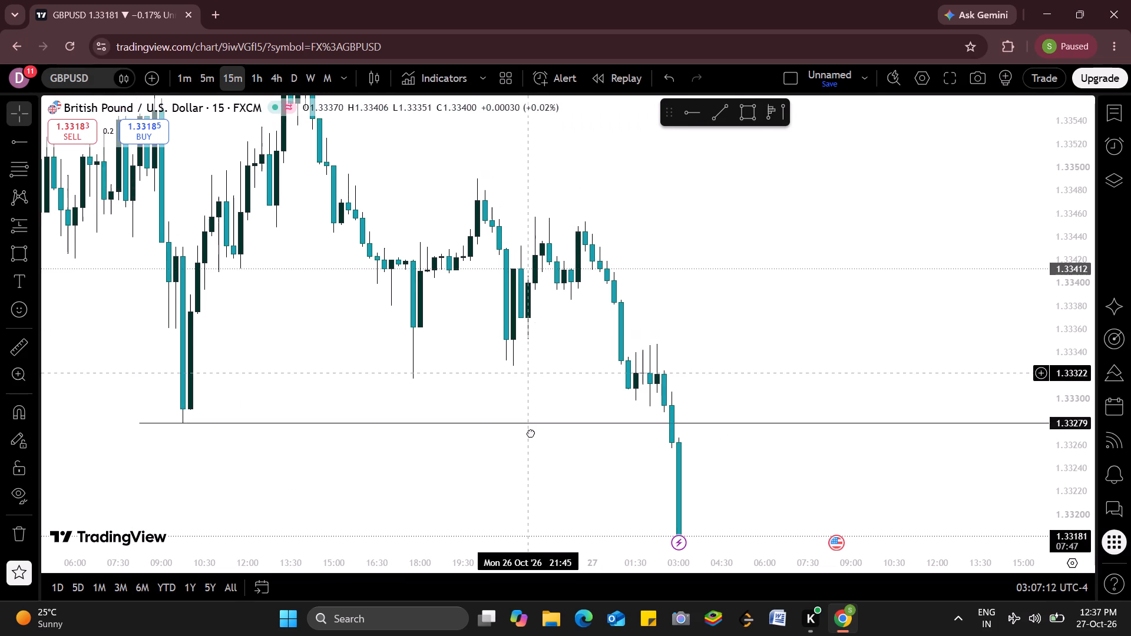
pyautogui.moveTo(531, 433); pyautogui.dragTo(673, 542)
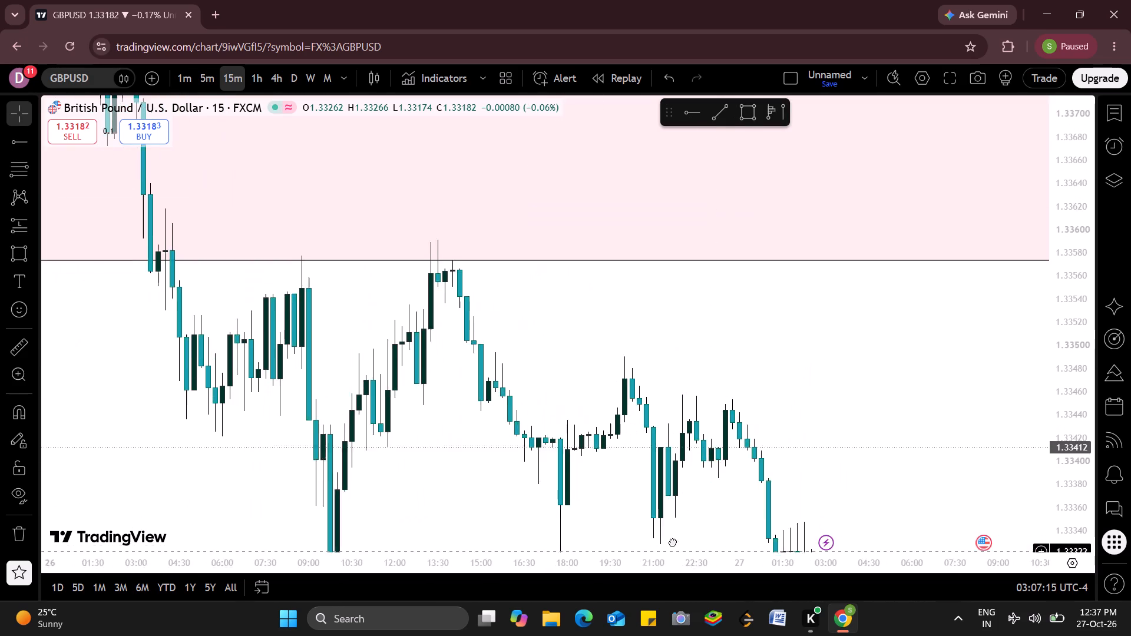
pyautogui.moveTo(673, 542); pyautogui.dragTo(629, 541)
pyautogui.scroll(-1, 552, 252)
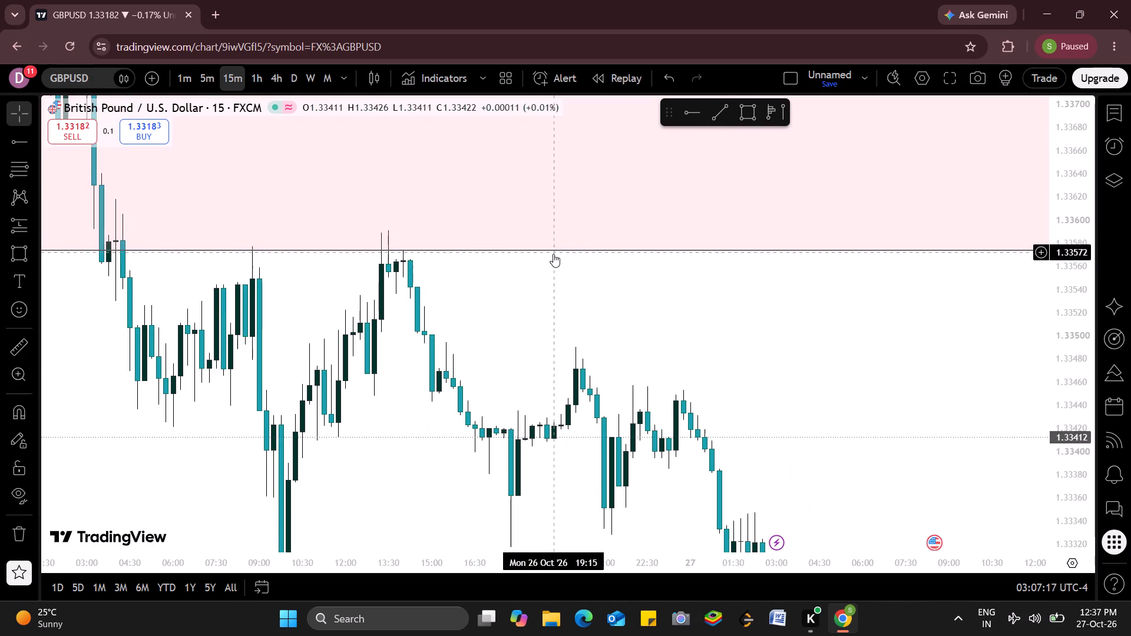
pyautogui.scroll(-1, 553, 254)
pyautogui.moveTo(548, 243); pyautogui.dragTo(548, 216)
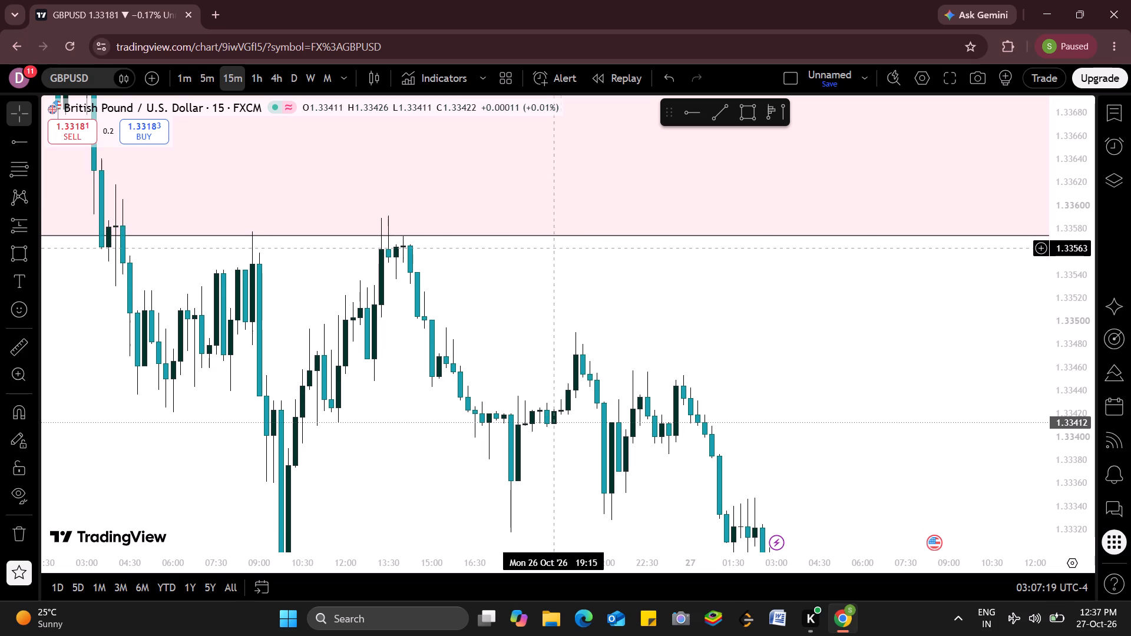
pyautogui.click(723, 113)
pyautogui.click(701, 113)
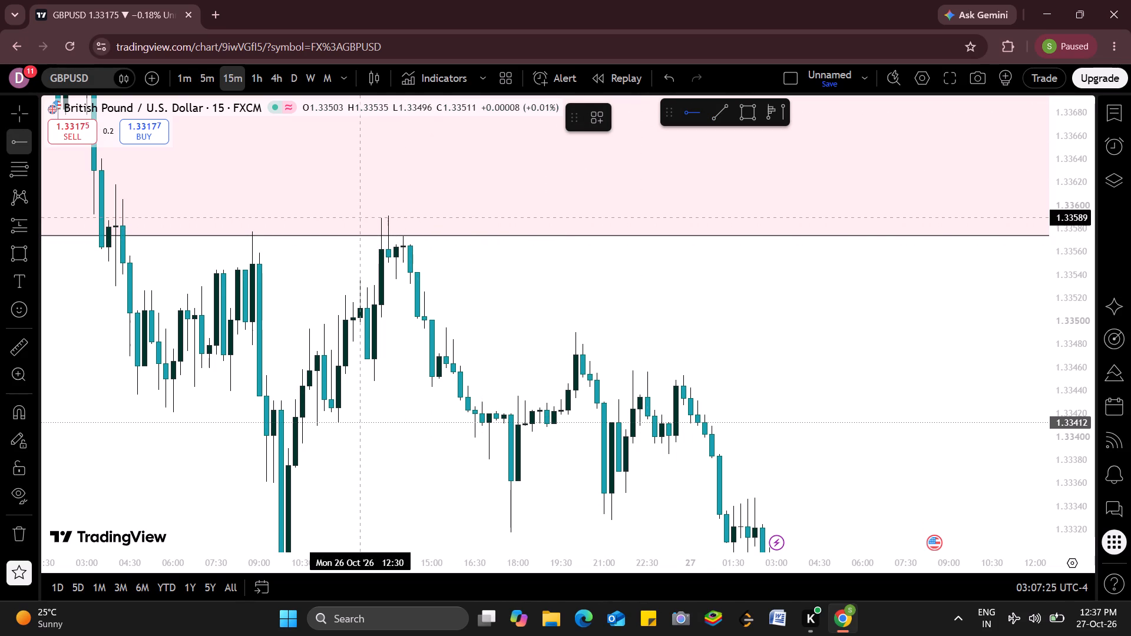
pyautogui.moveTo(544, 311); pyautogui.dragTo(485, 254)
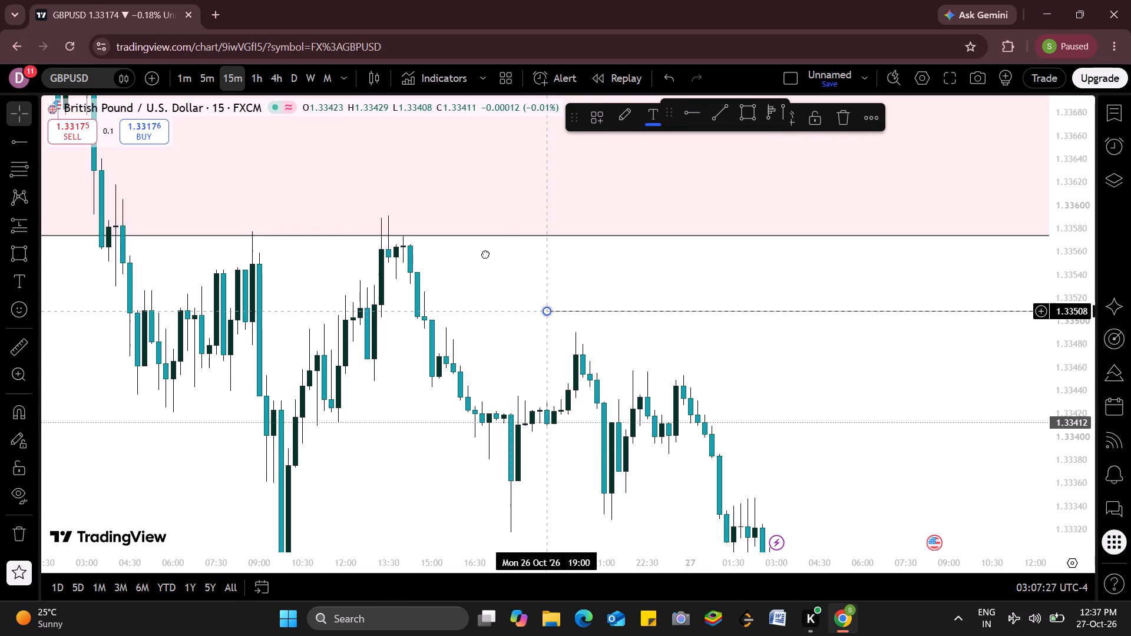
pyautogui.moveTo(485, 254); pyautogui.dragTo(457, 193)
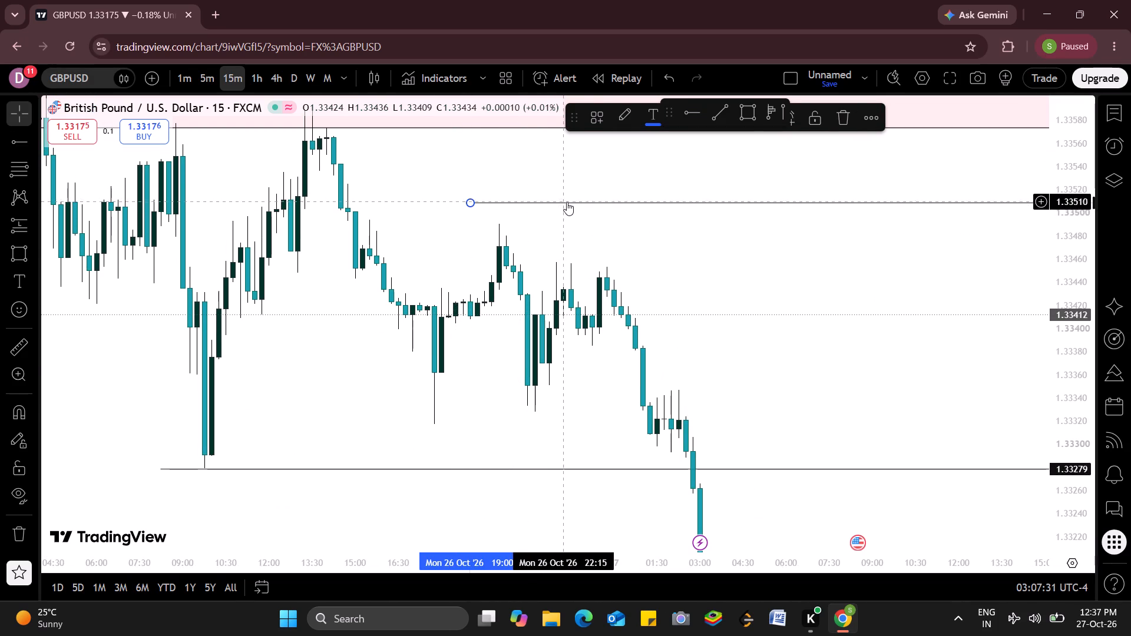
pyautogui.moveTo(567, 203); pyautogui.dragTo(336, 127)
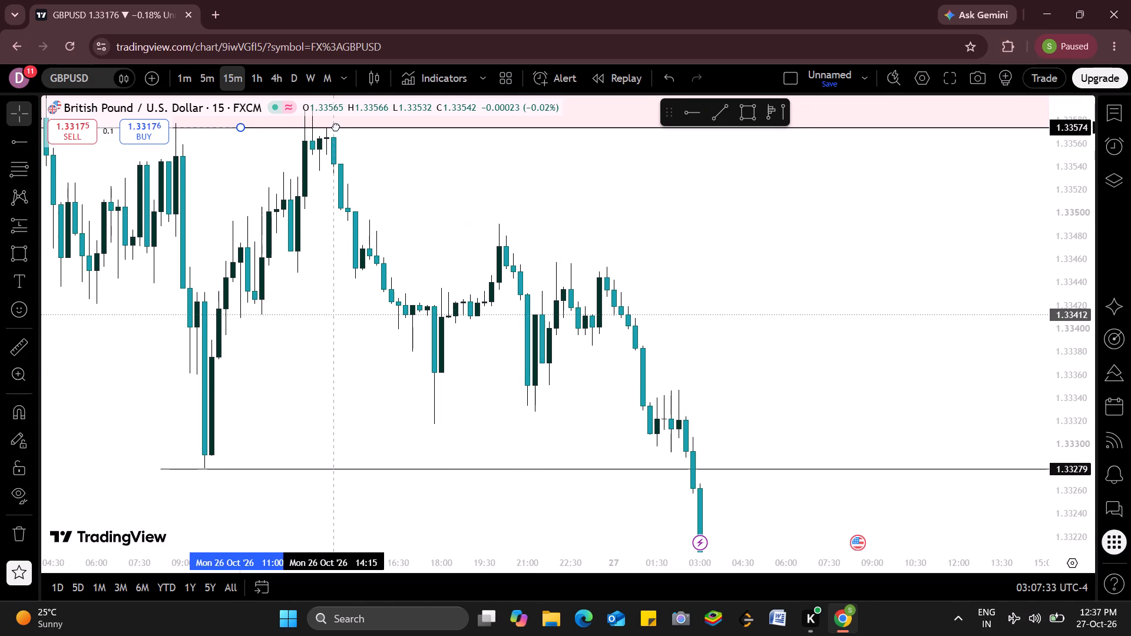
pyautogui.moveTo(336, 127); pyautogui.dragTo(344, 113)
pyautogui.moveTo(391, 179); pyautogui.dragTo(401, 230)
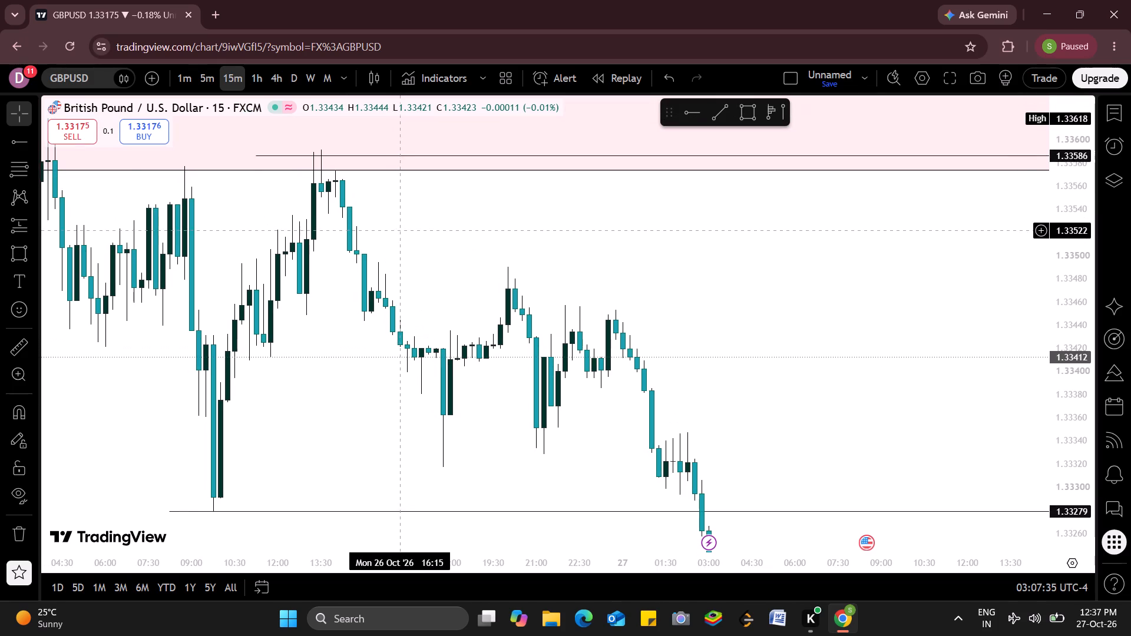
pyautogui.moveTo(417, 158); pyautogui.dragTo(417, 150)
pyautogui.click(417, 150)
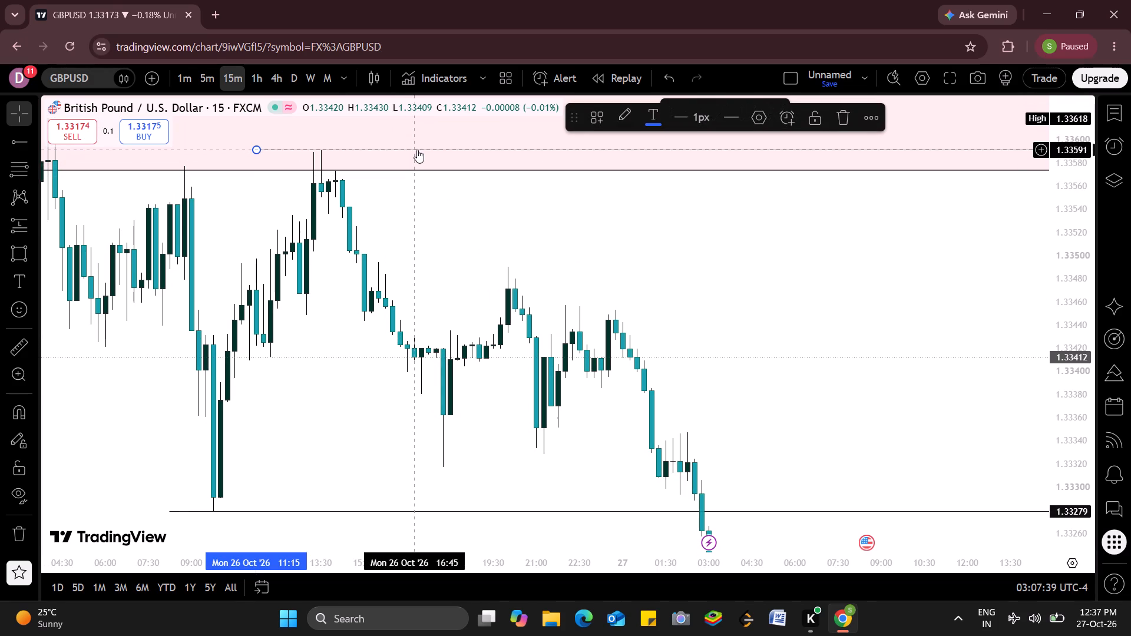
pyautogui.click(447, 213)
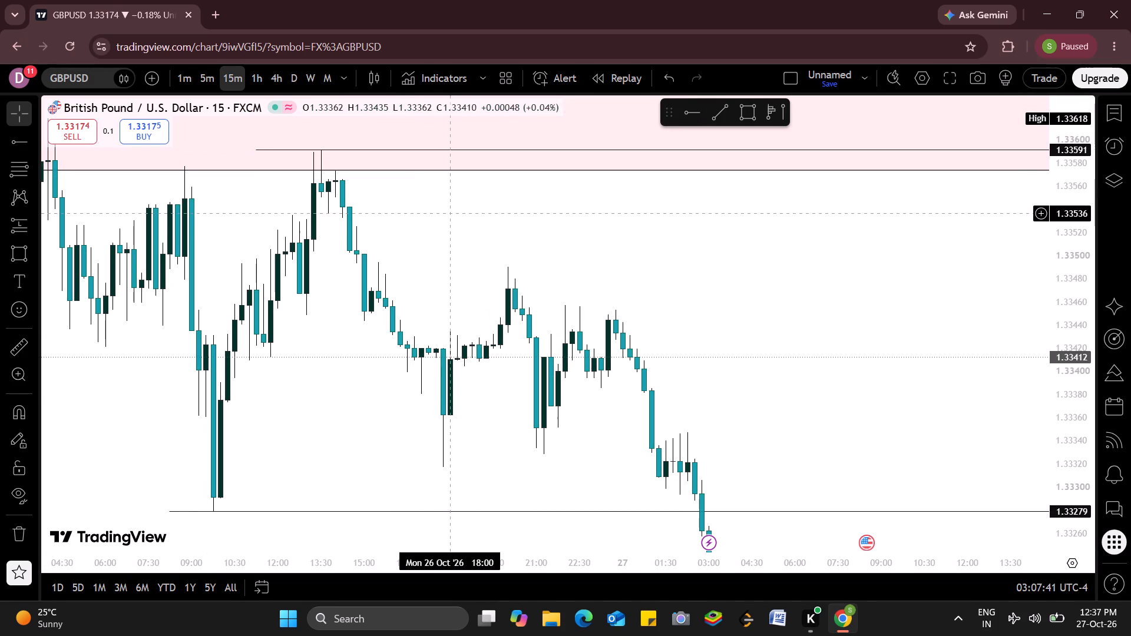
# Draw a horizontal ray at about 1.33318 under the long lower wick near 26 Oct 18:00, starting from 26 Oct 16:30.
pyautogui.moveTo(744, 326); pyautogui.dragTo(689, 299)
pyautogui.click(700, 110)
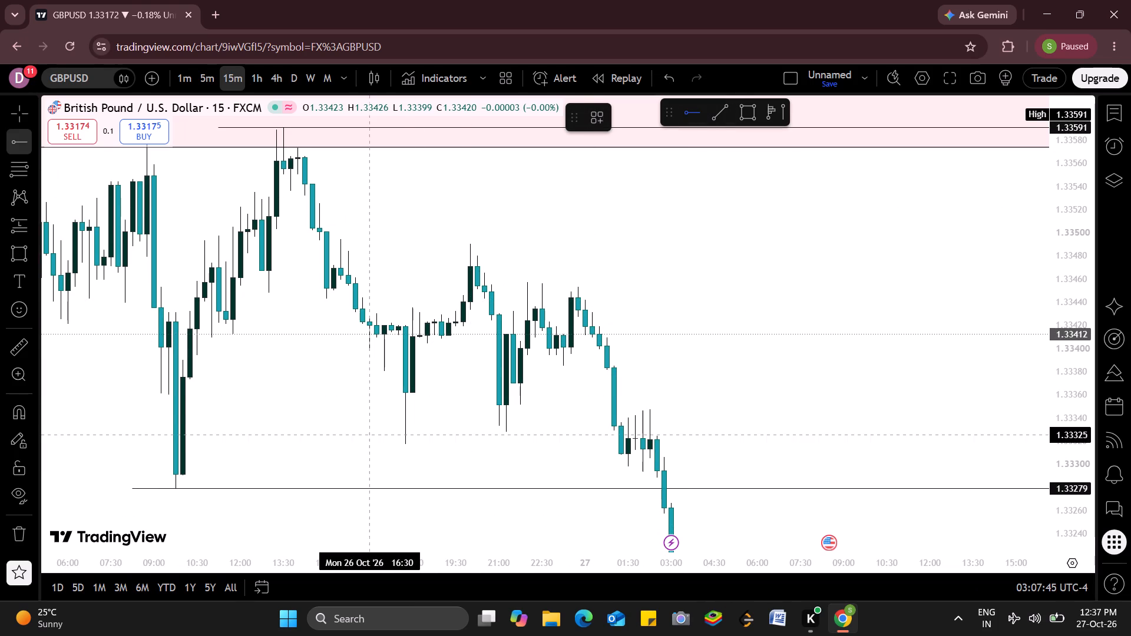
pyautogui.click(368, 443)
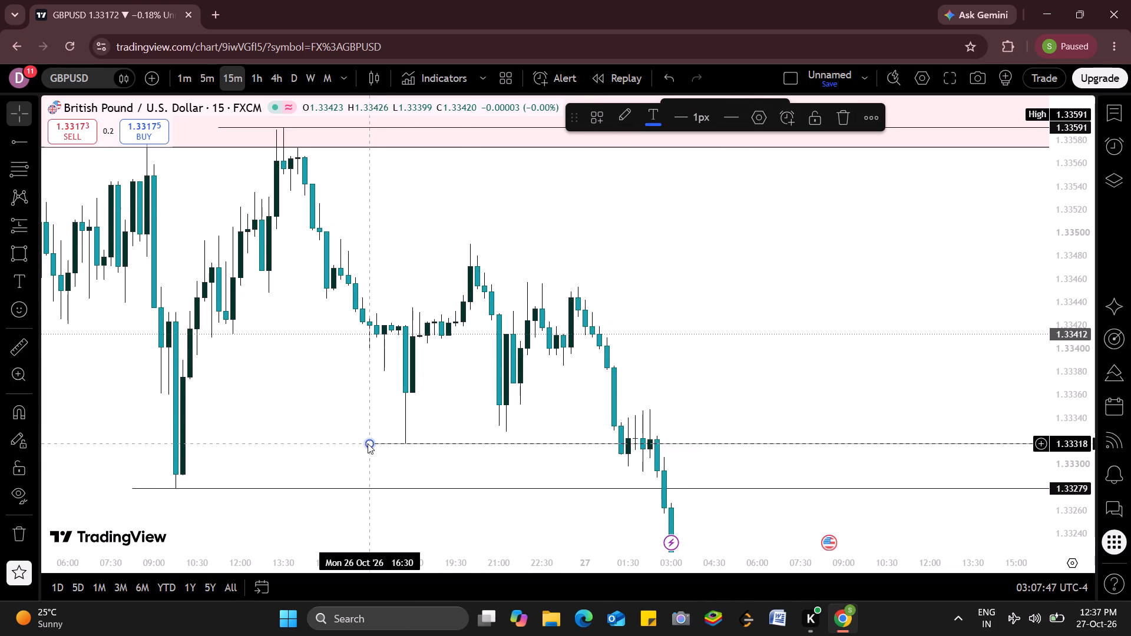
pyautogui.click(751, 333)
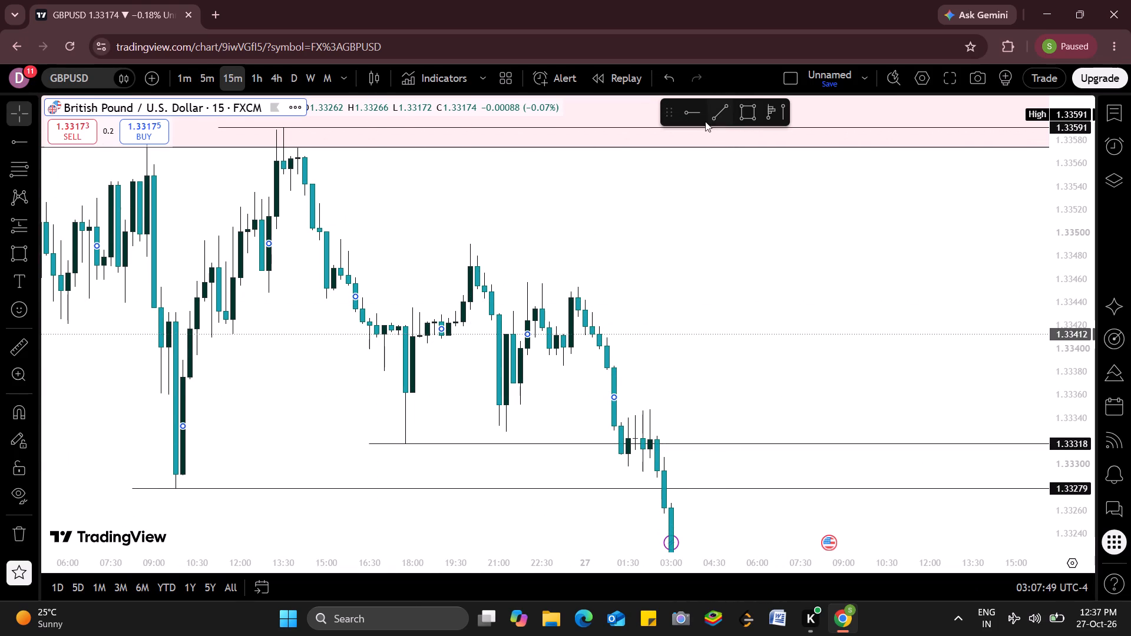
# Draw a horizontal ray at about 1.33491 along the swing high near 26 Oct 20:00, starting from 26 Oct 18:30.
pyautogui.click(693, 118)
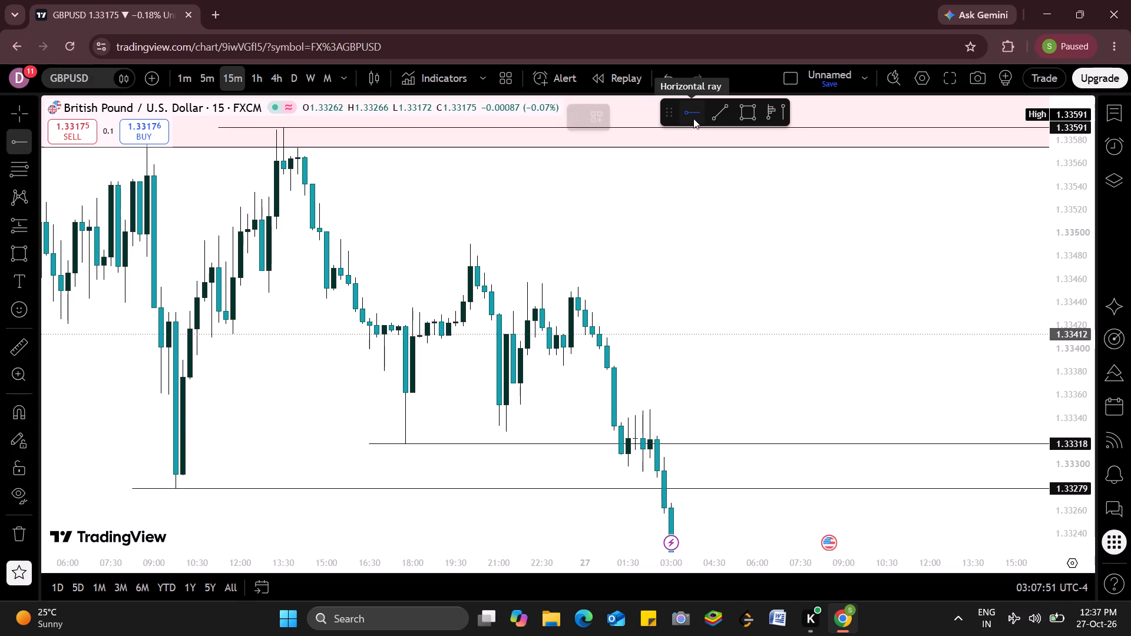
pyautogui.click(424, 243)
pyautogui.click(704, 326)
# Draw a horizontal ray at about 1.33328 along the swing low near 26 Oct 21:15, starting from 26 Oct 20:30.
pyautogui.moveTo(704, 326); pyautogui.dragTo(678, 304)
pyautogui.moveTo(678, 304); pyautogui.dragTo(640, 291)
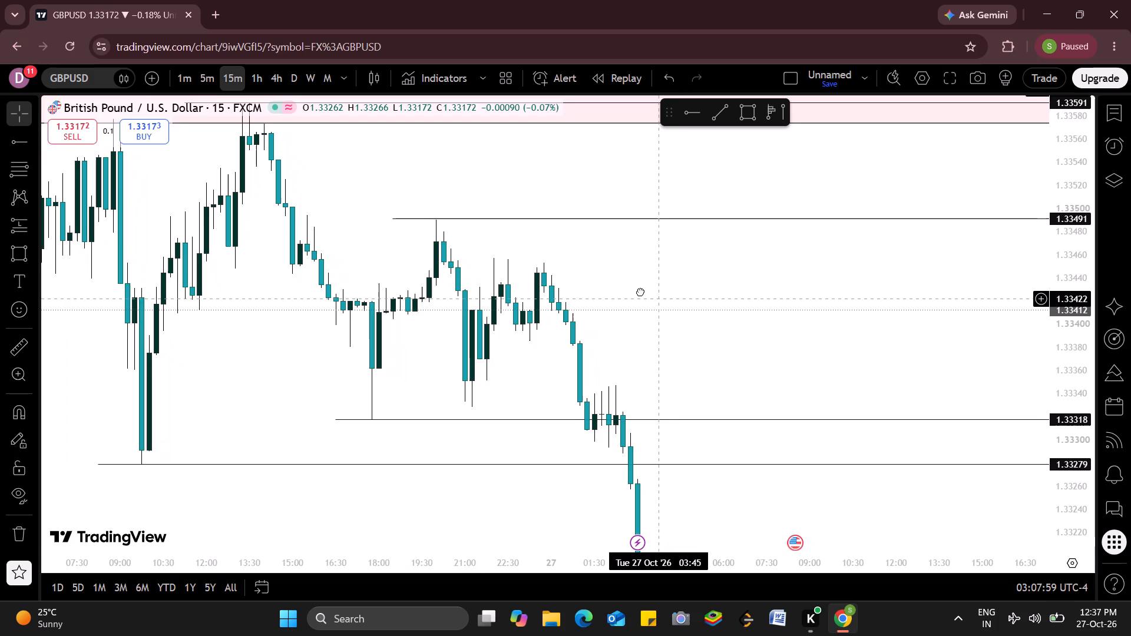
pyautogui.moveTo(640, 291); pyautogui.dragTo(587, 269)
pyautogui.click(697, 120)
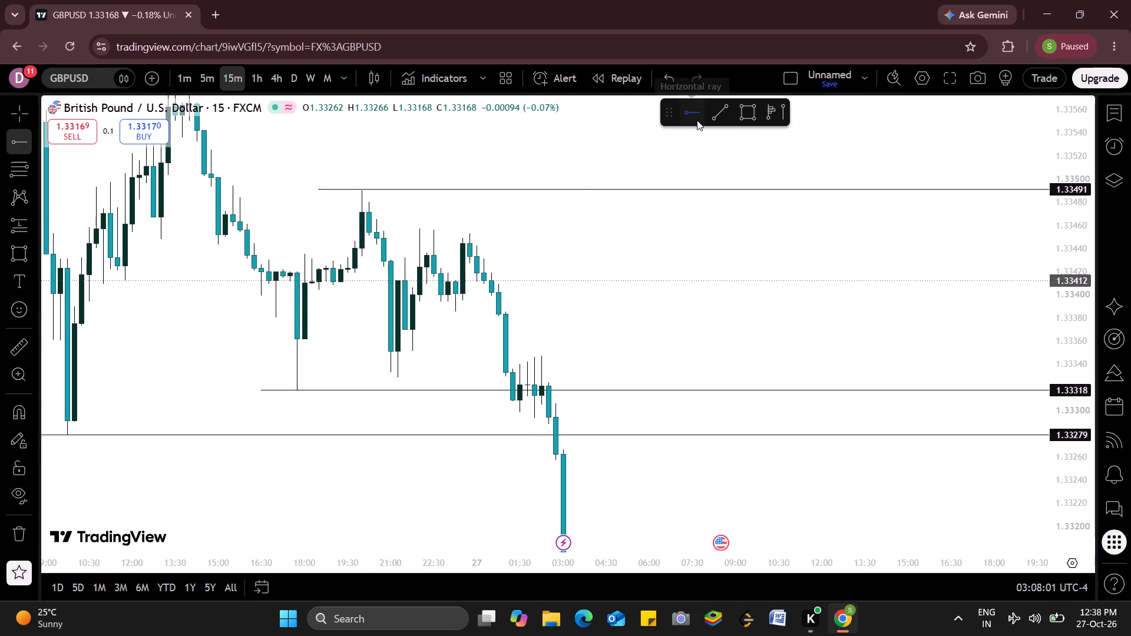
pyautogui.click(373, 378)
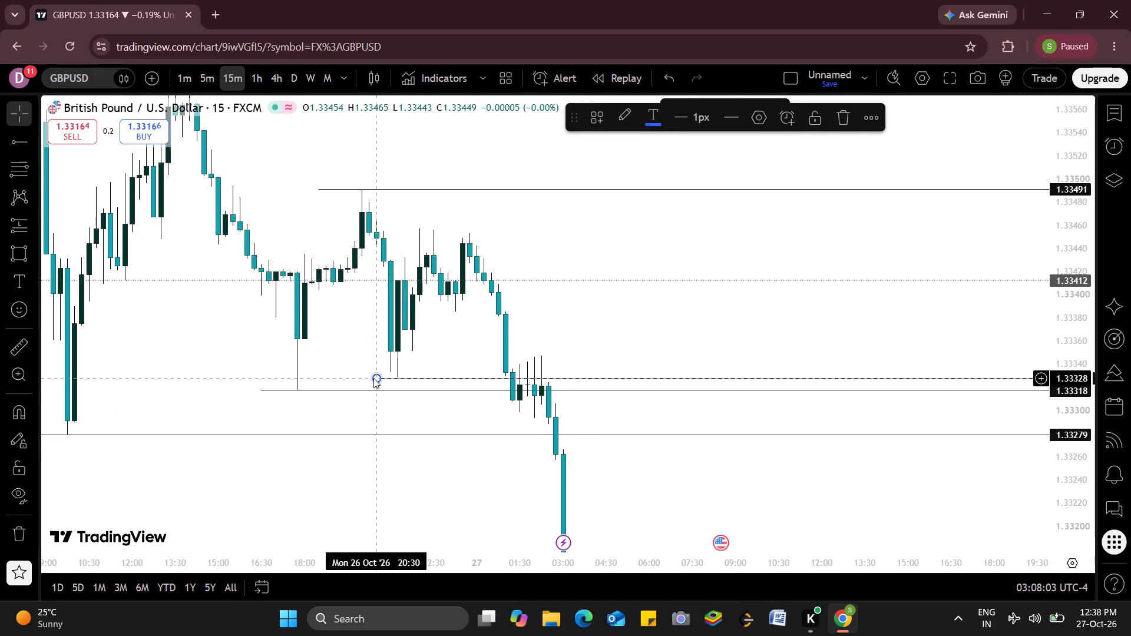
pyautogui.click(683, 326)
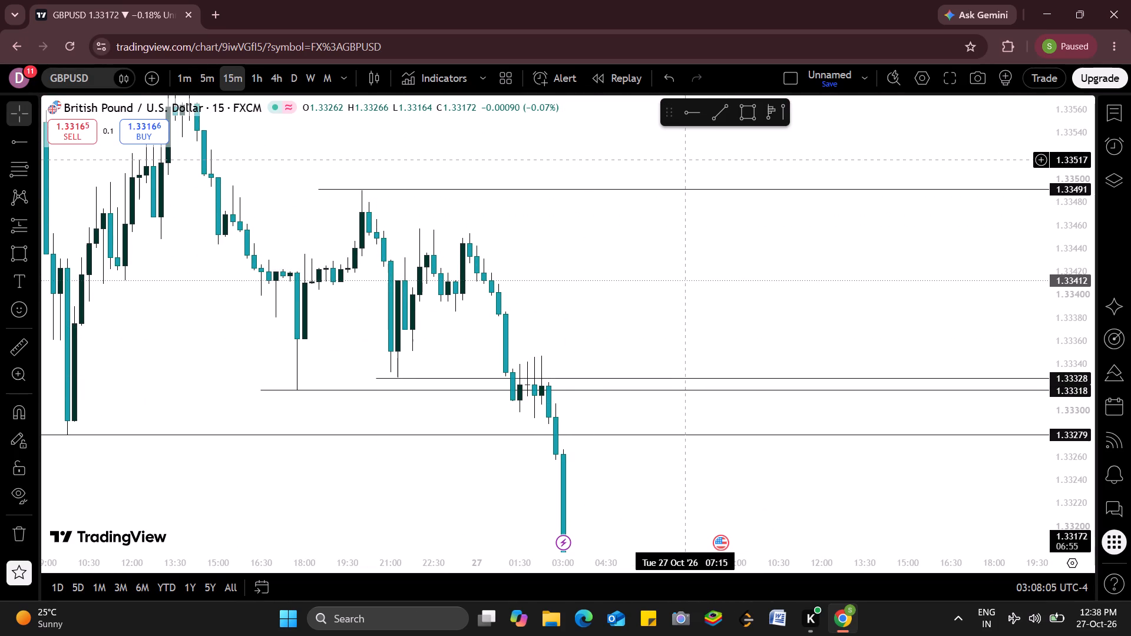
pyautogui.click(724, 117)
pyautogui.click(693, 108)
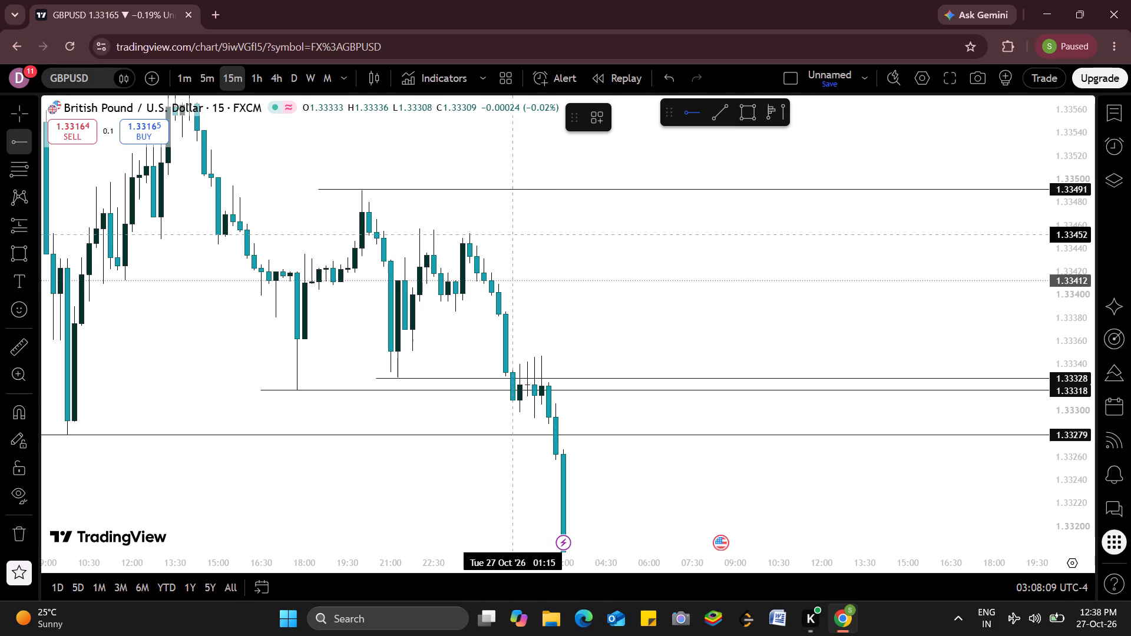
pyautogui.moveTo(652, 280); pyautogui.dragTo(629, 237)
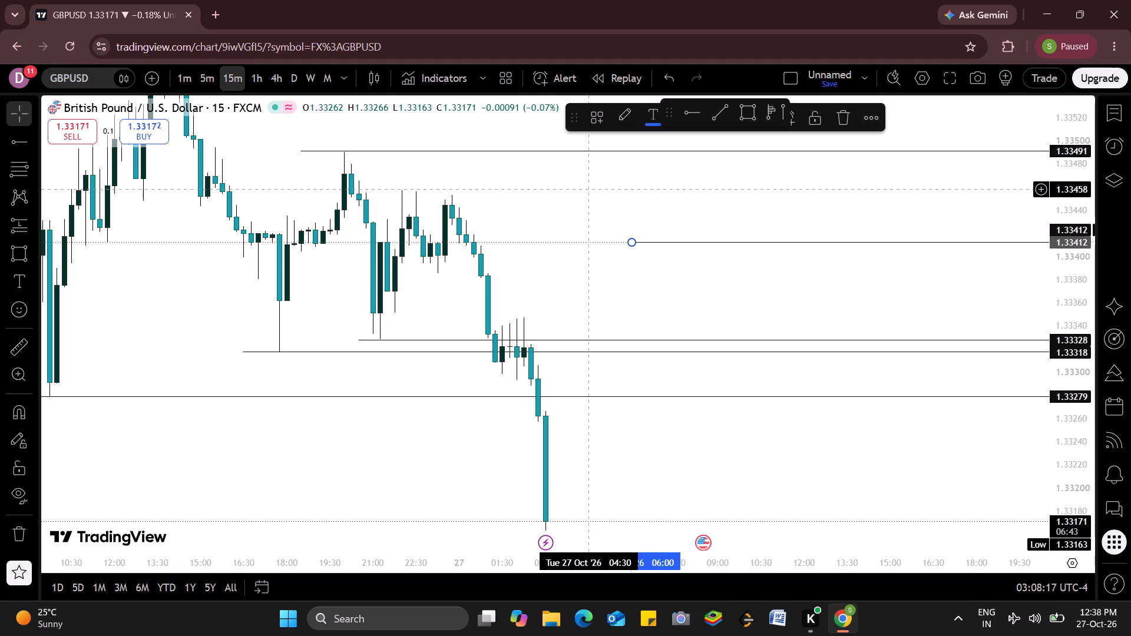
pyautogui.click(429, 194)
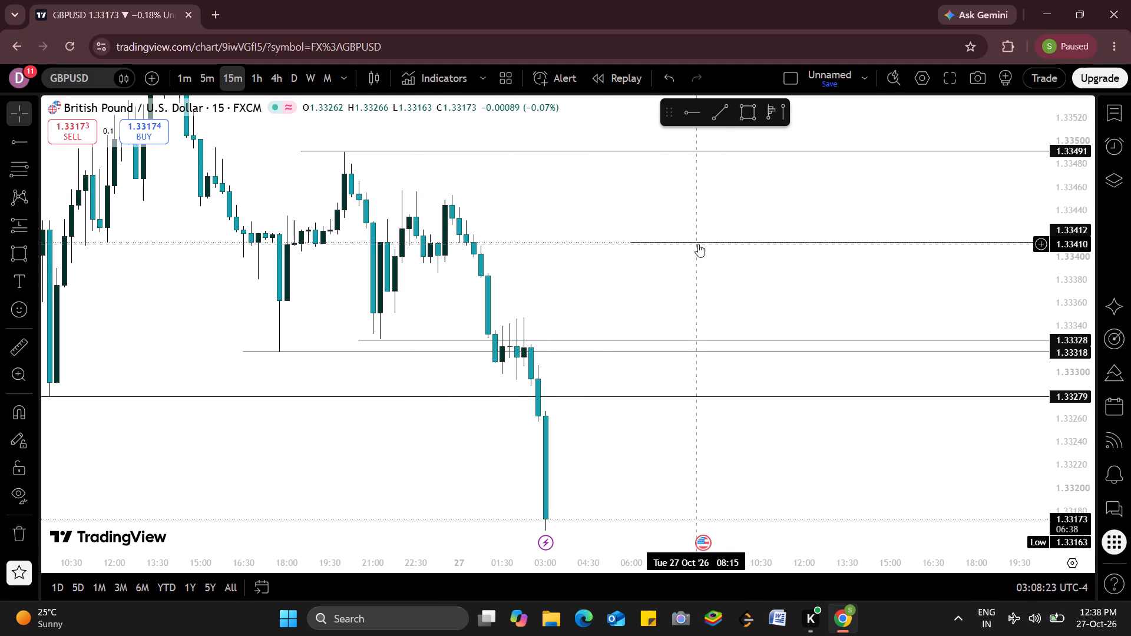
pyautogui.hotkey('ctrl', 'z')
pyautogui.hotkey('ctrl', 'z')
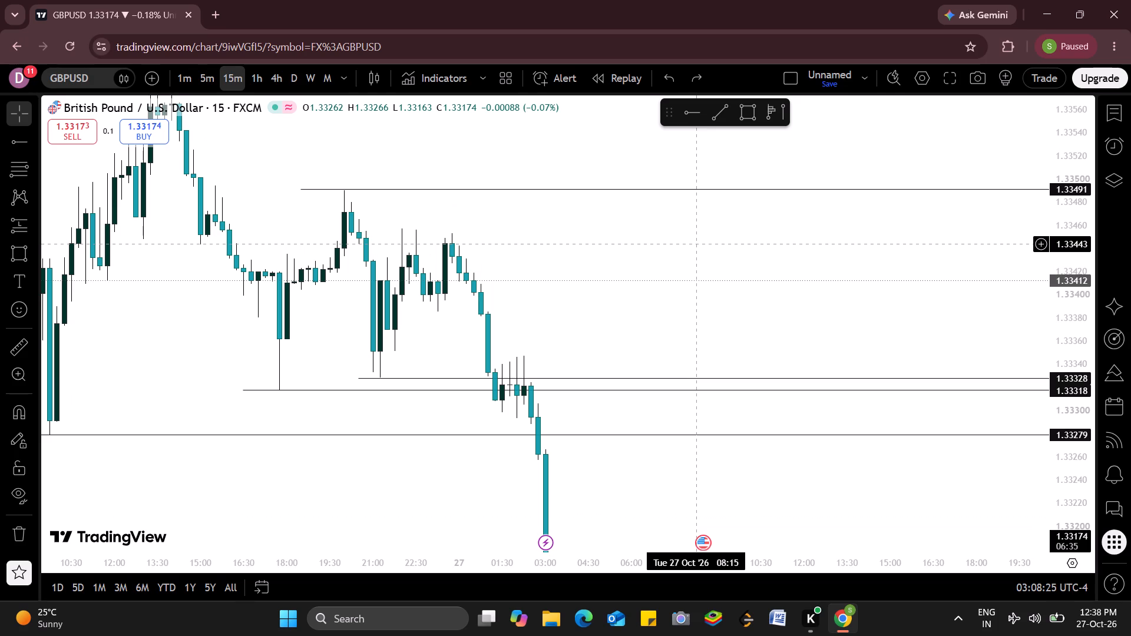
# Draw a horizontal ray at about 1.33456 along the late 26 Oct lower high, starting from 26 Oct 22:15.
pyautogui.click(689, 106)
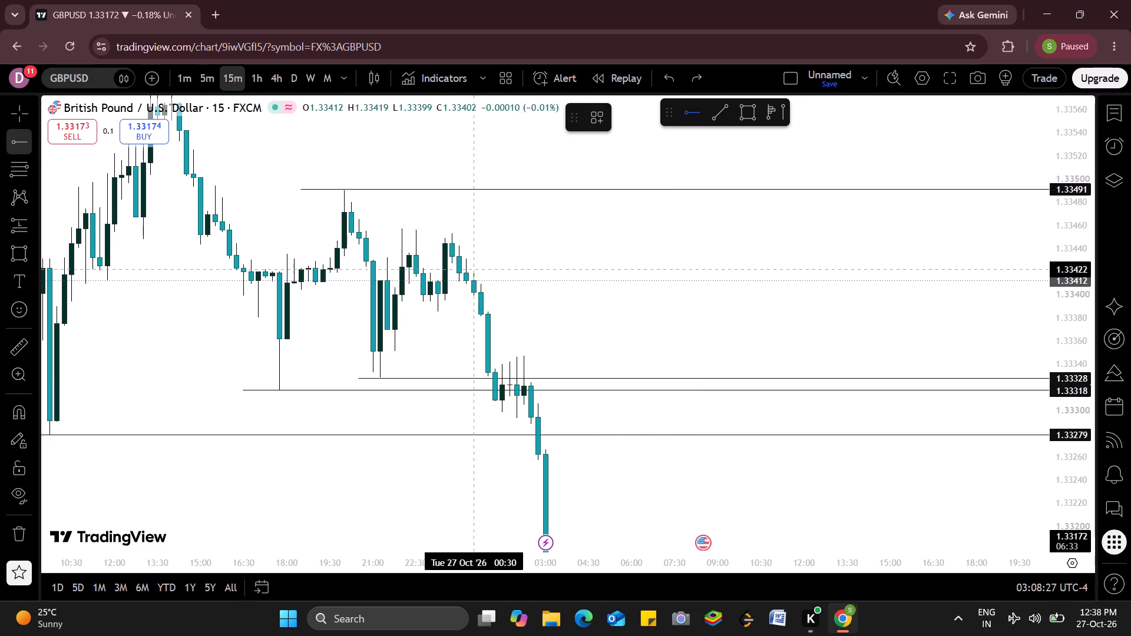
pyautogui.click(411, 230)
pyautogui.click(557, 297)
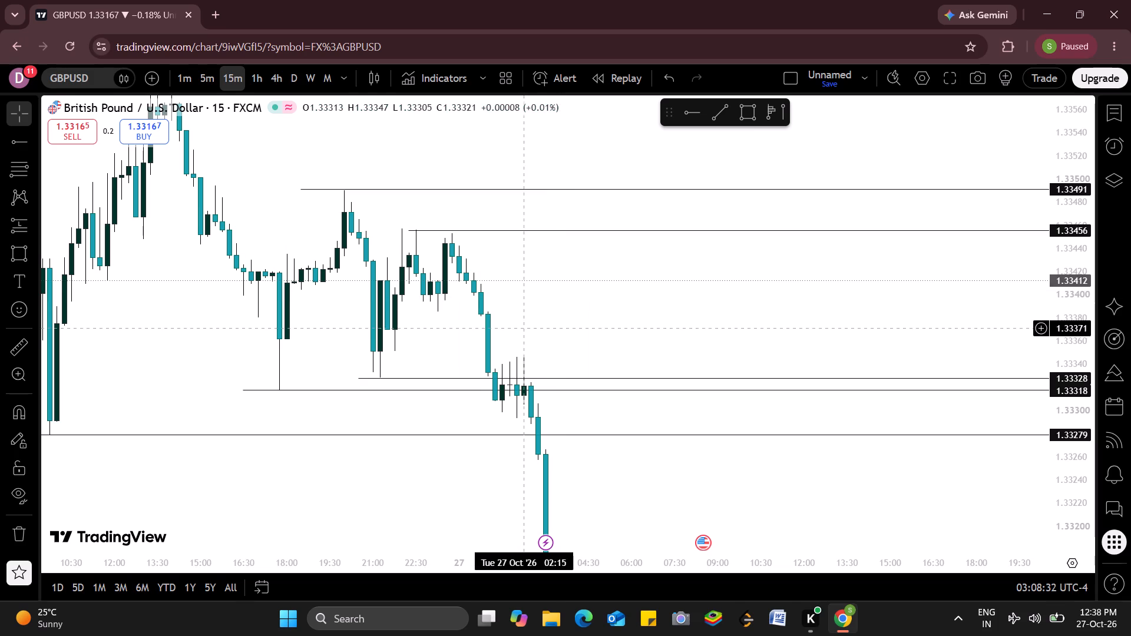
# Draw a level trend line at about 1.33330 beside the lower swing-low ray, from 26 Oct 19:00 to 27 Oct 01:15.
pyautogui.click(720, 124)
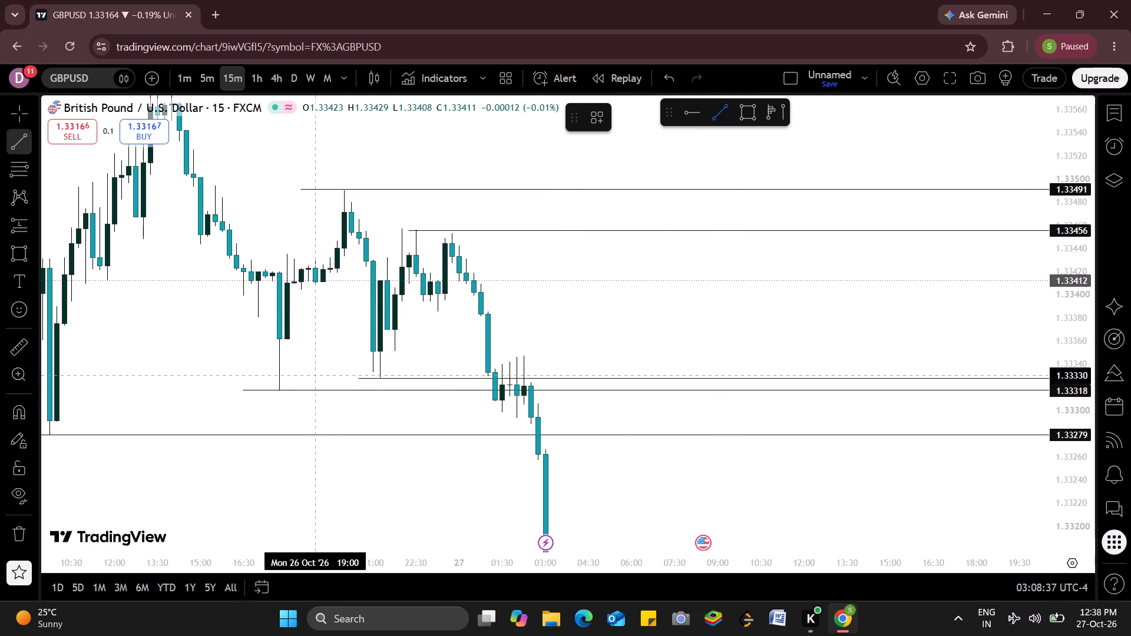
pyautogui.moveTo(317, 375); pyautogui.dragTo(493, 373)
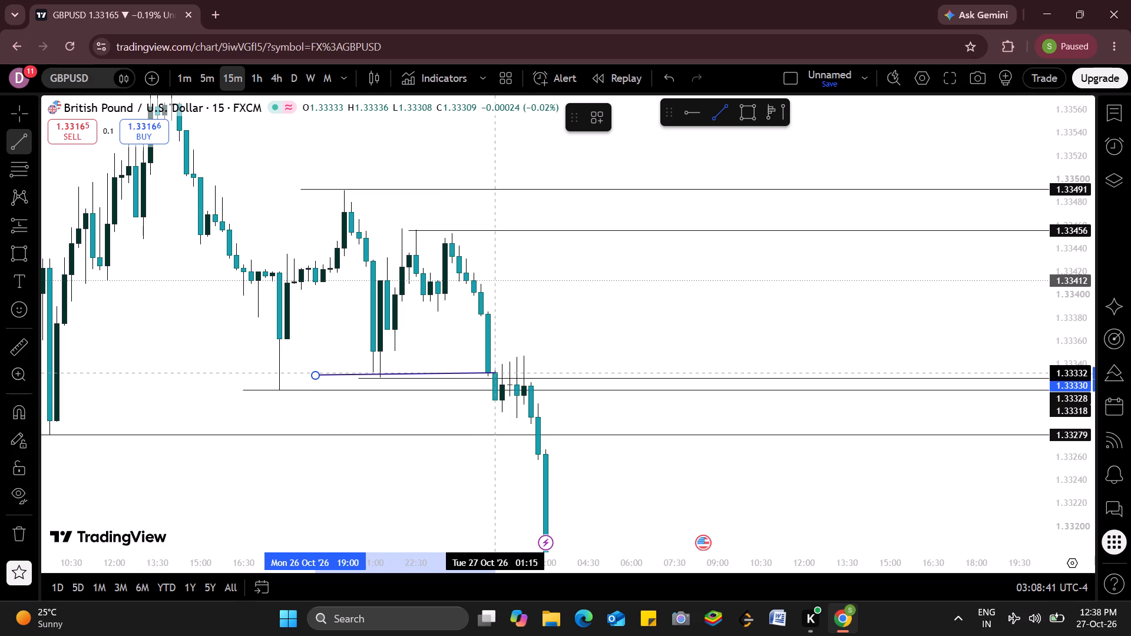
pyautogui.moveTo(493, 373); pyautogui.dragTo(493, 375)
pyautogui.click(493, 375)
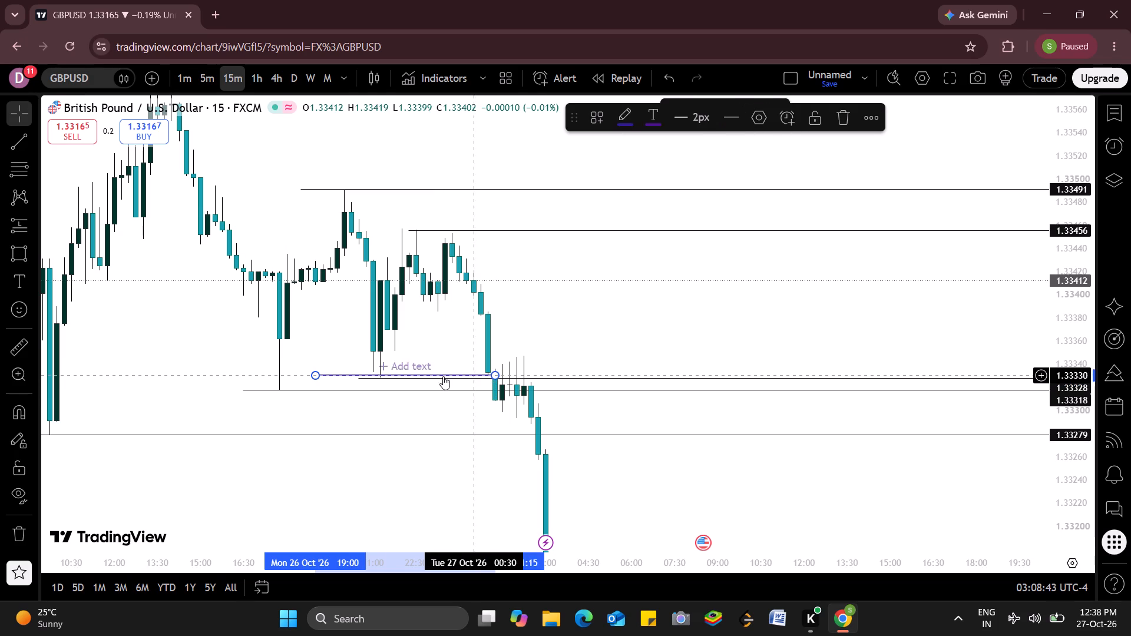
# Label the short trend line with the text "lqs".
pyautogui.click(405, 370)
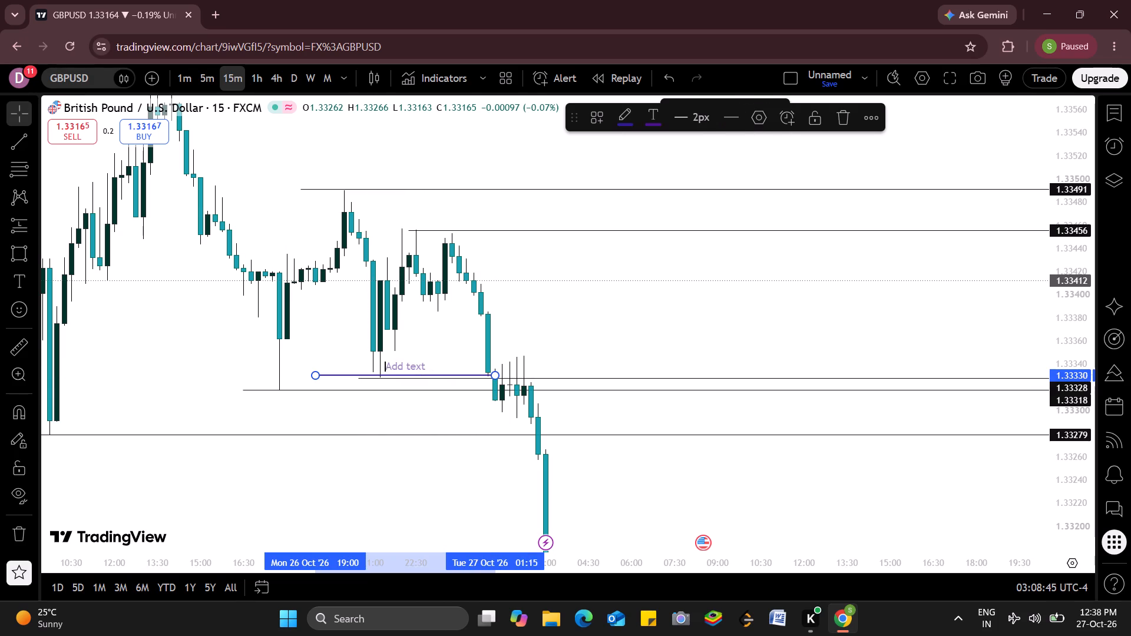
pyautogui.write('lw')
pyautogui.press('BackSpace')
pyautogui.write('qs')
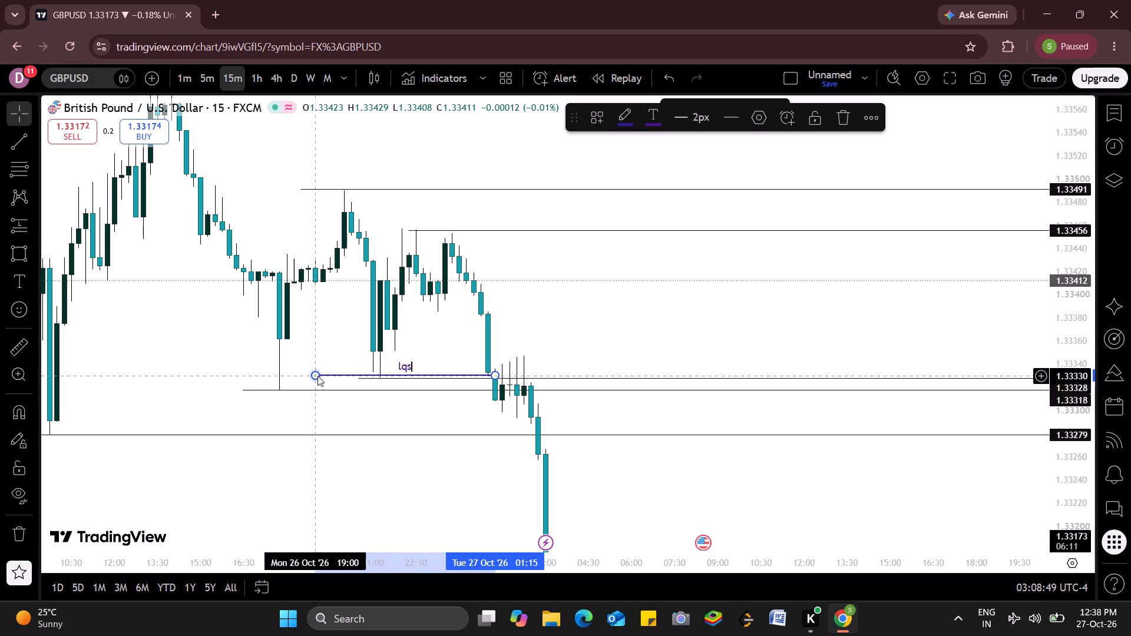
# Shorten the "lqs" trend line so it starts at the swing-low candle at 26 Oct 21:15.
pyautogui.moveTo(318, 376); pyautogui.dragTo(377, 376)
pyautogui.click(377, 376)
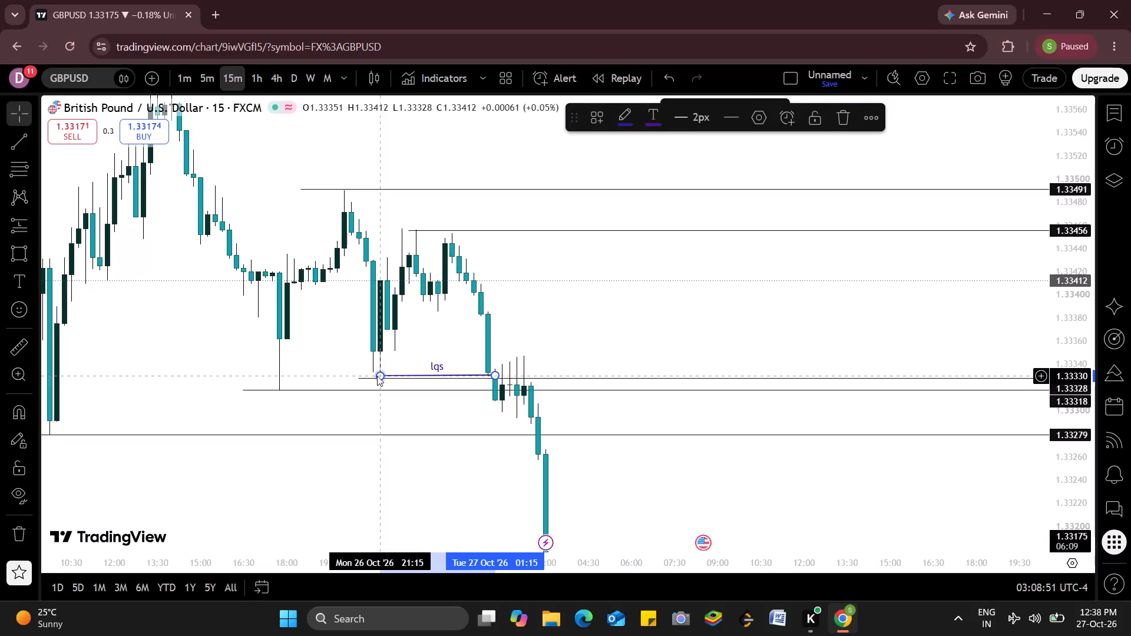
pyautogui.click(652, 312)
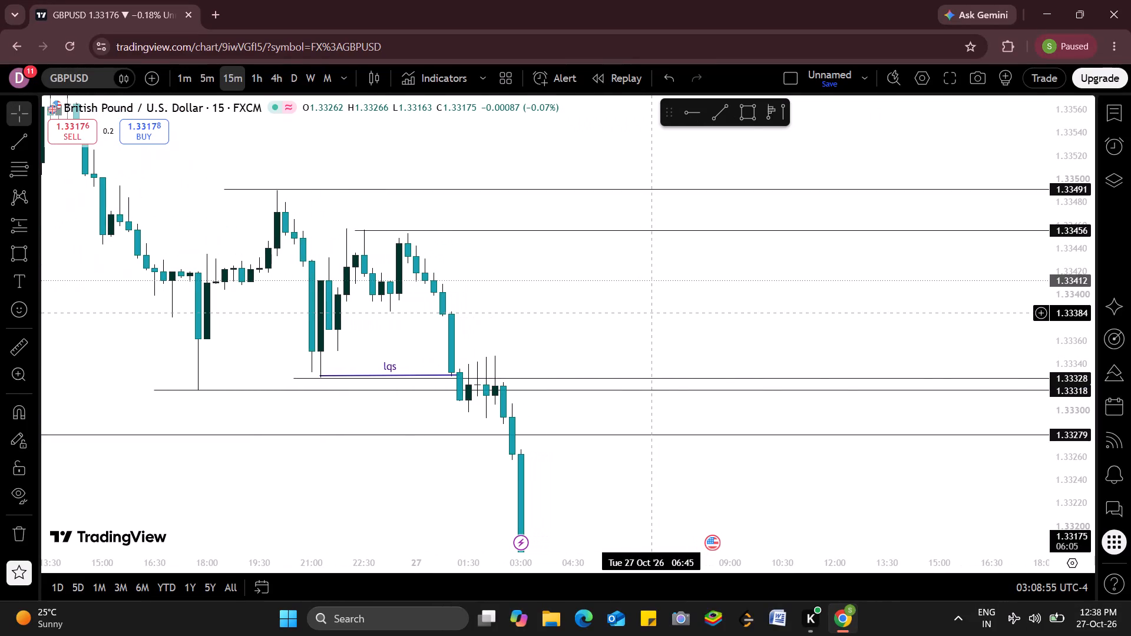
# Draw a rectangle over the gap in the 27 Oct decline, from 1.33290 to 1.33267, starting at 27 Oct 00:30.
pyautogui.moveTo(652, 312); pyautogui.dragTo(657, 259)
pyautogui.click(745, 106)
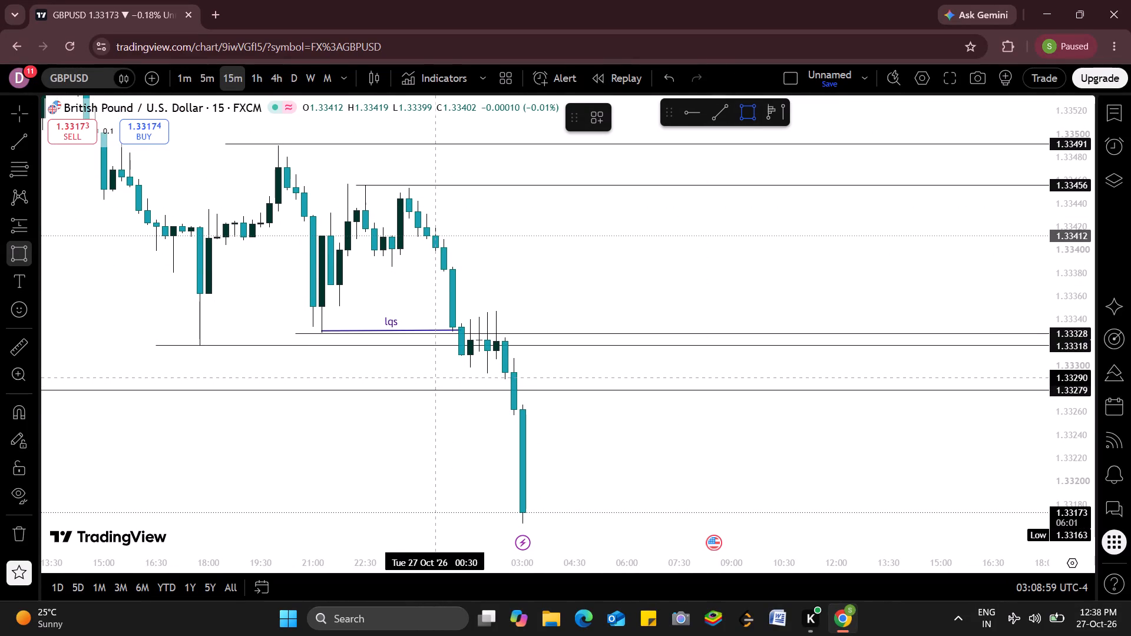
pyautogui.moveTo(435, 377); pyautogui.dragTo(1018, 404)
pyautogui.click(1018, 404)
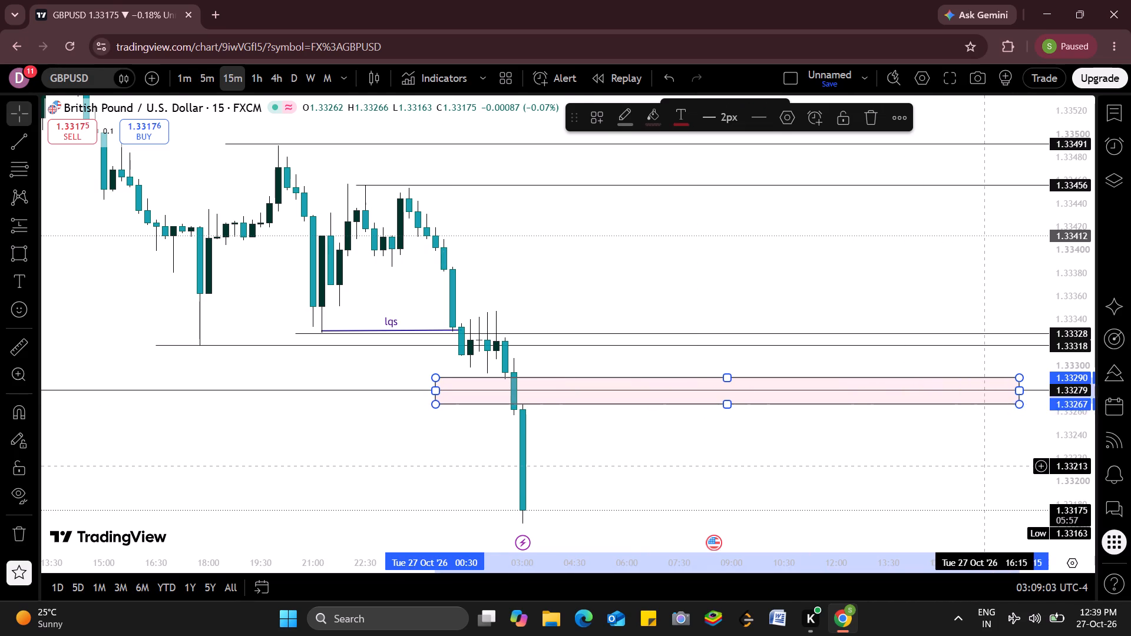
pyautogui.click(984, 466)
# Draw a rectangle over the upper gap in the 27 Oct decline, from 1.33381 to 1.33336, spanning 27 Oct 00:00 to 15:30.
pyautogui.click(741, 120)
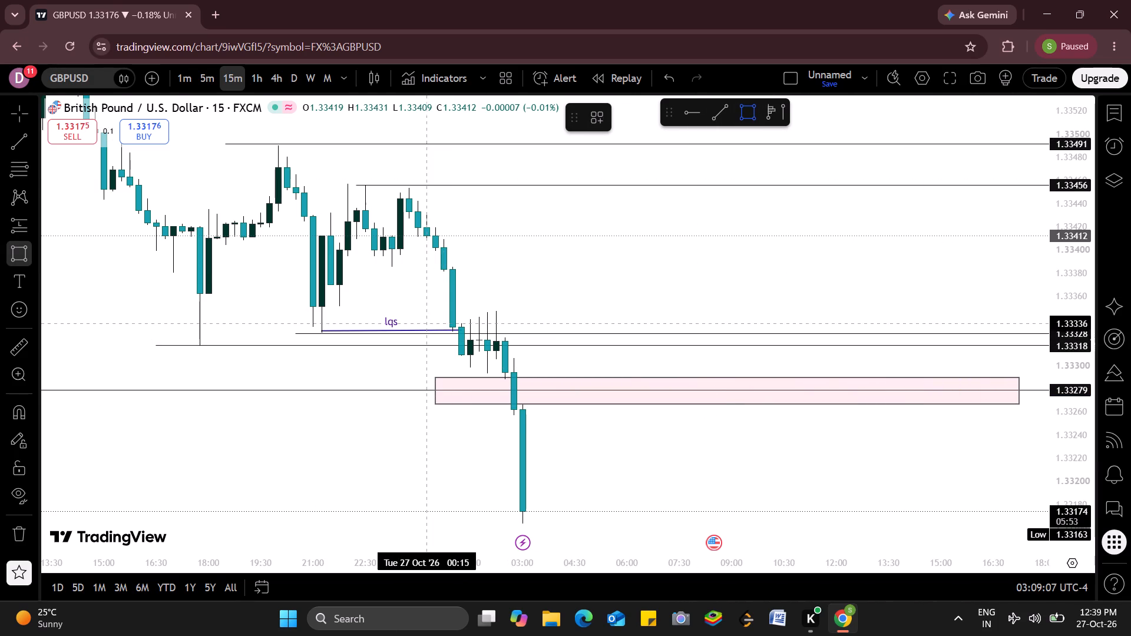
pyautogui.moveTo(414, 272); pyautogui.dragTo(1109, 307)
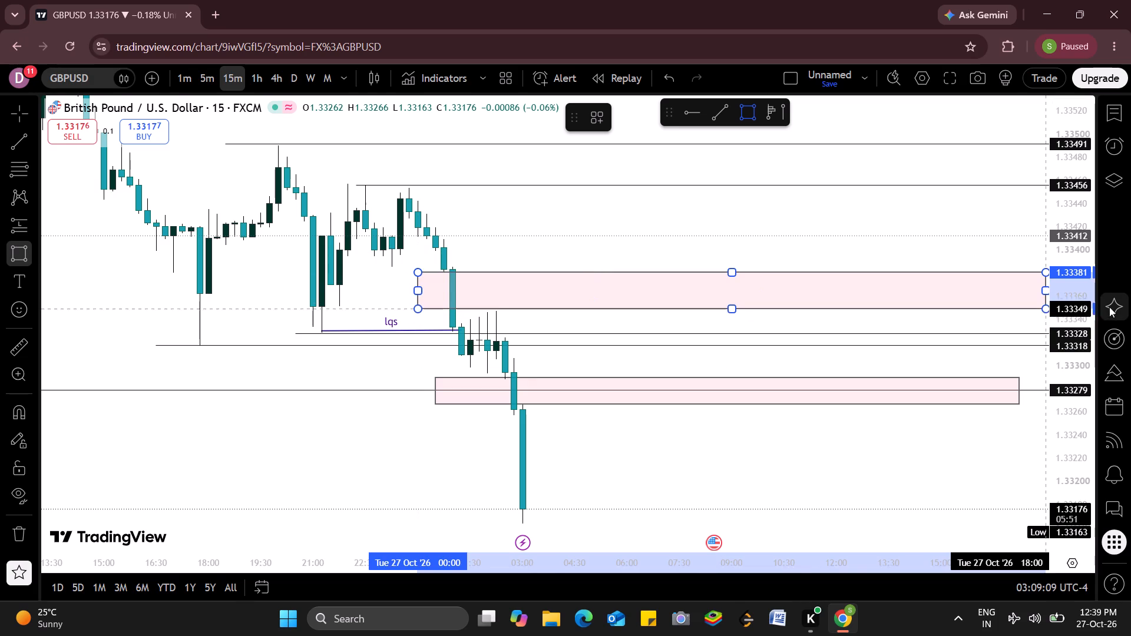
pyautogui.moveTo(1109, 307); pyautogui.dragTo(1107, 324)
pyautogui.click(1107, 324)
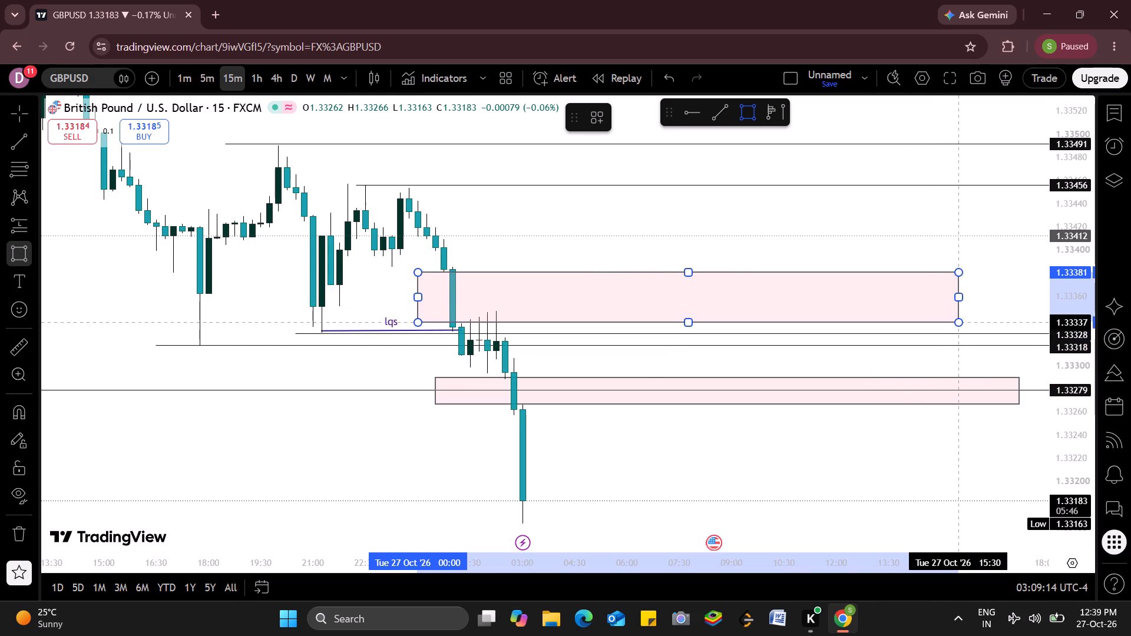
pyautogui.click(959, 326)
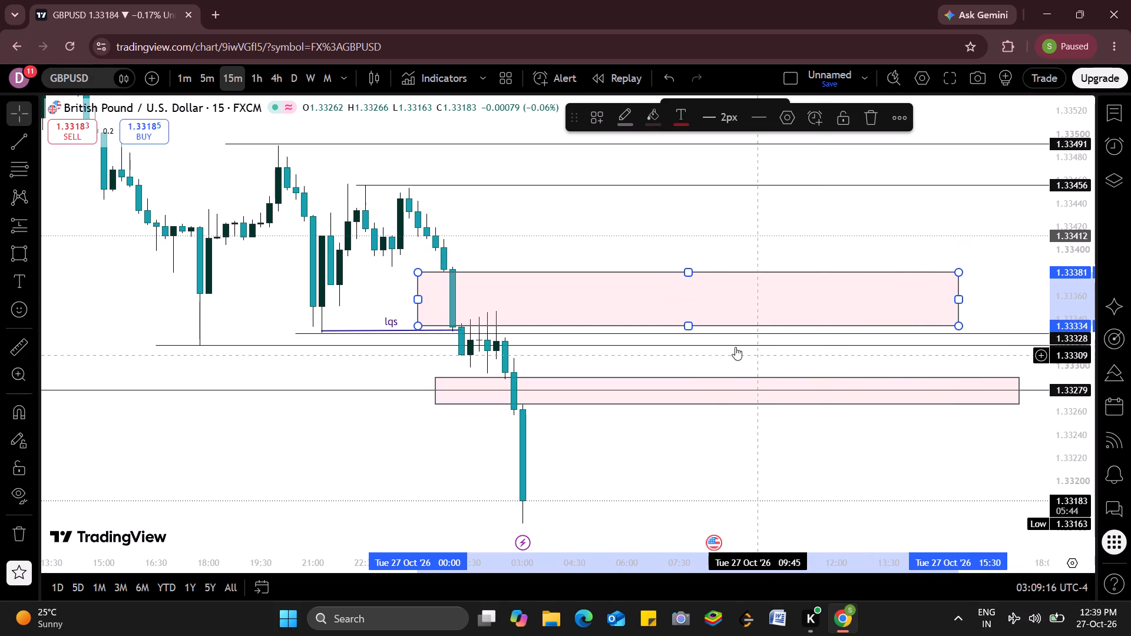
pyautogui.click(691, 328)
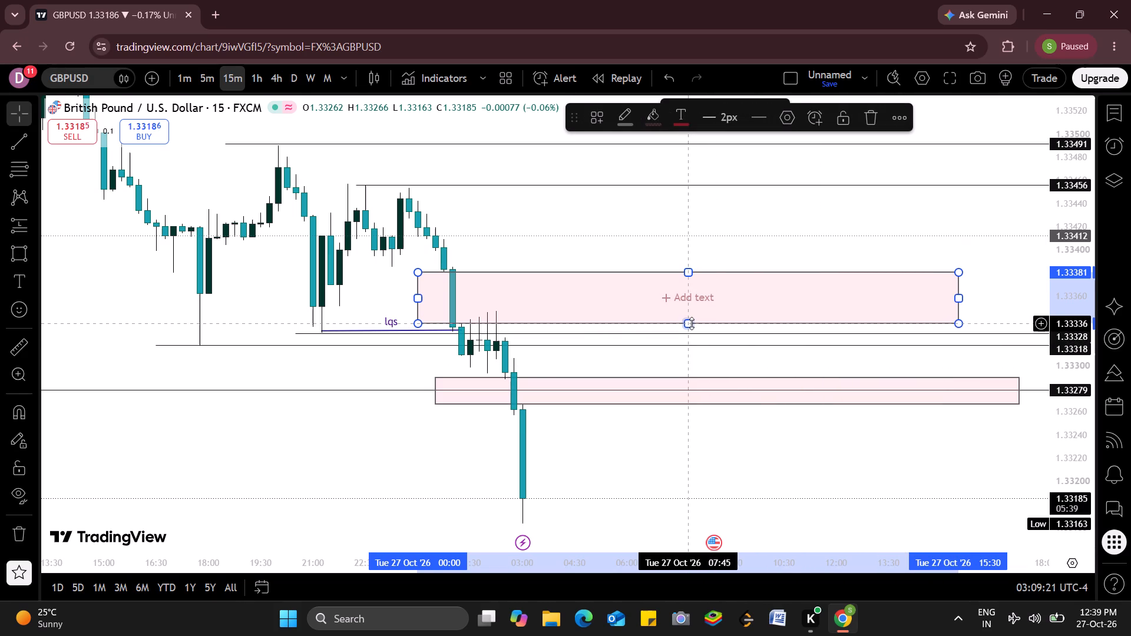
pyautogui.click(724, 425)
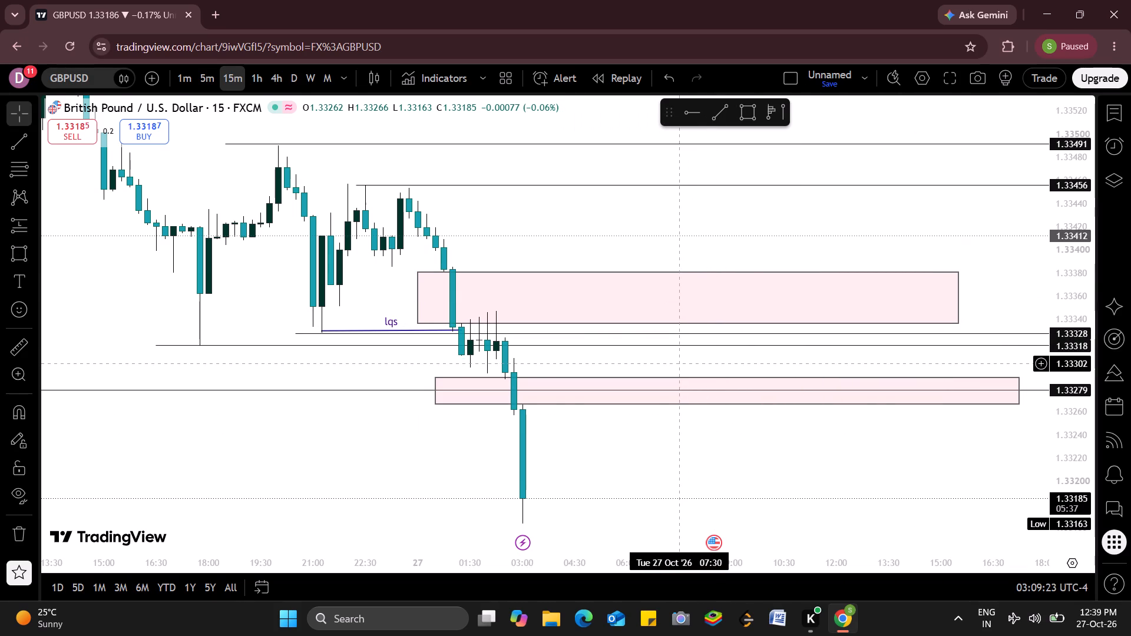
# Lower the top edge of the lower gap rectangle, the one crossed by the 1.33279 line, to 1.33288.
pyautogui.click(683, 363)
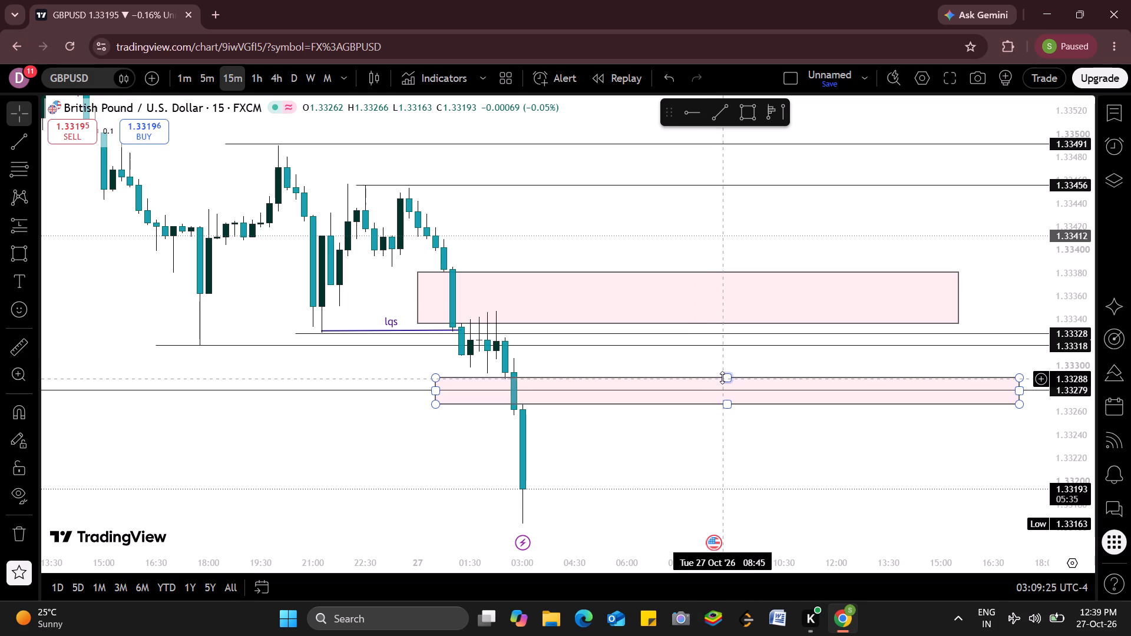
pyautogui.moveTo(722, 377); pyautogui.dragTo(728, 377)
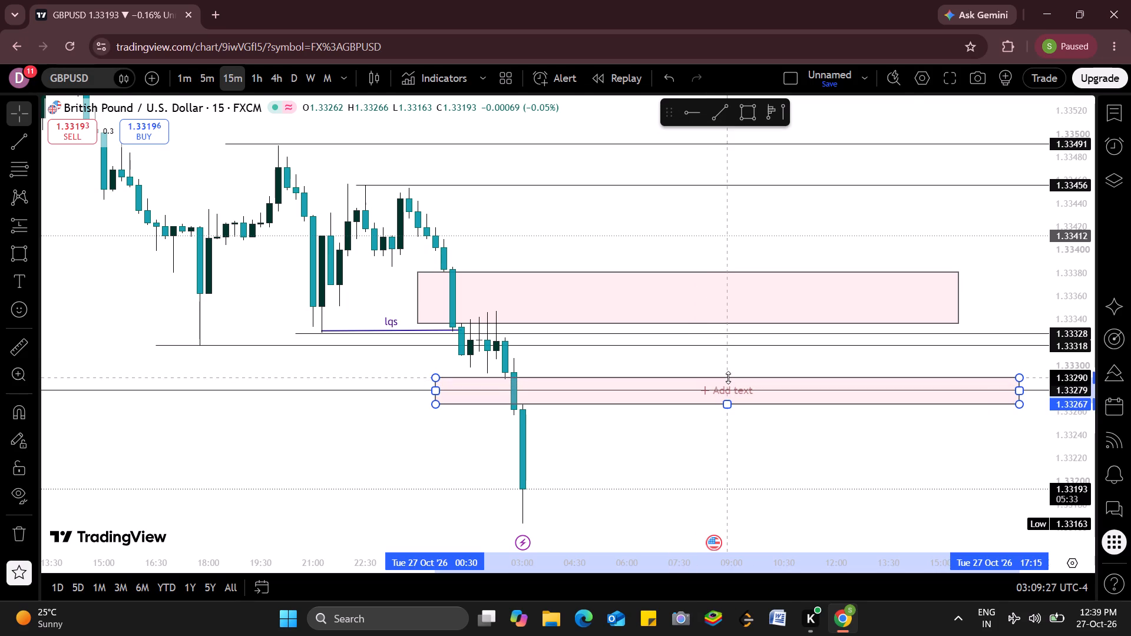
pyautogui.moveTo(728, 377); pyautogui.dragTo(728, 379)
pyautogui.click(728, 379)
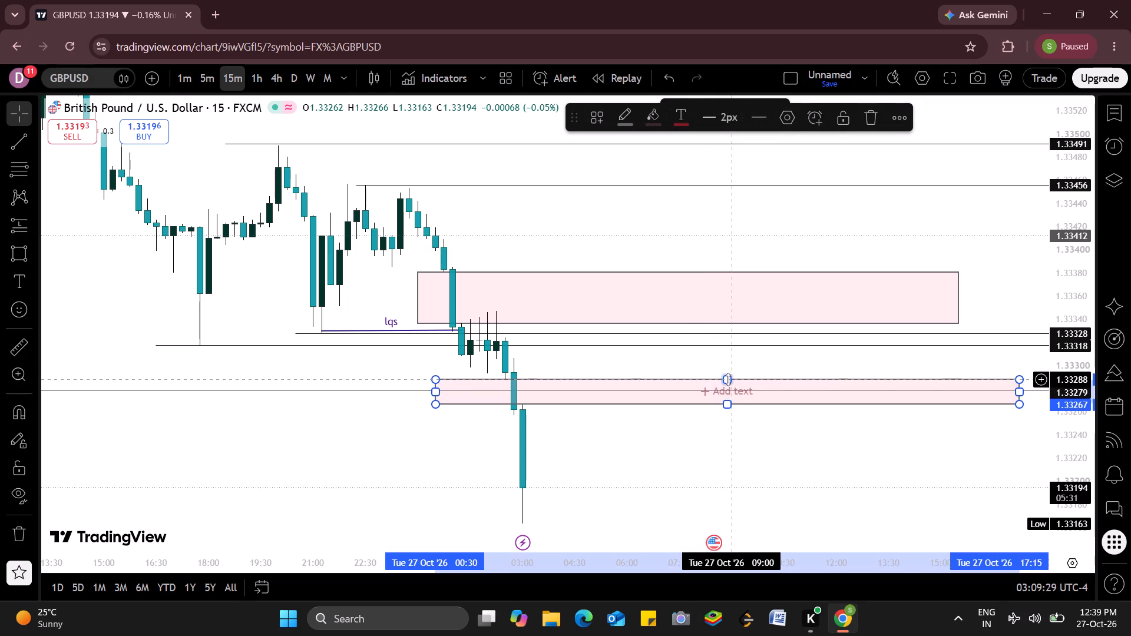
pyautogui.click(753, 461)
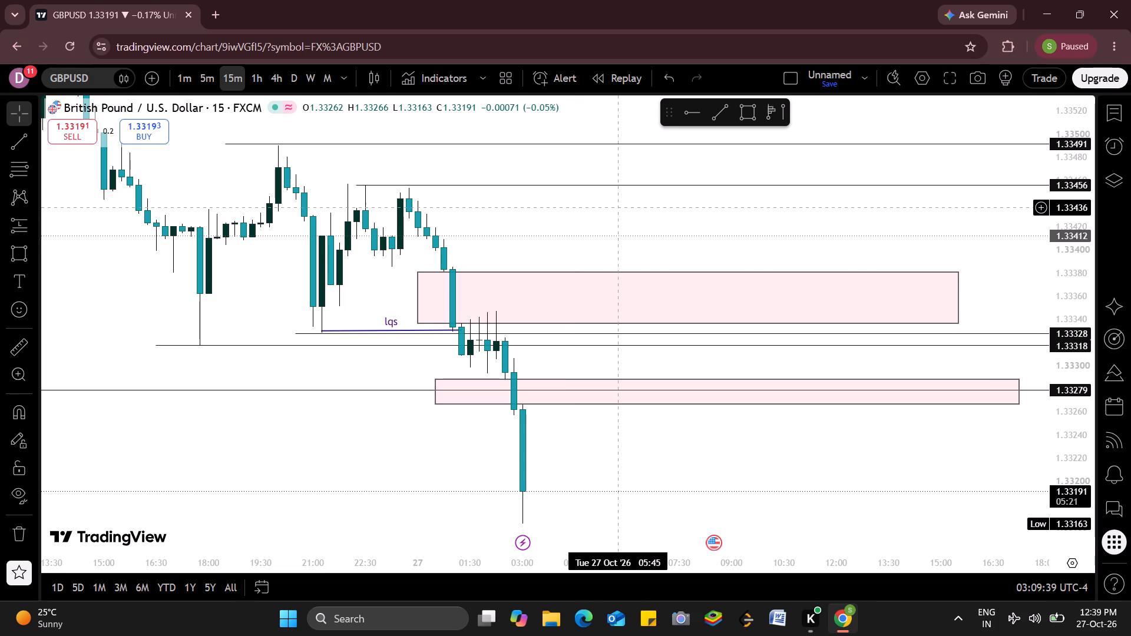
# Draw another rectangle overlapping the top of the larger gap rectangle, from about 1.33397 to 1.33370, spanning 27 Oct 01:00 to 11:15.
pyautogui.moveTo(618, 214); pyautogui.dragTo(772, 311)
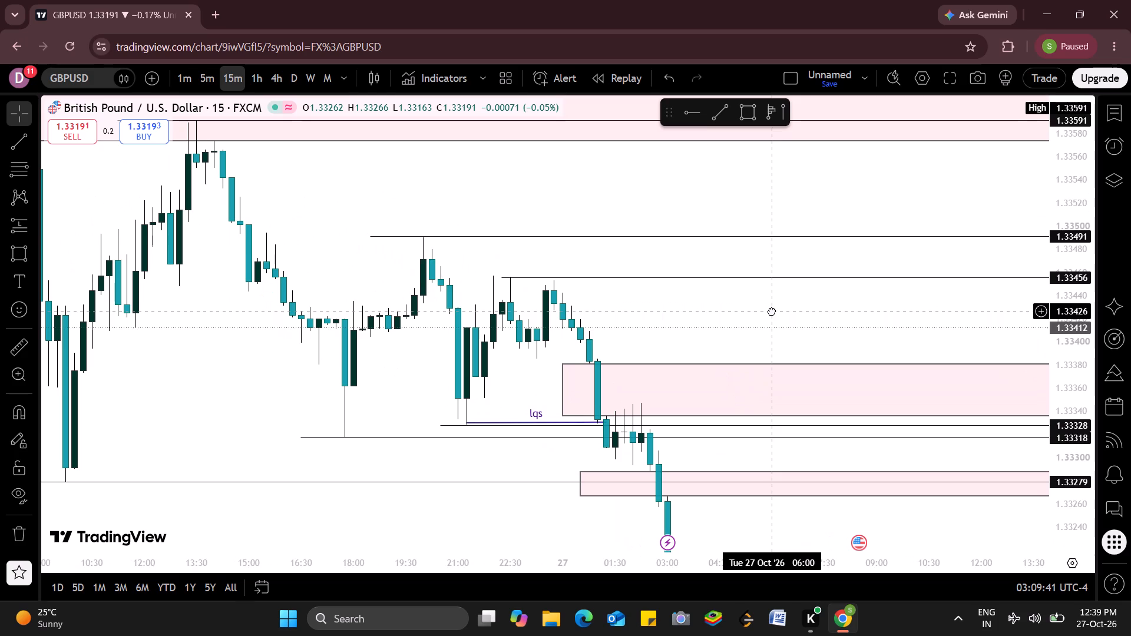
pyautogui.moveTo(772, 311); pyautogui.dragTo(634, 247)
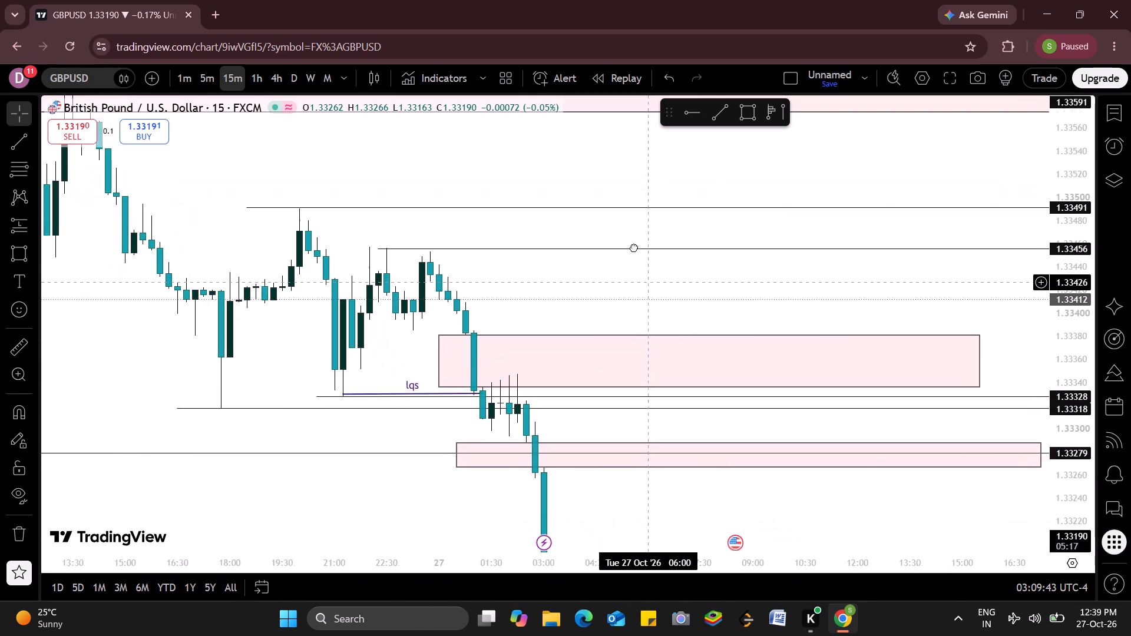
pyautogui.moveTo(634, 247); pyautogui.dragTo(625, 226)
pyautogui.moveTo(650, 214); pyautogui.dragTo(693, 193)
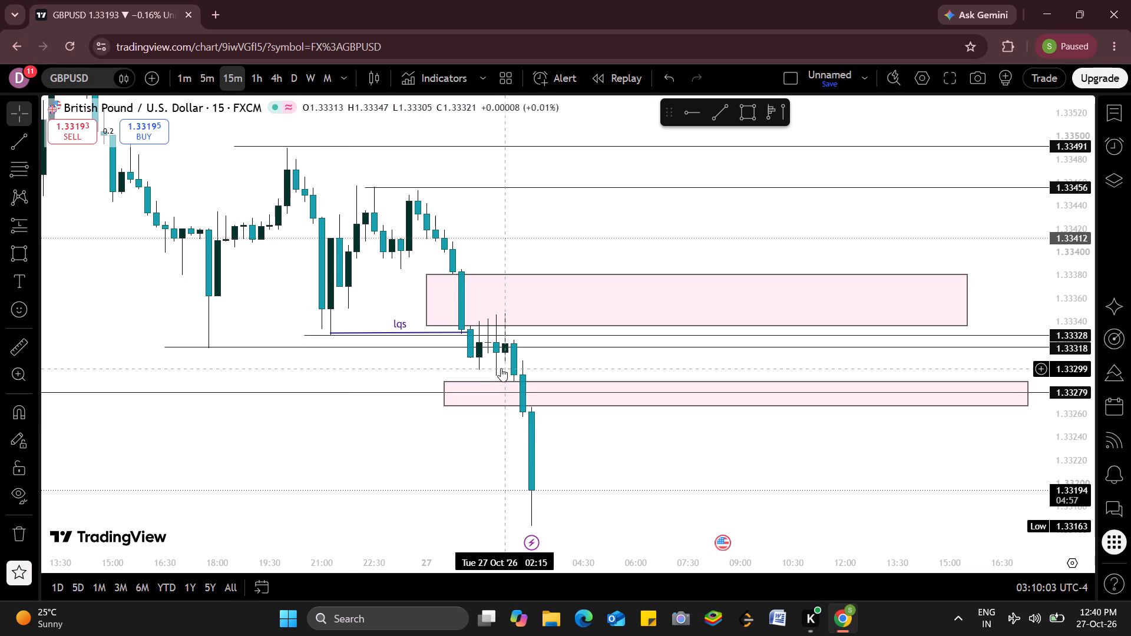
pyautogui.click(746, 115)
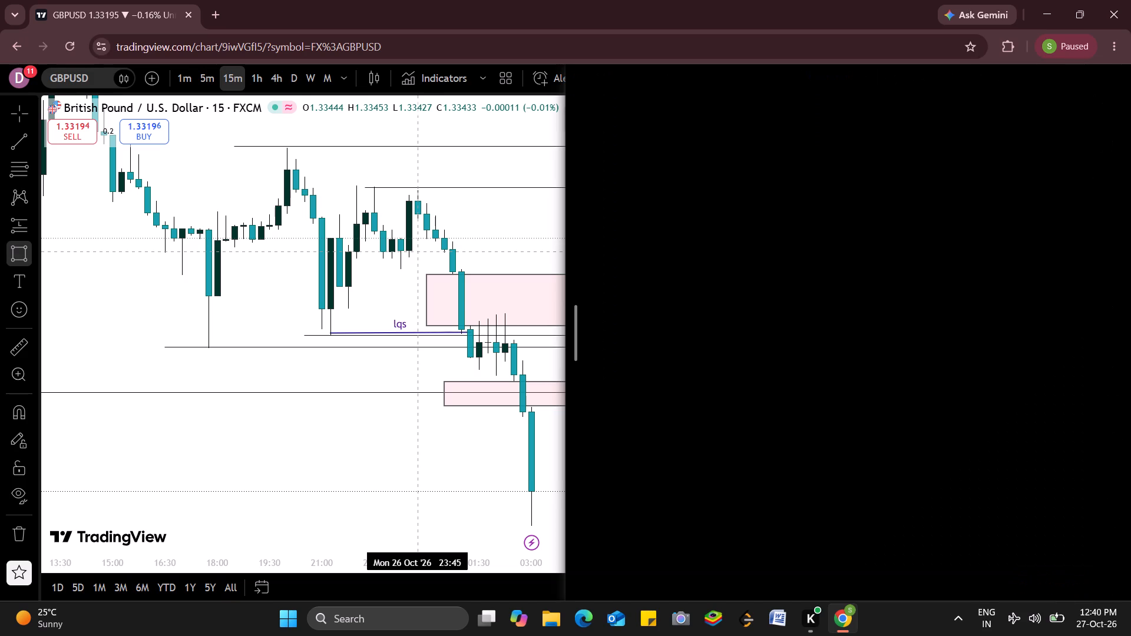
pyautogui.click(466, 286)
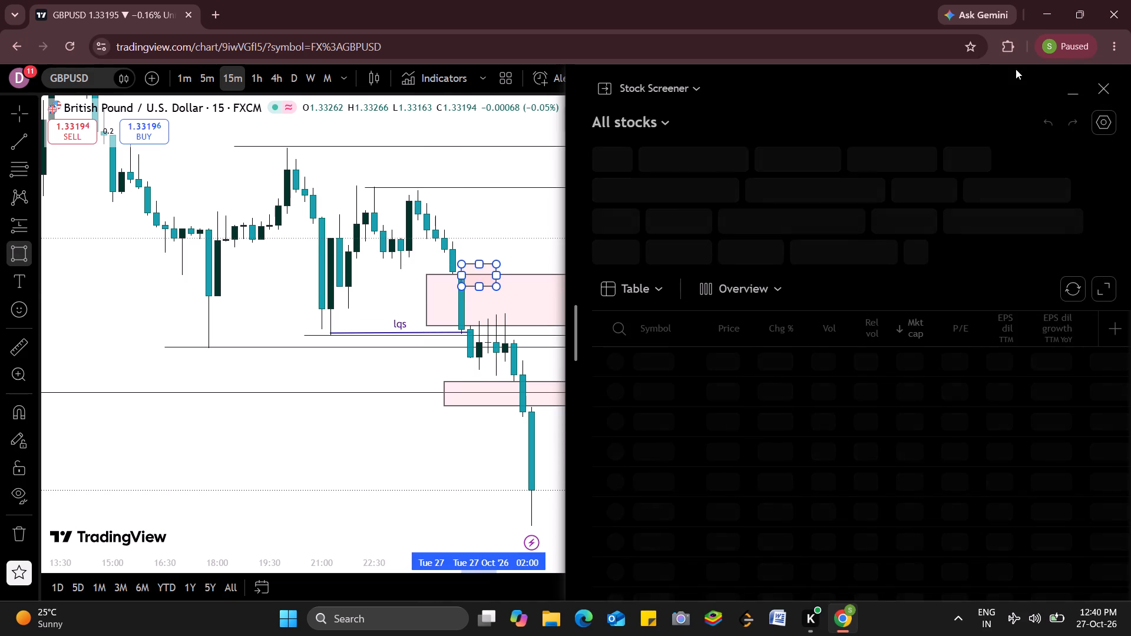
pyautogui.click(1104, 86)
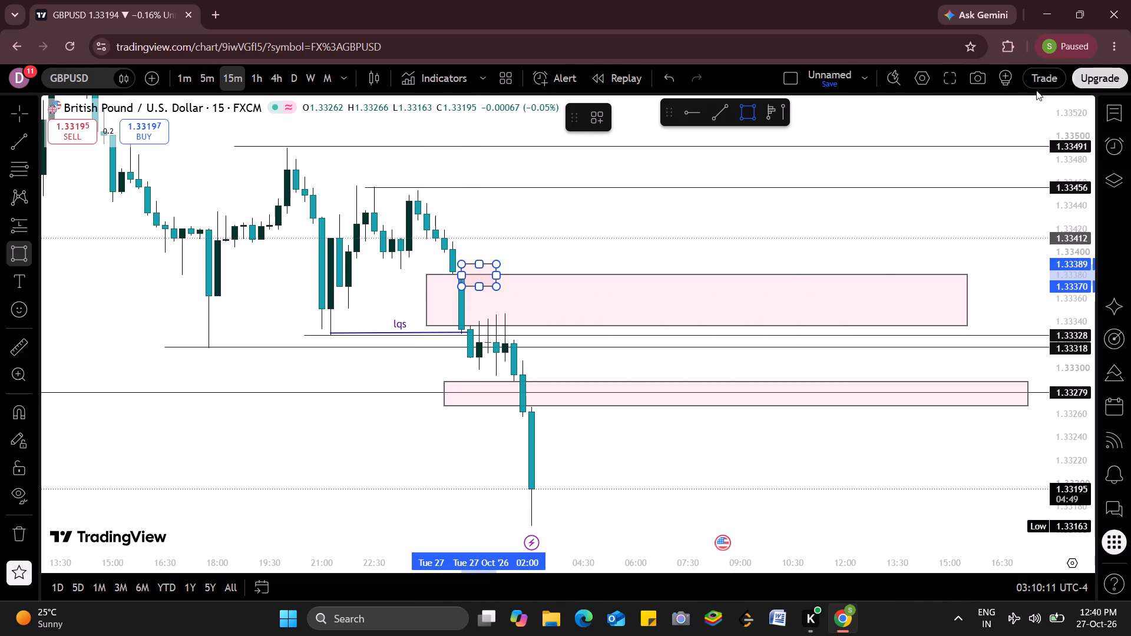
pyautogui.click(816, 255)
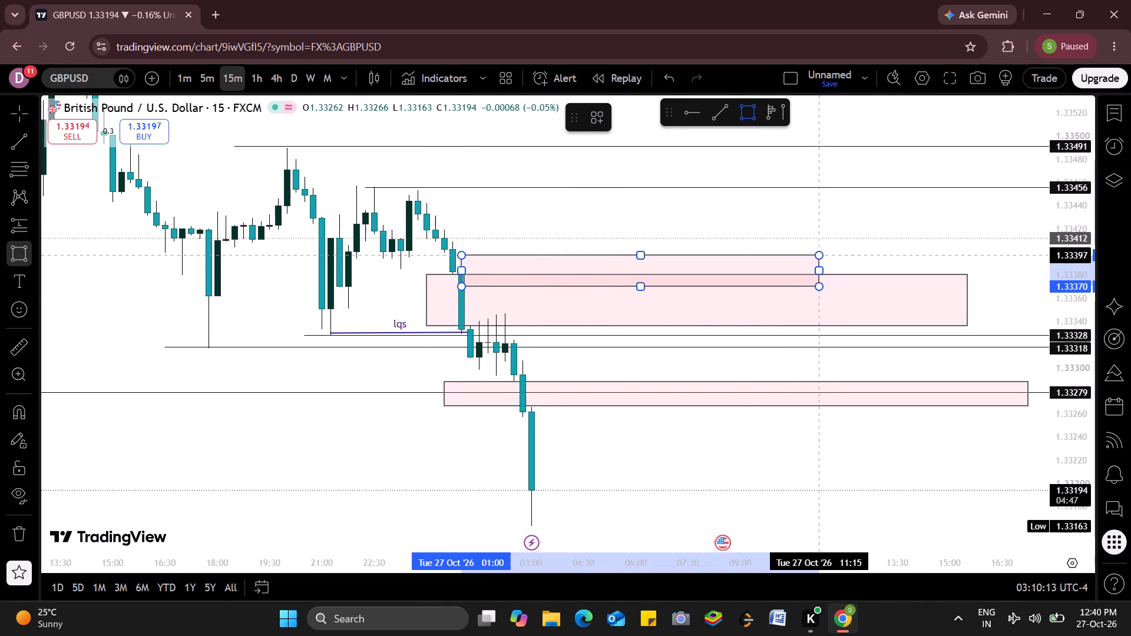
# Move the new rectangle just above the larger gap rectangle, starting at 27 Oct 00:00, and resize it to span 1.33399 to 1.33386.
pyautogui.moveTo(740, 270); pyautogui.dragTo(687, 257)
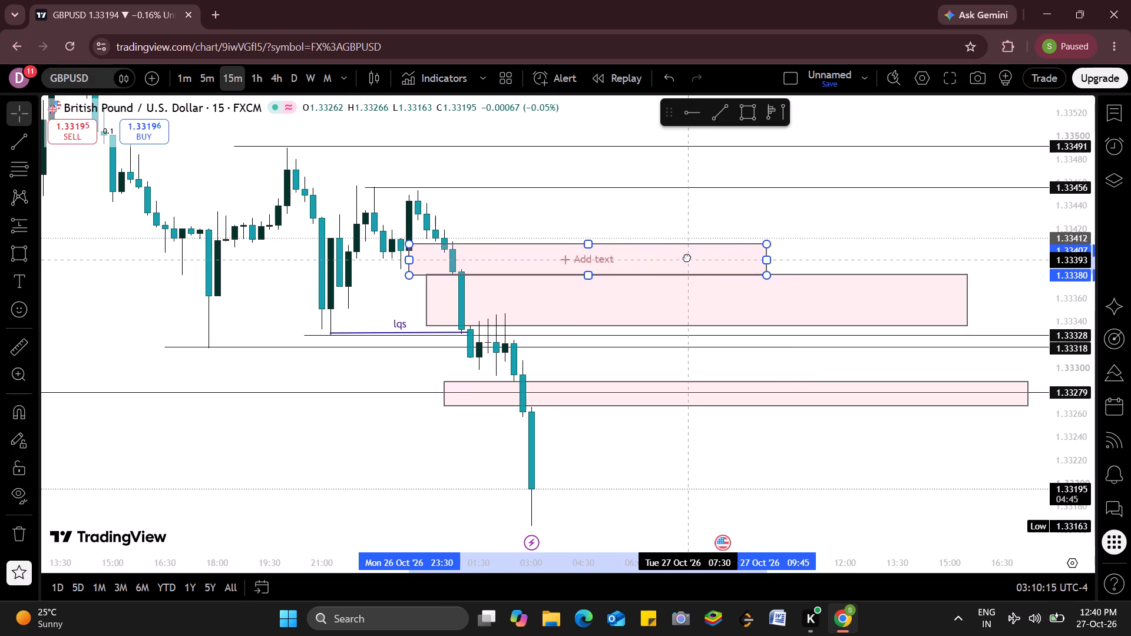
pyautogui.moveTo(687, 257); pyautogui.dragTo(733, 244)
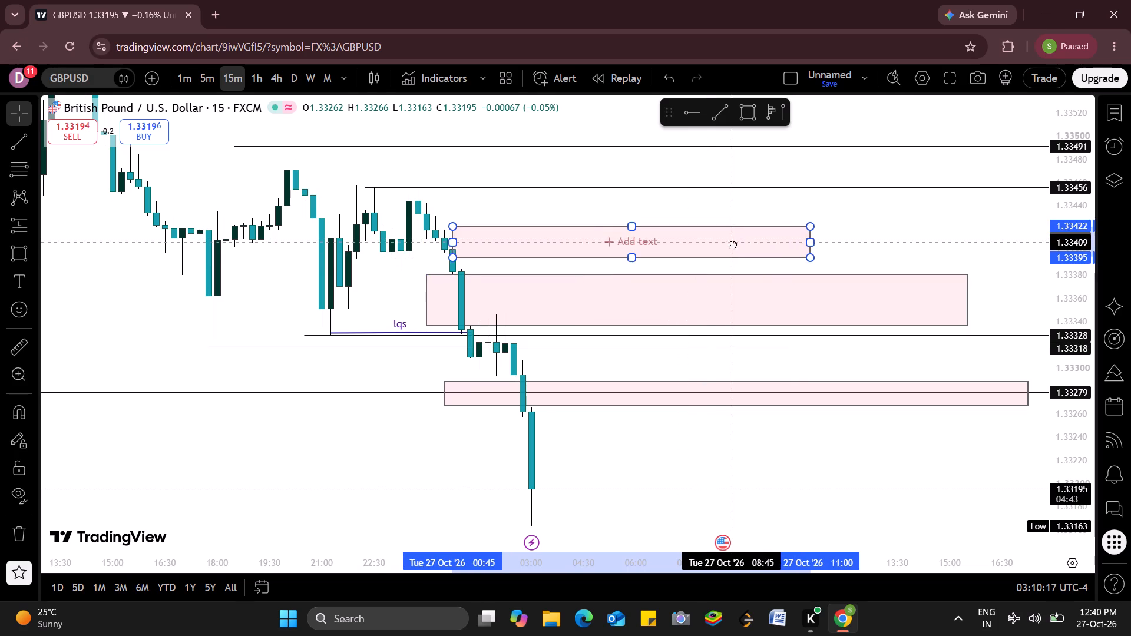
pyautogui.moveTo(733, 244); pyautogui.dragTo(703, 251)
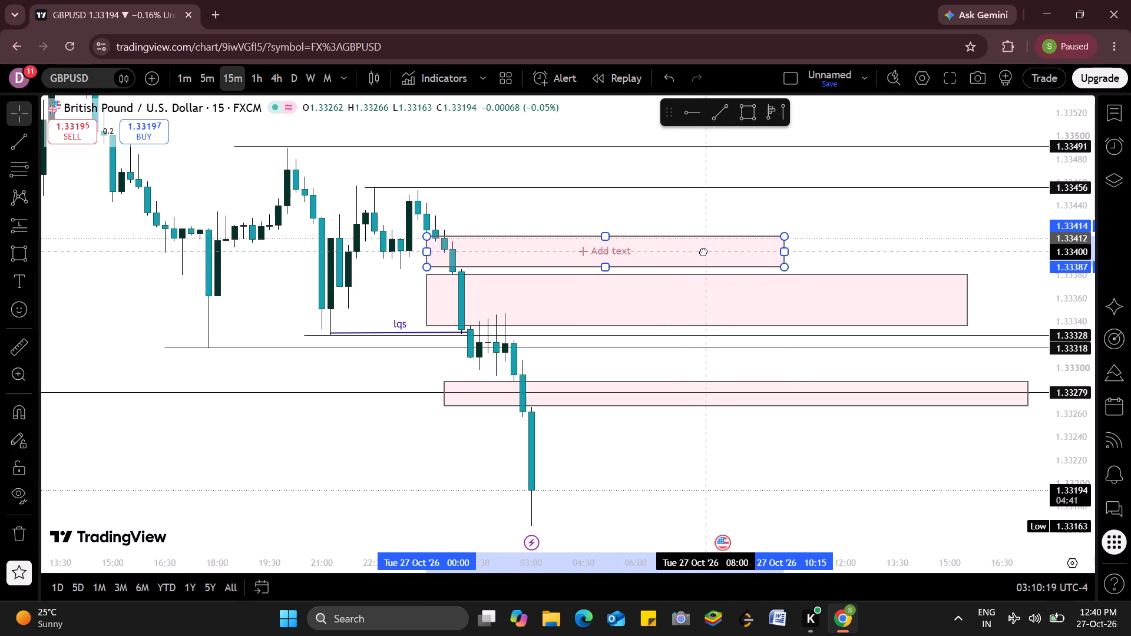
pyautogui.moveTo(703, 251); pyautogui.dragTo(703, 253)
pyautogui.moveTo(606, 238); pyautogui.dragTo(607, 253)
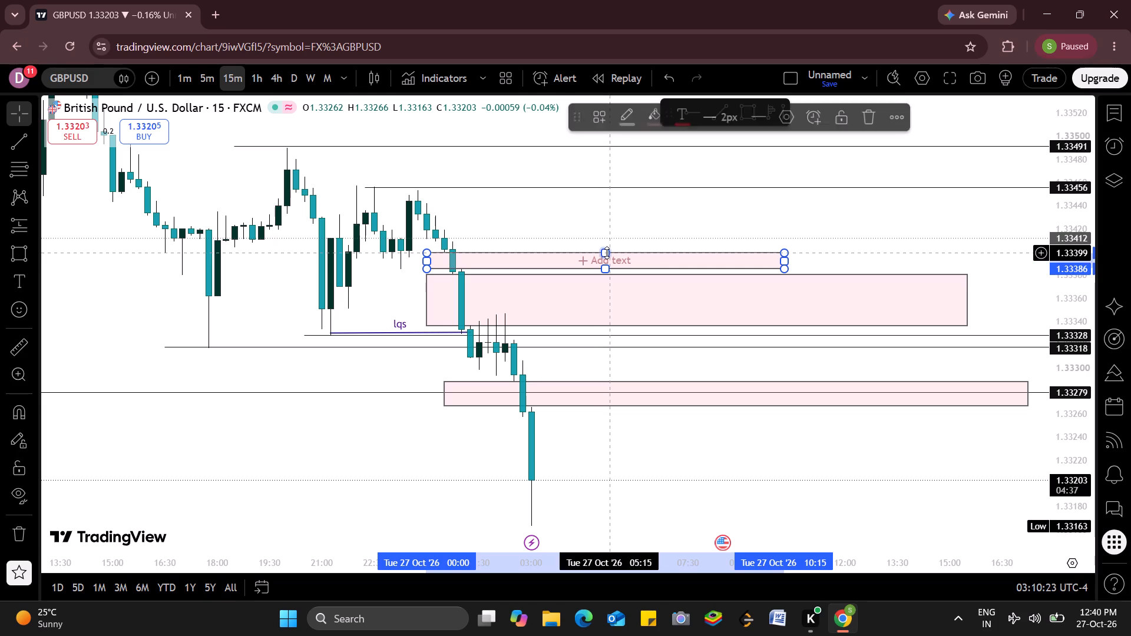
pyautogui.click(607, 253)
pyautogui.click(659, 231)
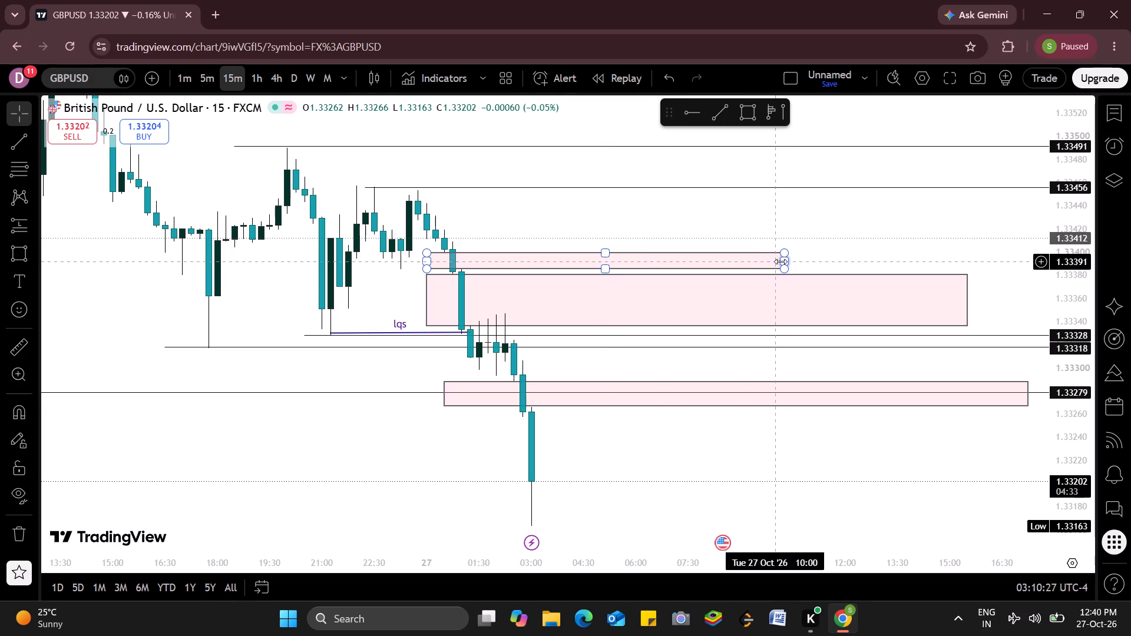
# Extend the thin rectangle's end time to 27 Oct 15:30, in line with the larger gap rectangle below it.
pyautogui.moveTo(783, 261); pyautogui.dragTo(973, 273)
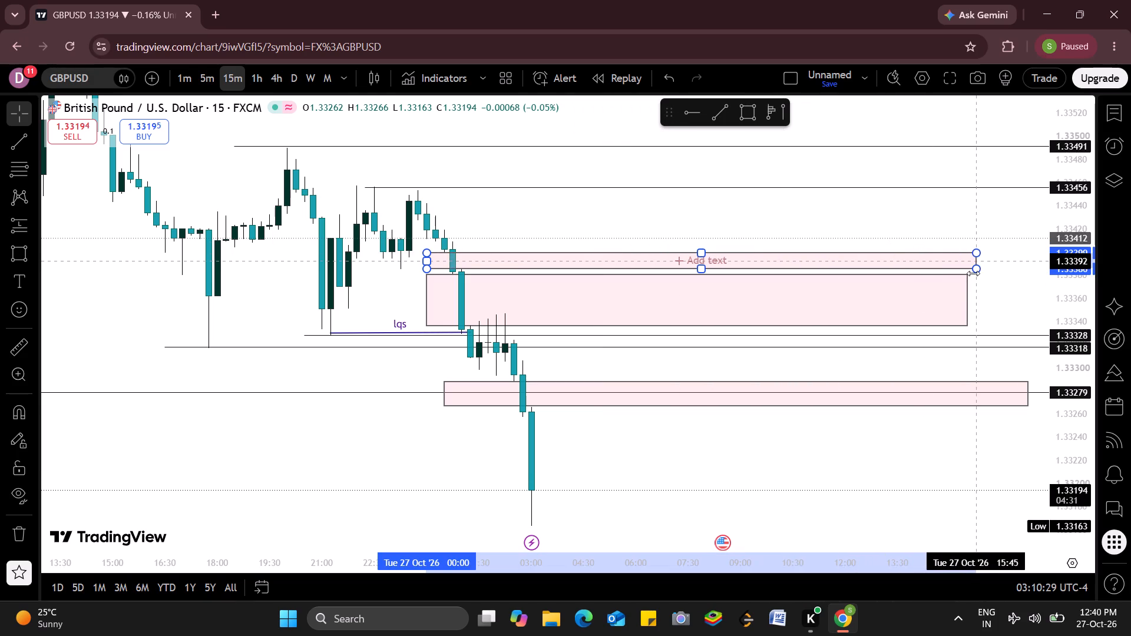
pyautogui.moveTo(973, 273); pyautogui.dragTo(967, 274)
pyautogui.click(967, 274)
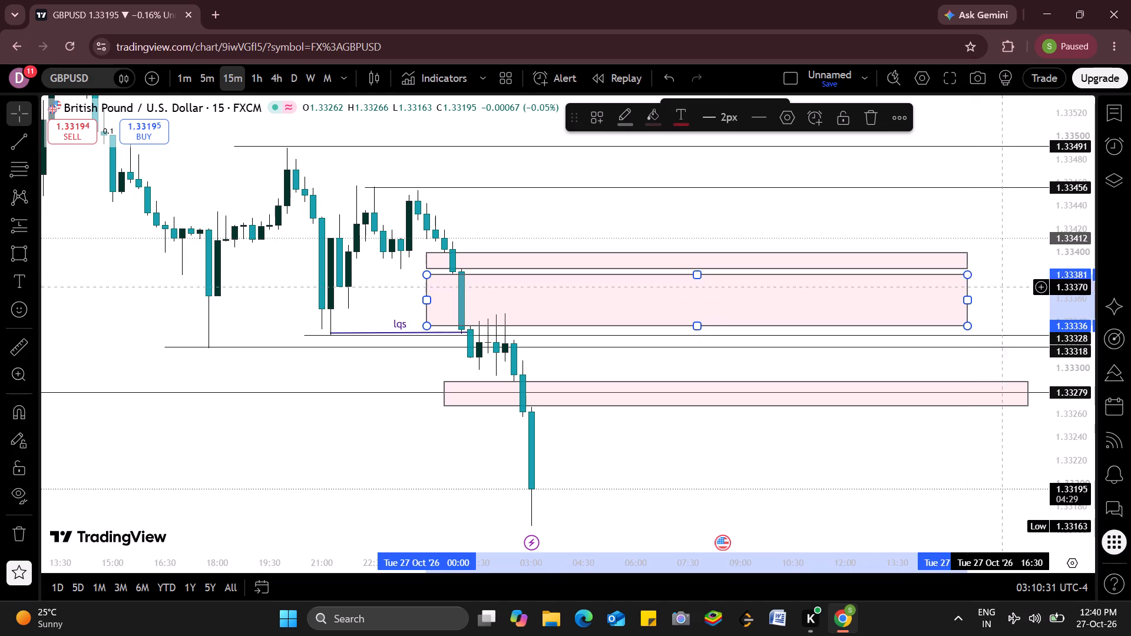
pyautogui.click(1018, 297)
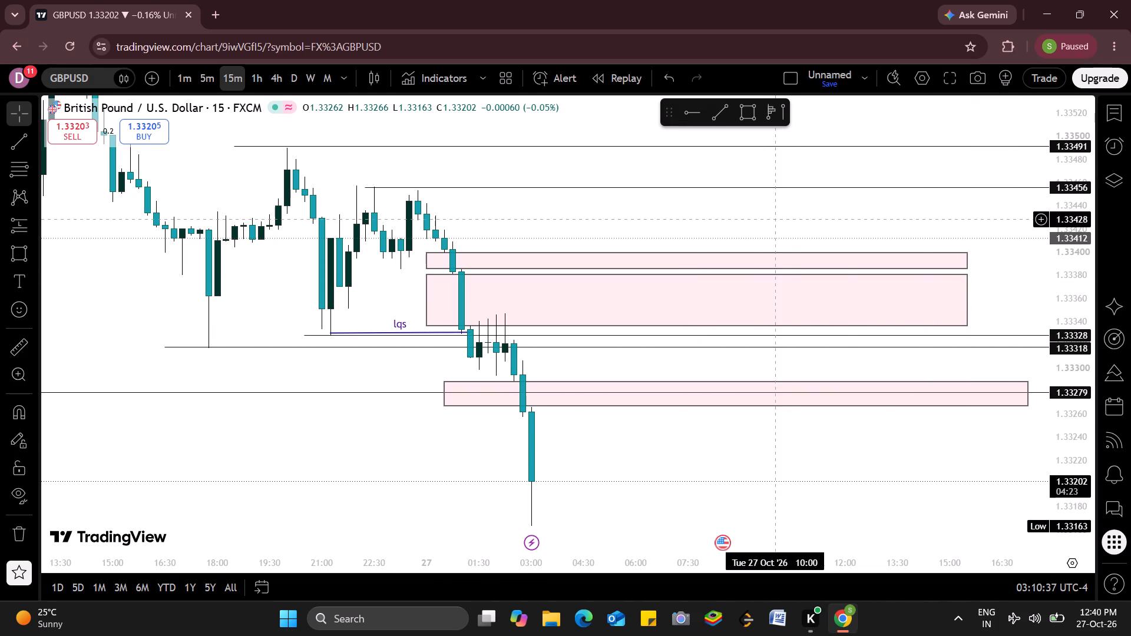
# Draw a rectangle below the 1.33456 swing-high ray, from 1.33428 to 1.33412, spanning 26 Oct 23:00 to 27 Oct 14:30.
pyautogui.click(744, 114)
pyautogui.hscroll(-1, 398, 289)
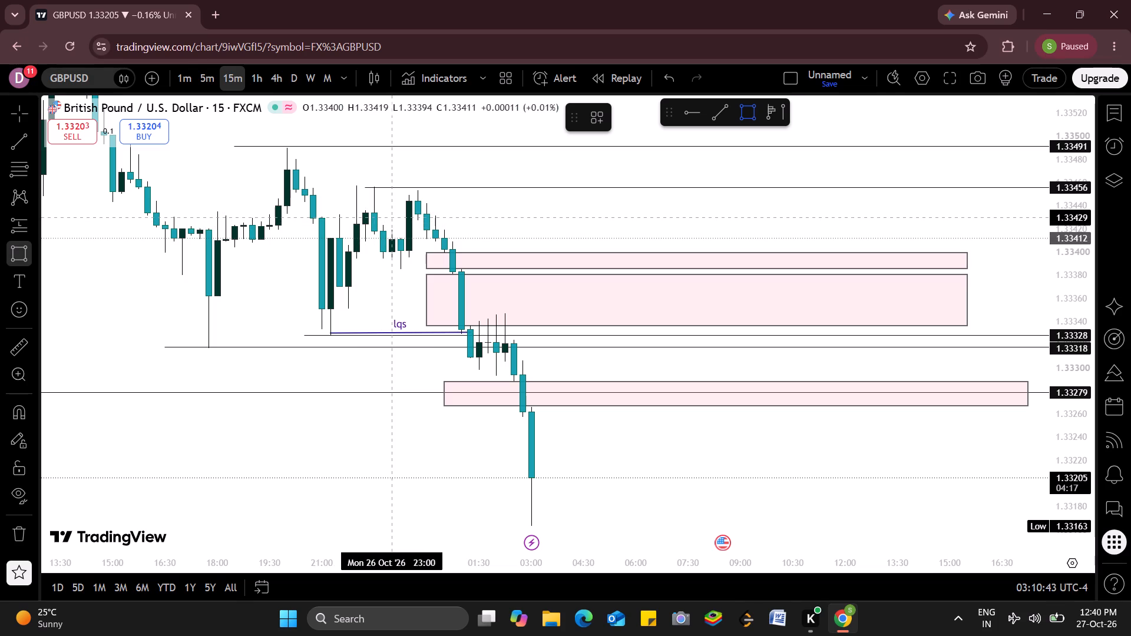
pyautogui.moveTo(392, 219); pyautogui.dragTo(775, 187)
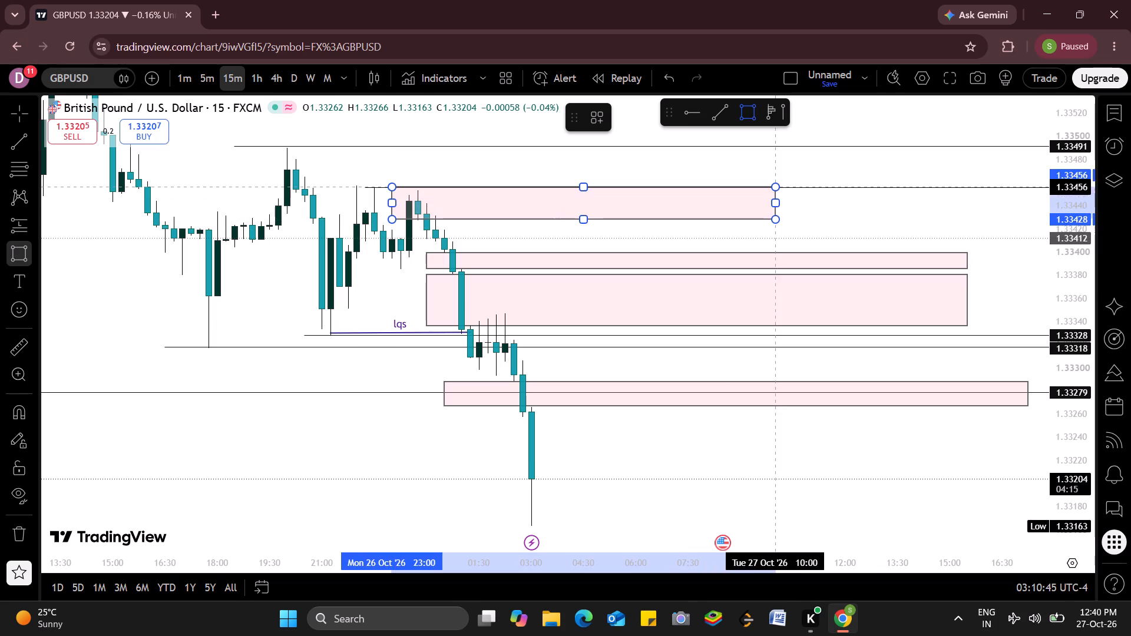
pyautogui.moveTo(775, 187); pyautogui.dragTo(900, 237)
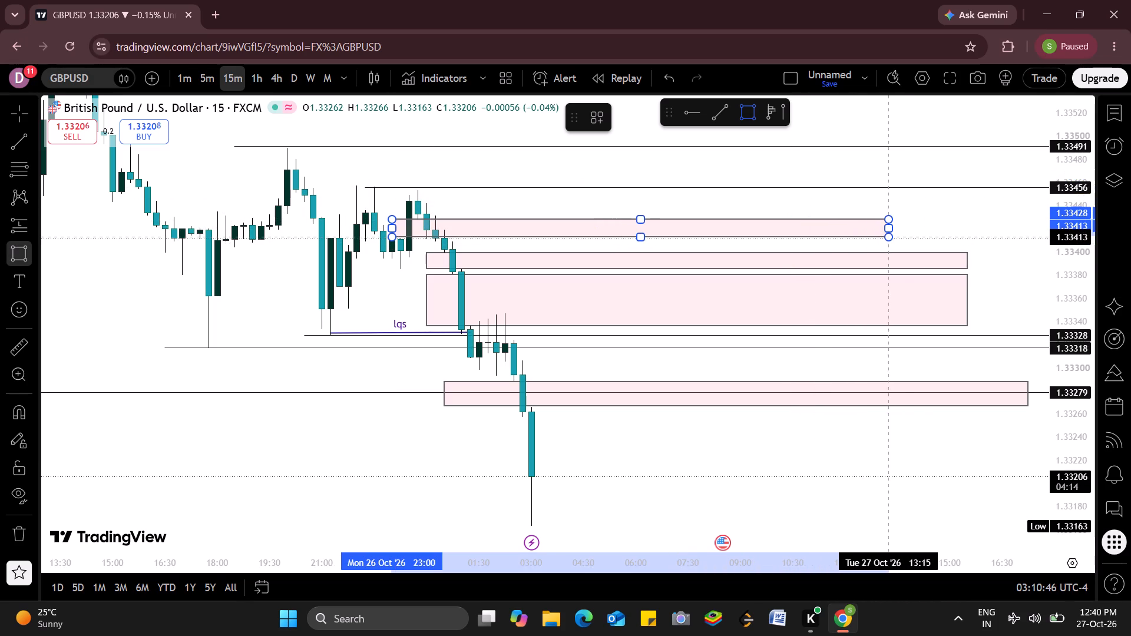
pyautogui.moveTo(900, 237); pyautogui.dragTo(945, 235)
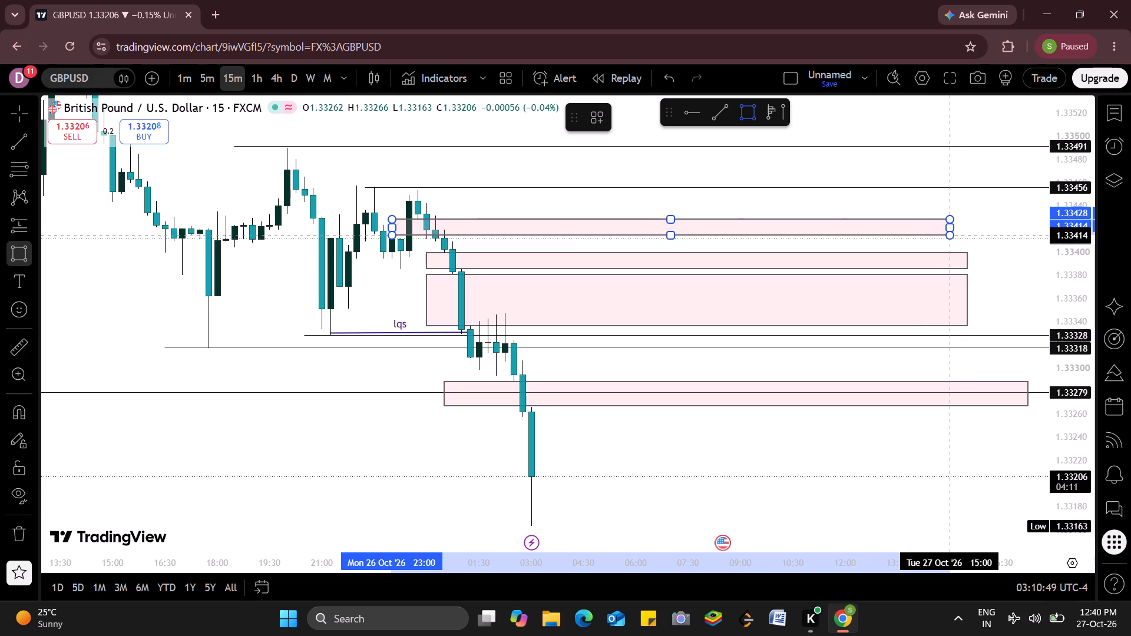
pyautogui.moveTo(945, 235); pyautogui.dragTo(935, 237)
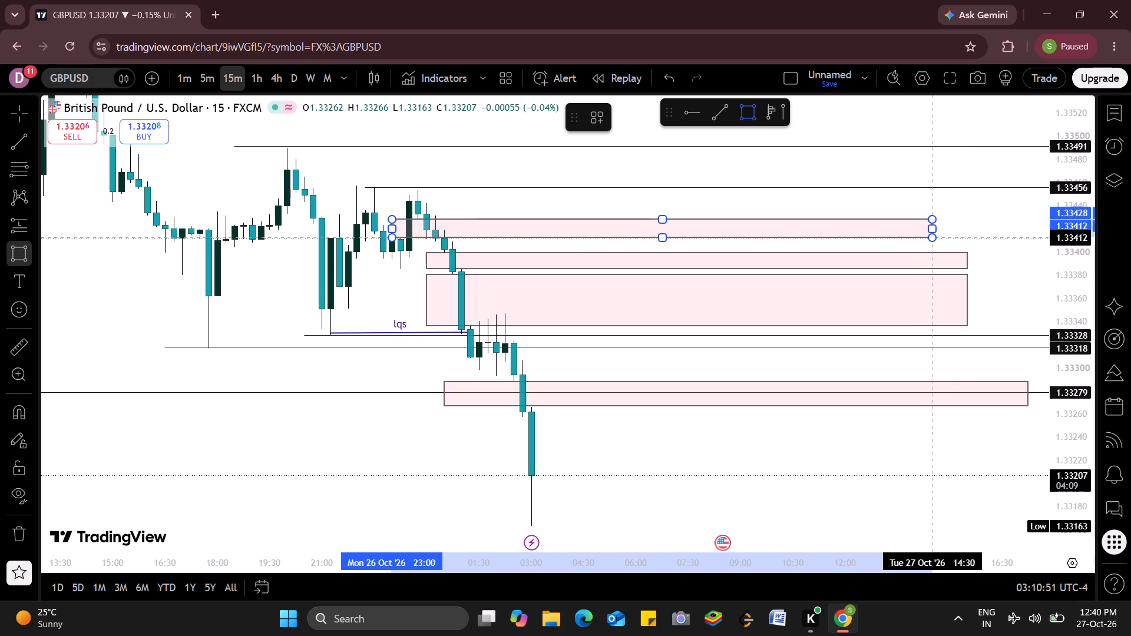
pyautogui.click(935, 237)
# Change the uppermost new rectangle's fill colour to light green.
pyautogui.click(645, 120)
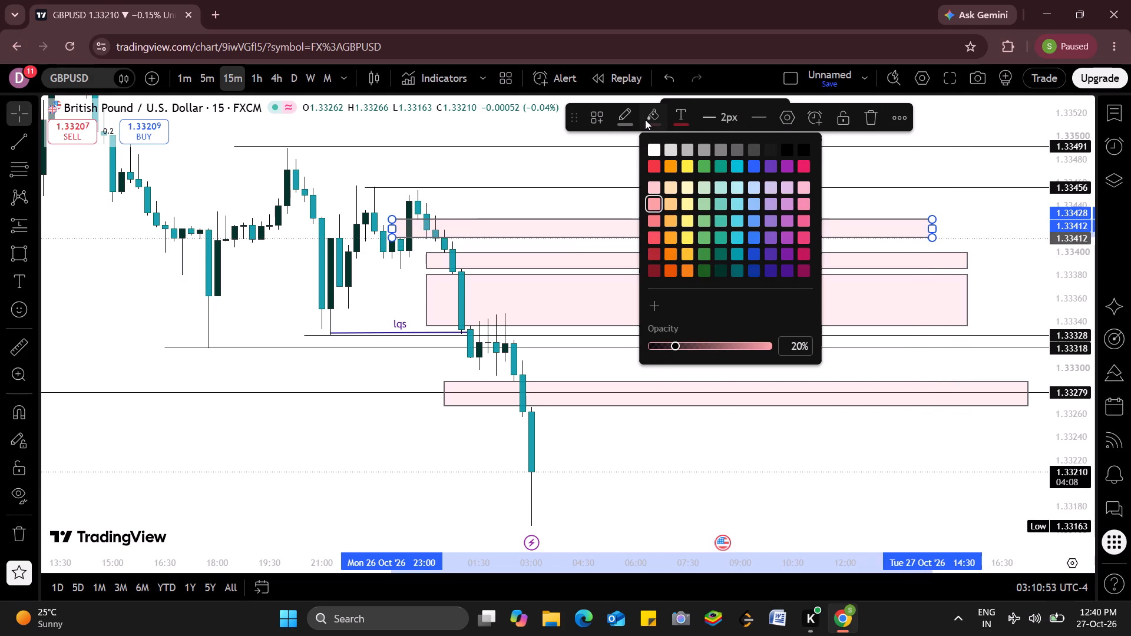
pyautogui.click(703, 206)
pyautogui.click(742, 207)
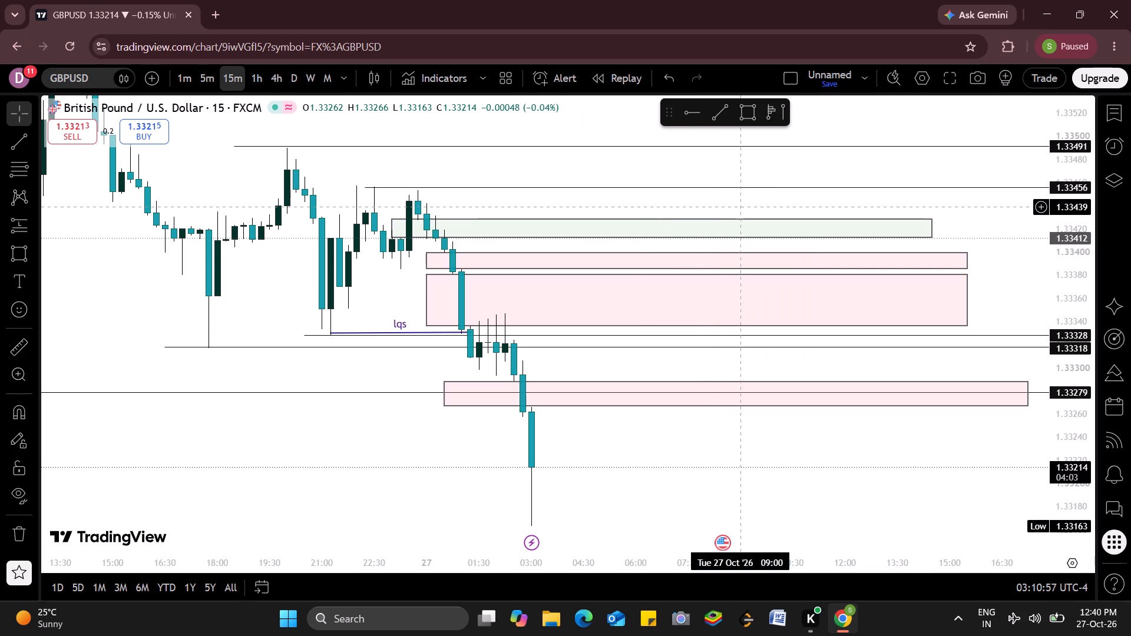
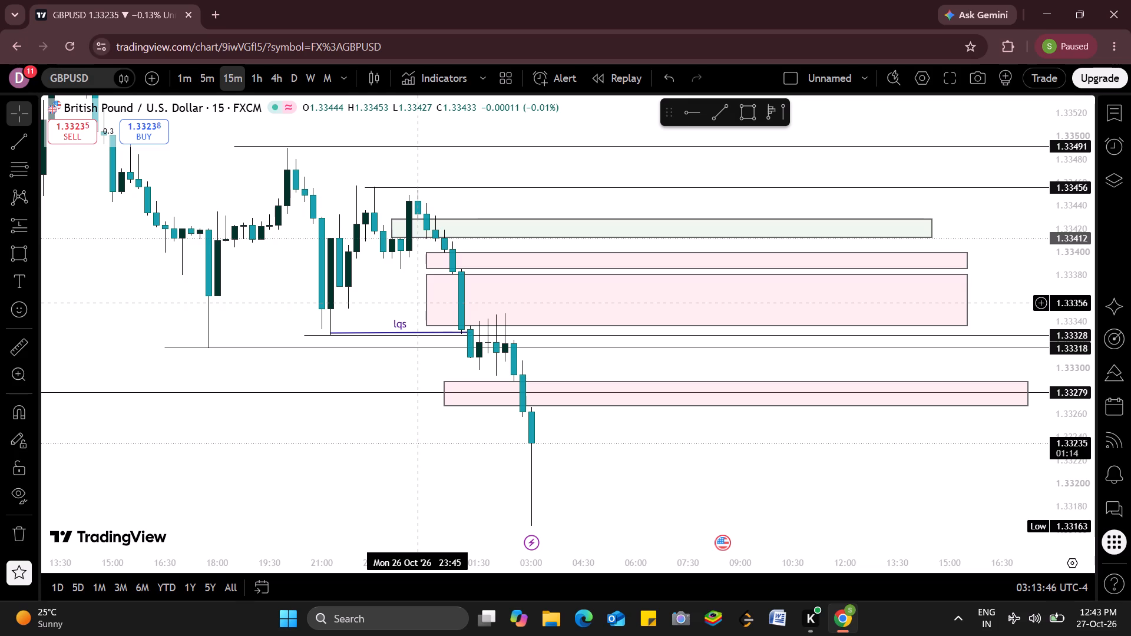
# Add the Note drawing tool to the favourite drawing tools.
pyautogui.click(639, 228)
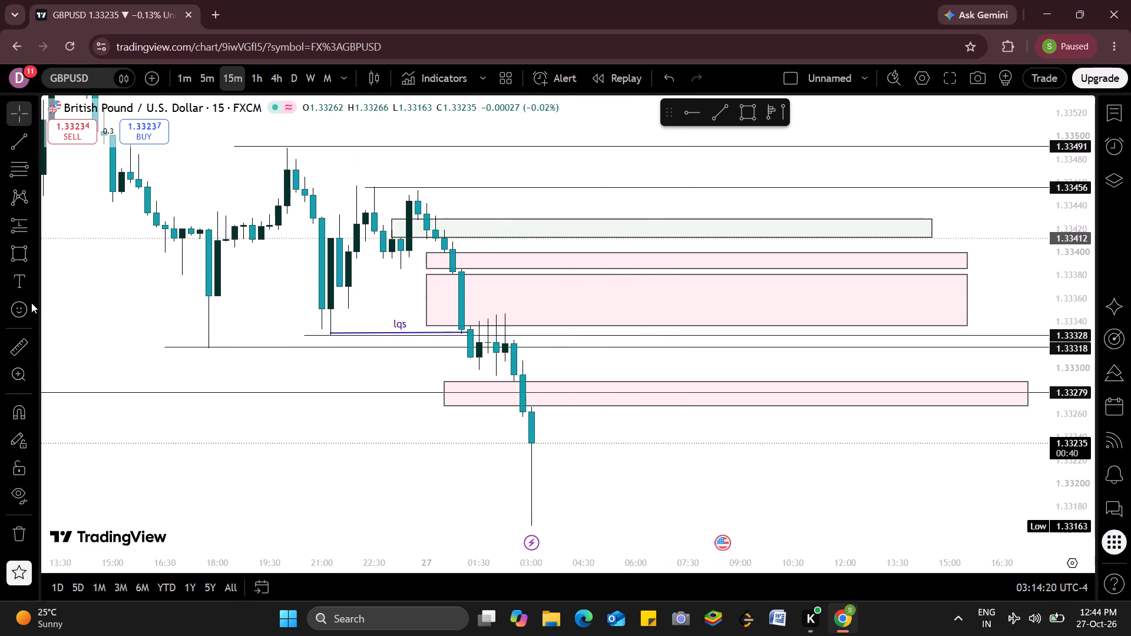
pyautogui.click(21, 279)
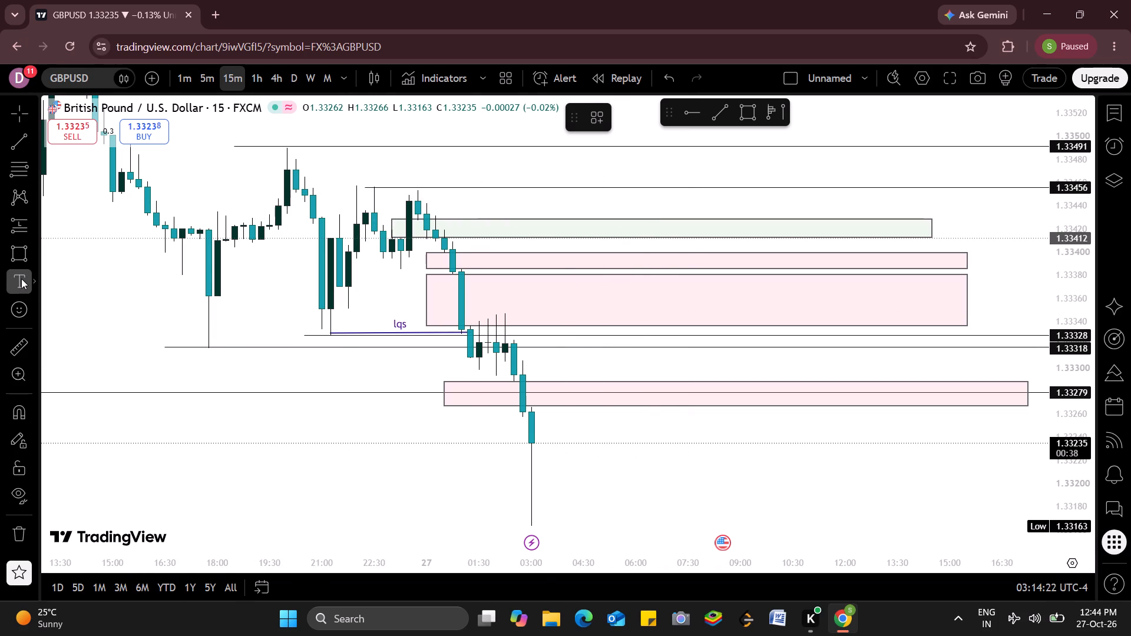
pyautogui.click(21, 279)
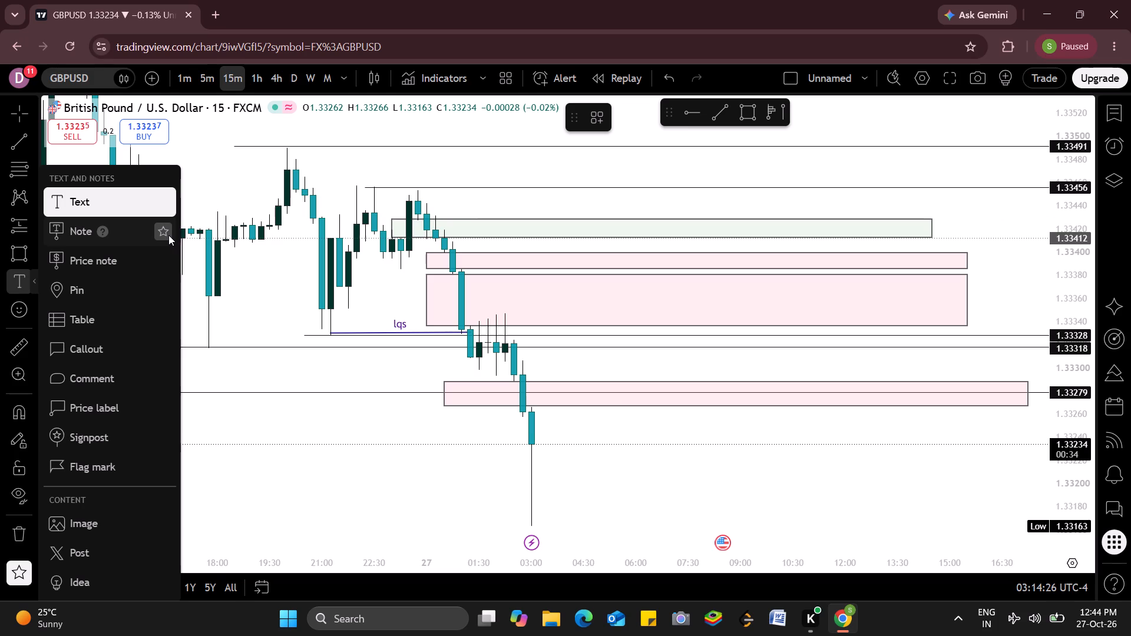
pyautogui.click(164, 230)
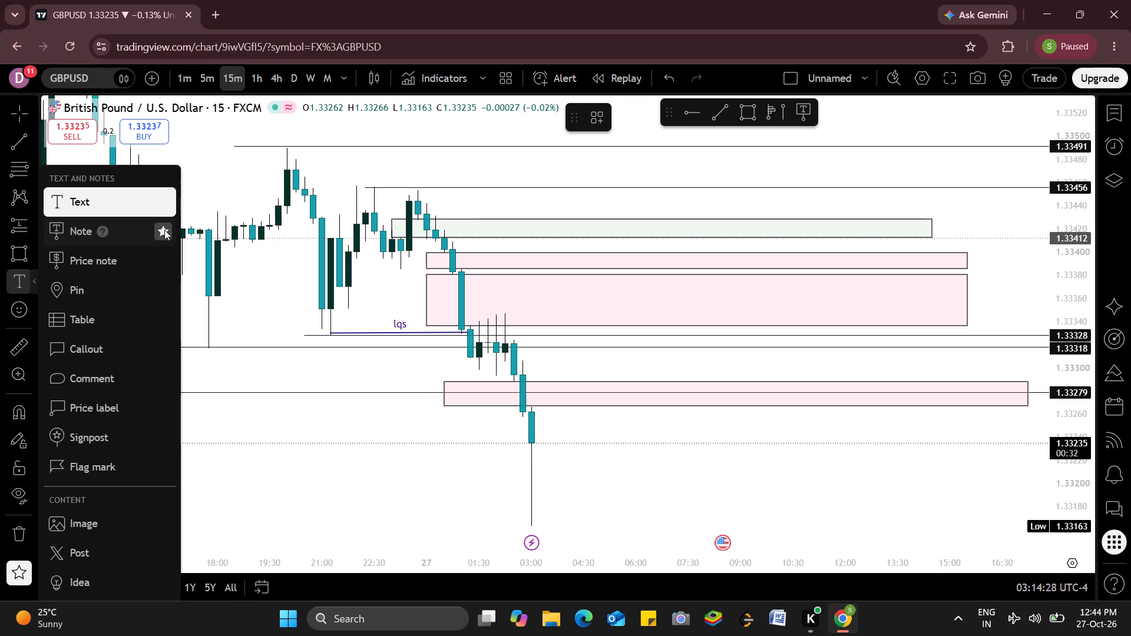
# Place a note reading "disr" just above the green rectangle, anchored at about 27 Oct 10:45 with its label at 13:45.
pyautogui.click(801, 117)
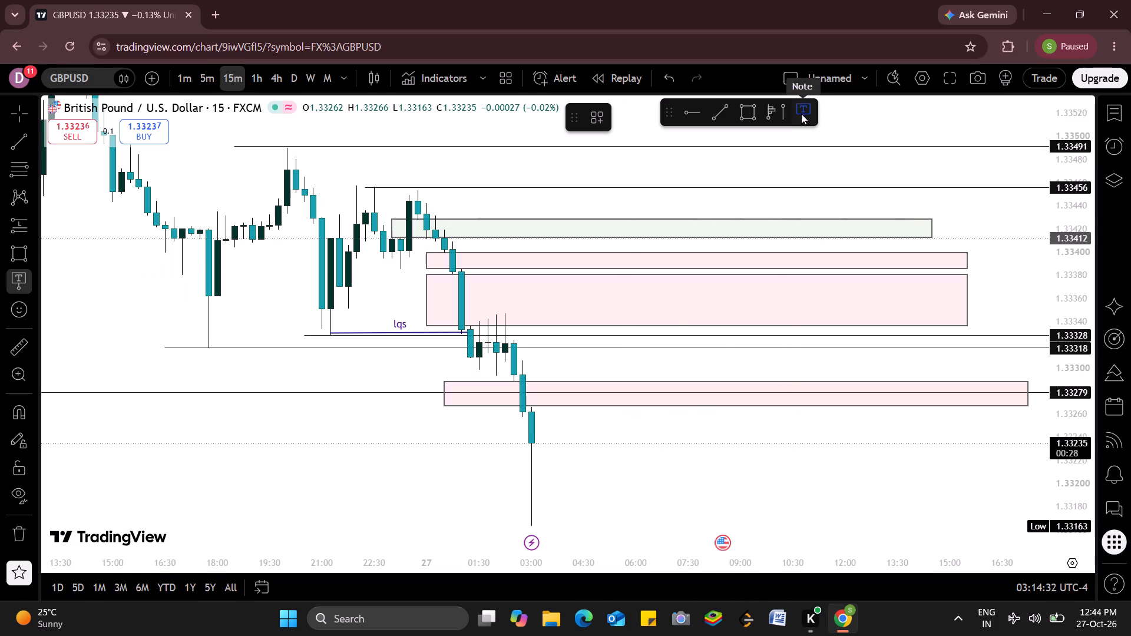
pyautogui.click(806, 211)
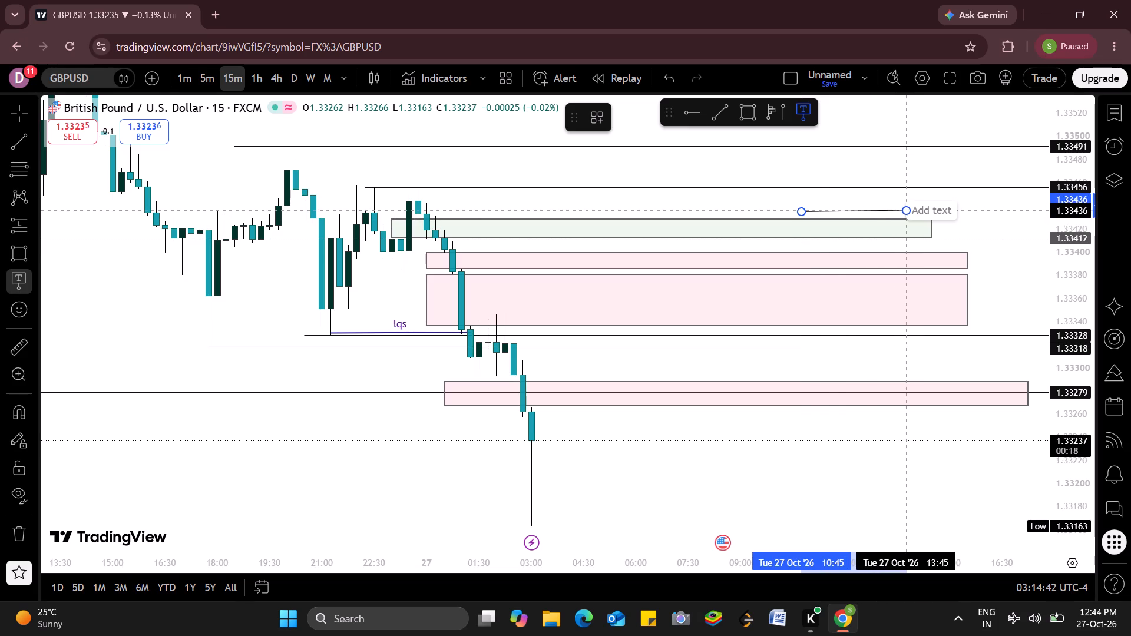
pyautogui.click(909, 212)
pyautogui.click(922, 213)
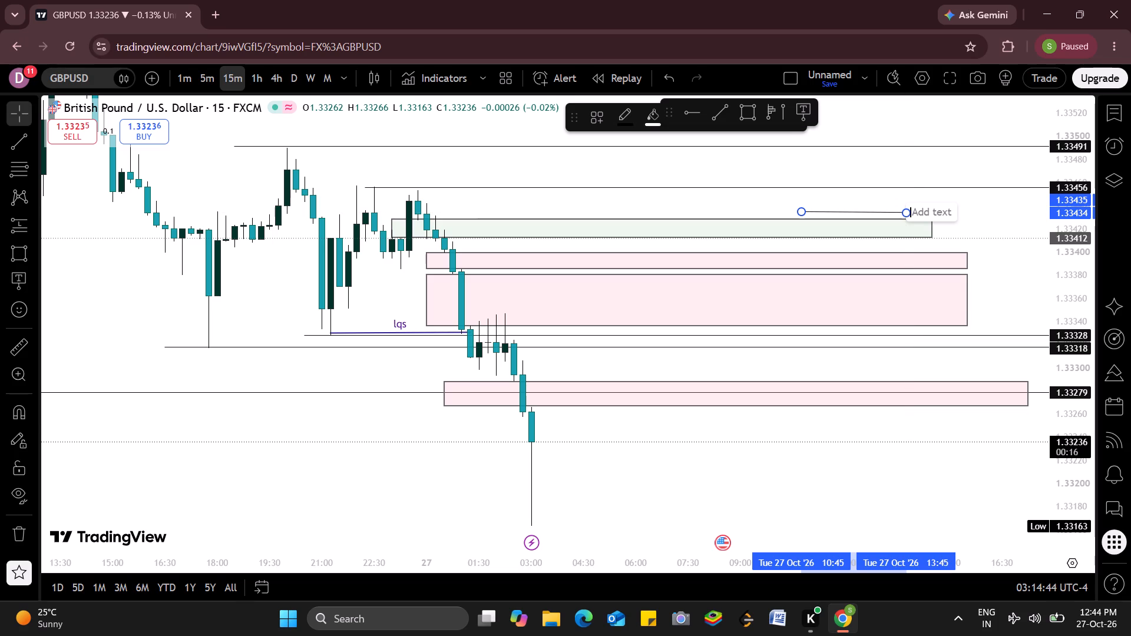
pyautogui.press('d')
pyautogui.press('i')
pyautogui.press('s')
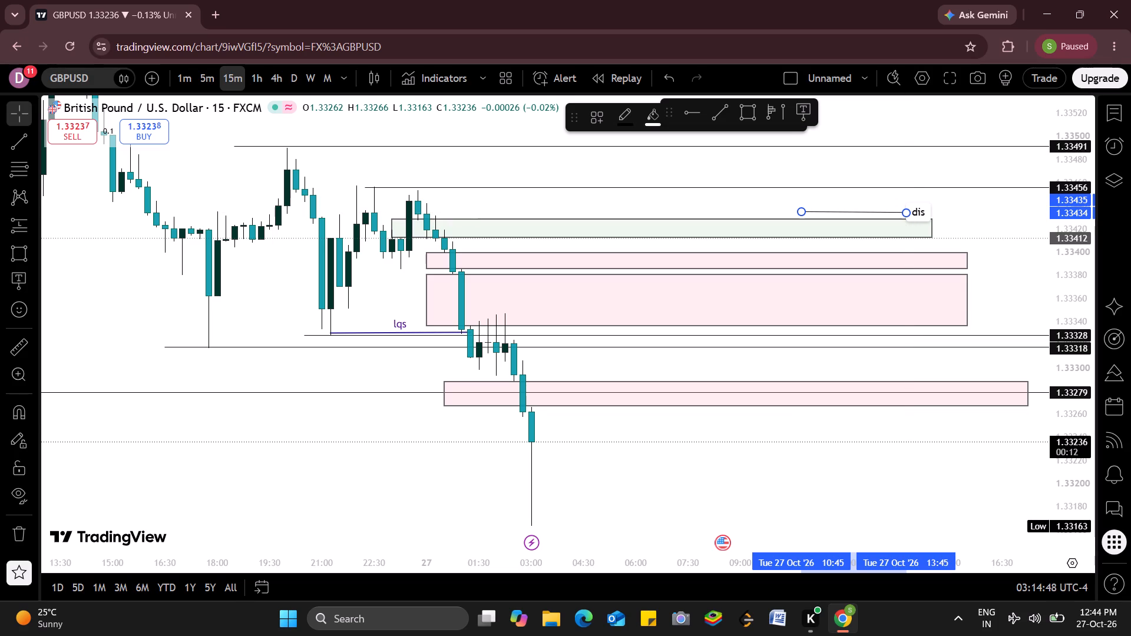
pyautogui.press('r')
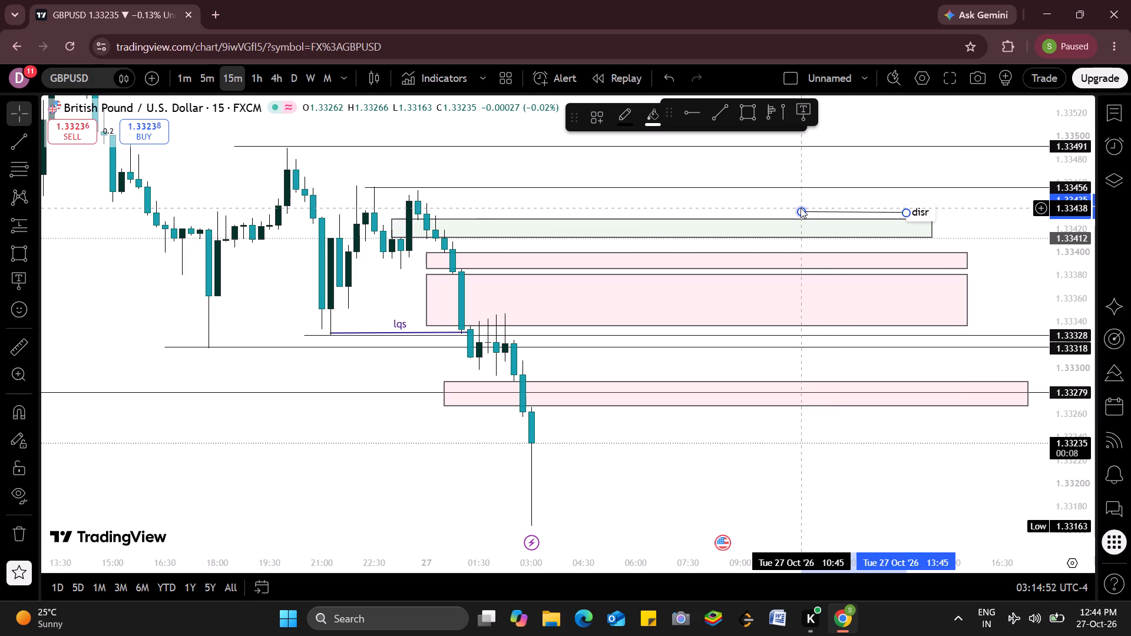
# Move the note's anchor to the green rectangle's top edge at about 27 Oct 03:15, 1.33429, and its label to 03:30, 1.33438.
pyautogui.moveTo(801, 208); pyautogui.dragTo(895, 214)
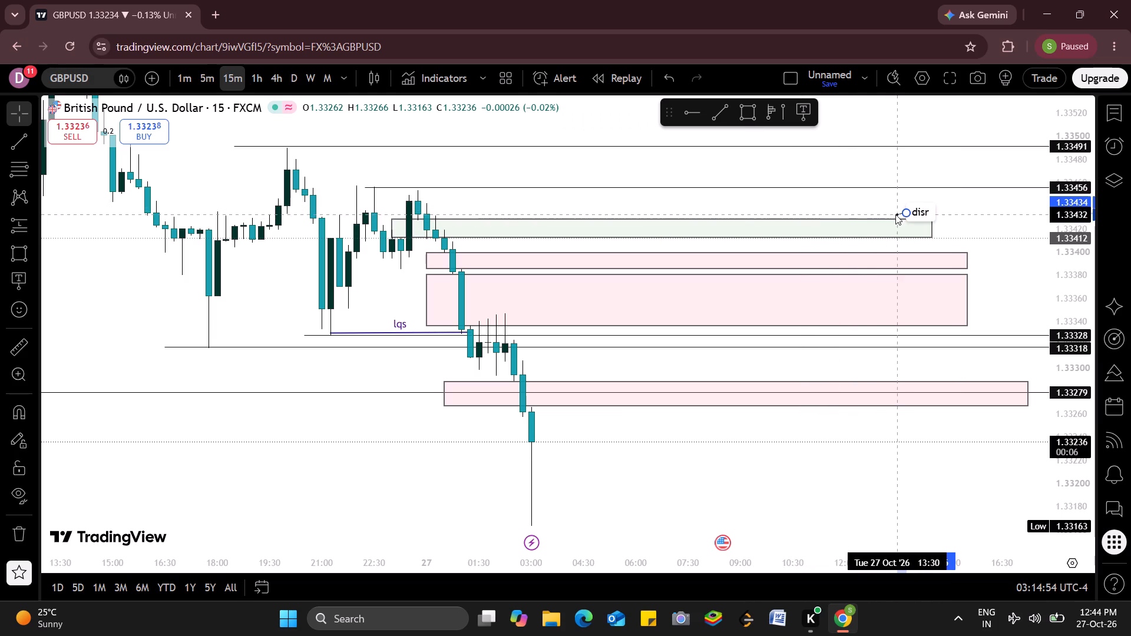
pyautogui.moveTo(895, 214); pyautogui.dragTo(892, 220)
pyautogui.click(892, 220)
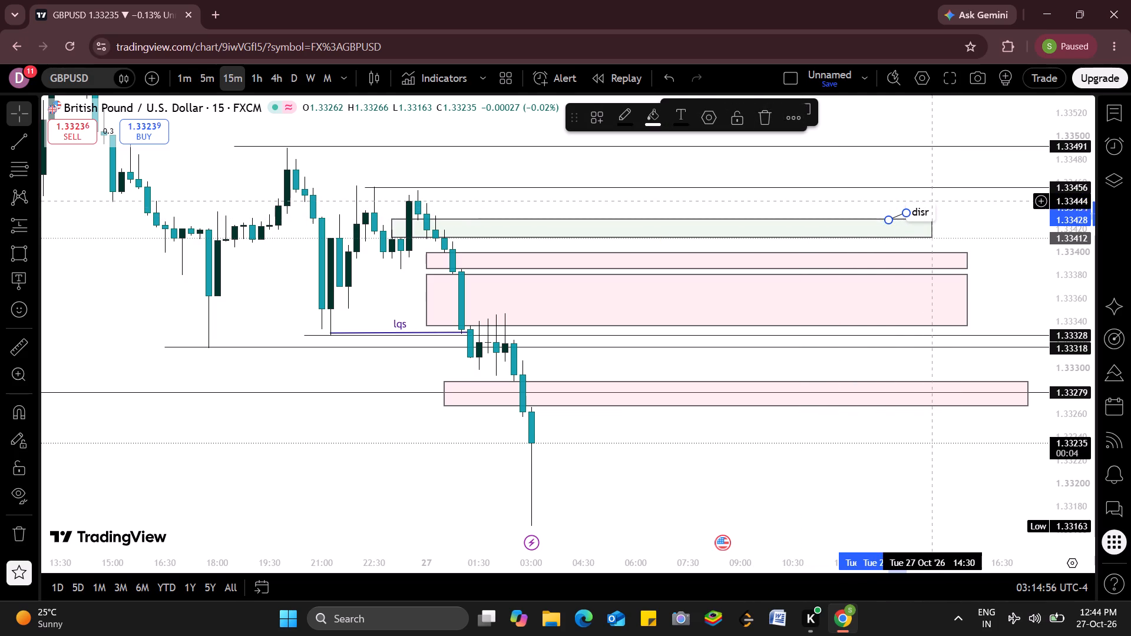
pyautogui.click(929, 185)
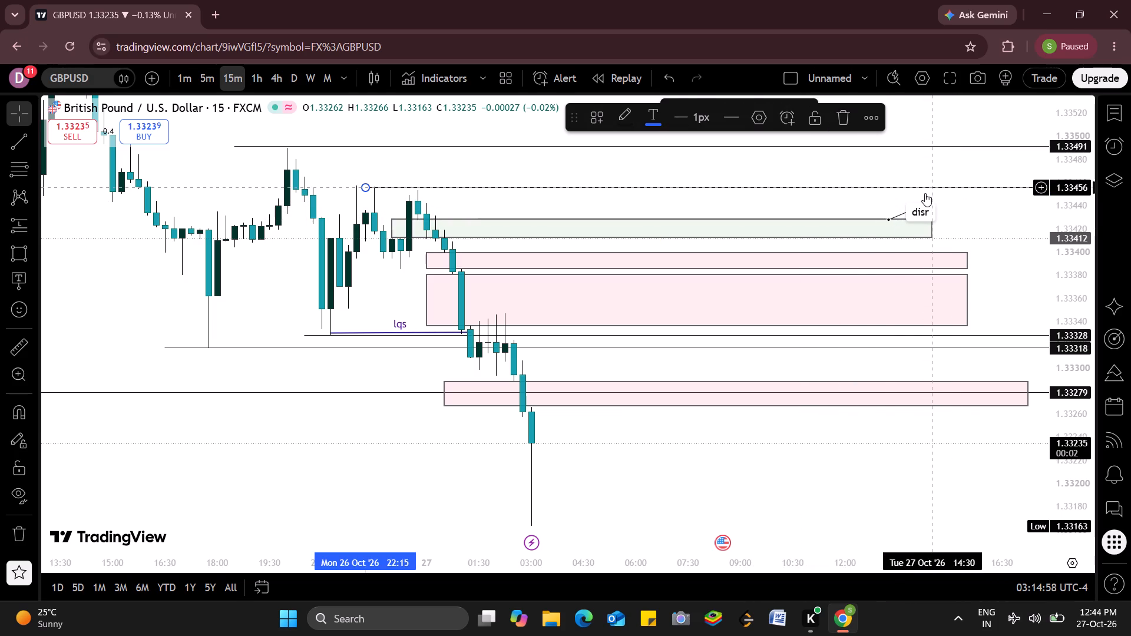
pyautogui.moveTo(918, 207); pyautogui.dragTo(706, 207)
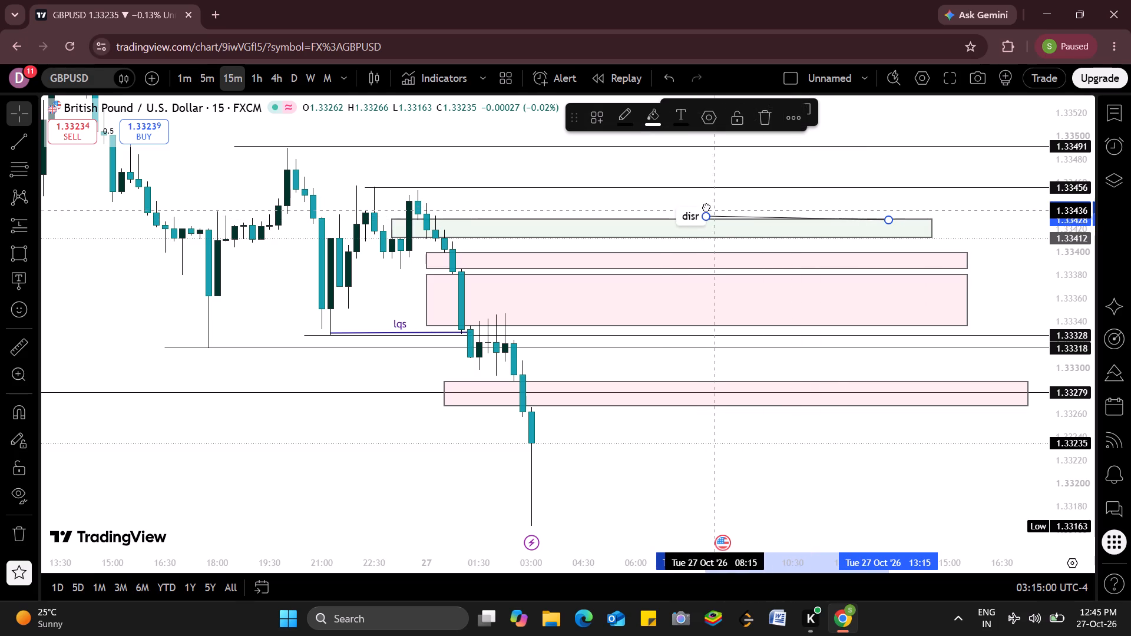
pyautogui.moveTo(706, 207); pyautogui.dragTo(653, 198)
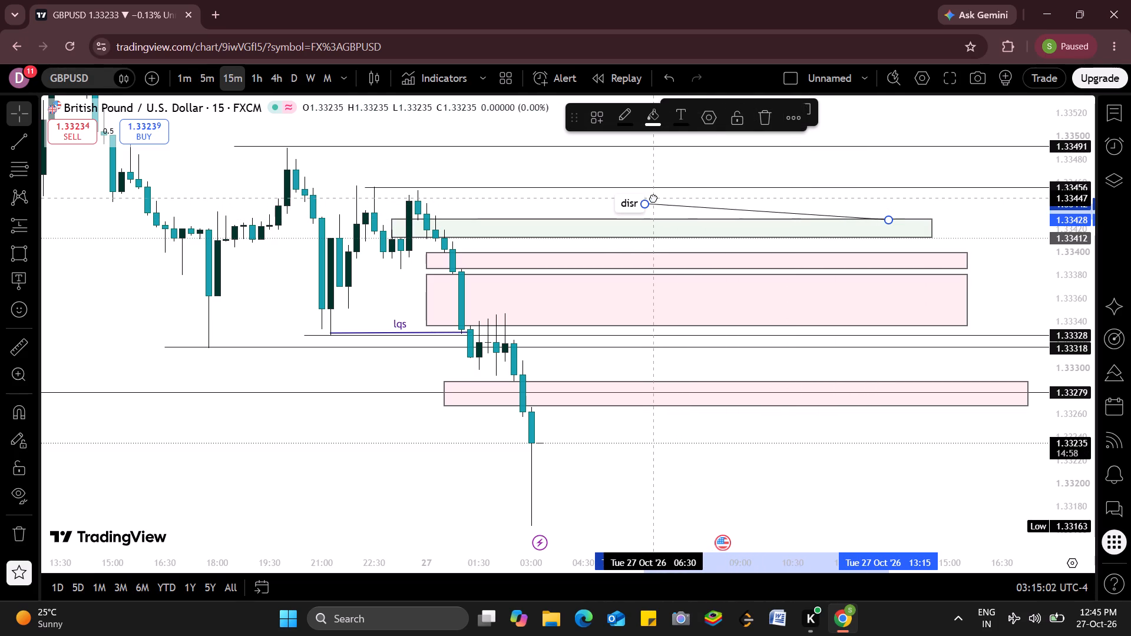
pyautogui.moveTo(653, 198); pyautogui.dragTo(554, 202)
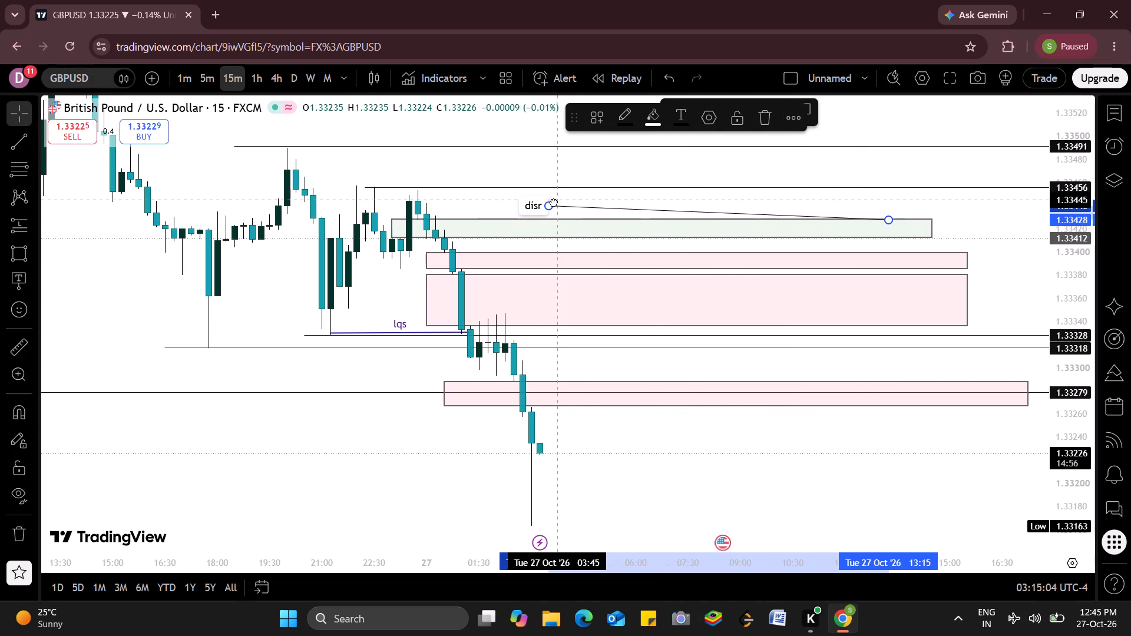
pyautogui.moveTo(554, 202); pyautogui.dragTo(554, 201)
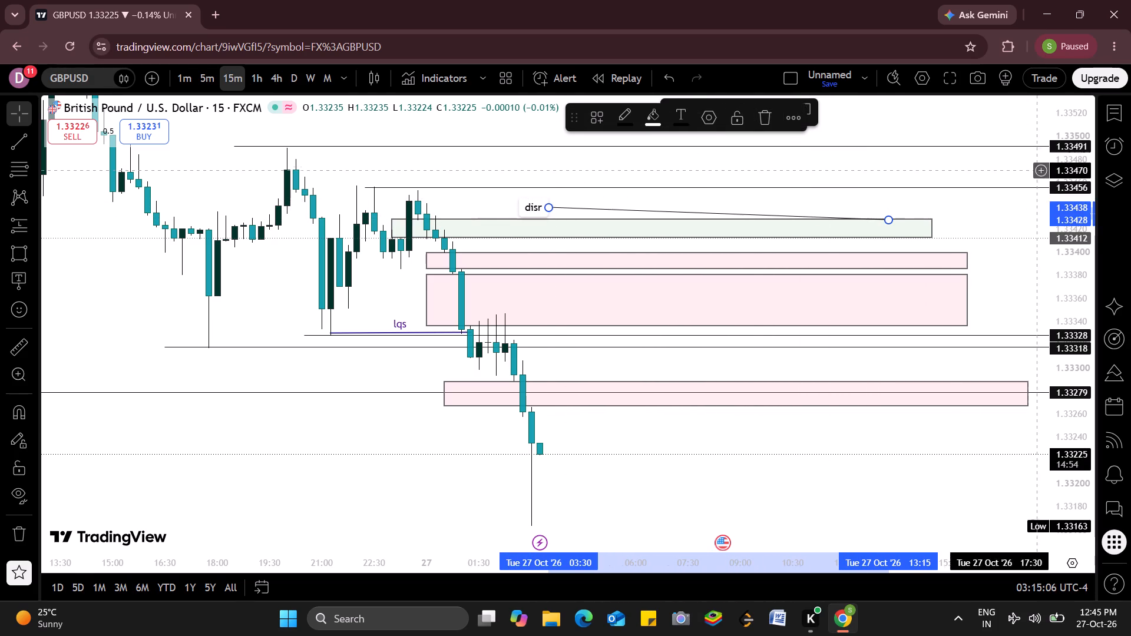
pyautogui.moveTo(885, 218); pyautogui.dragTo(524, 213)
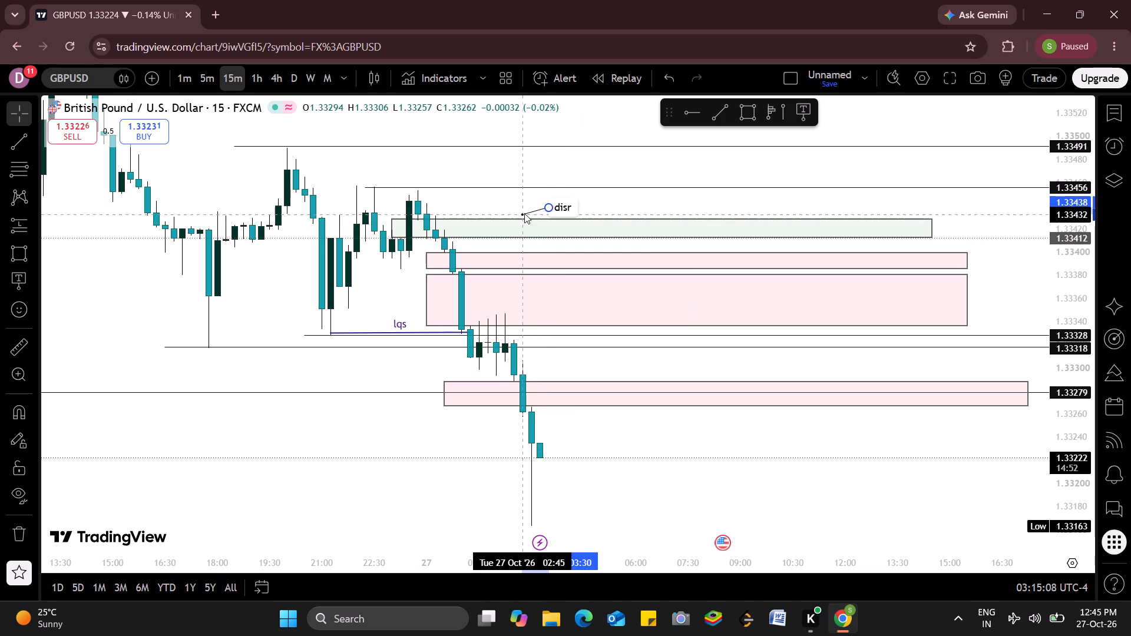
pyautogui.moveTo(524, 213); pyautogui.dragTo(538, 219)
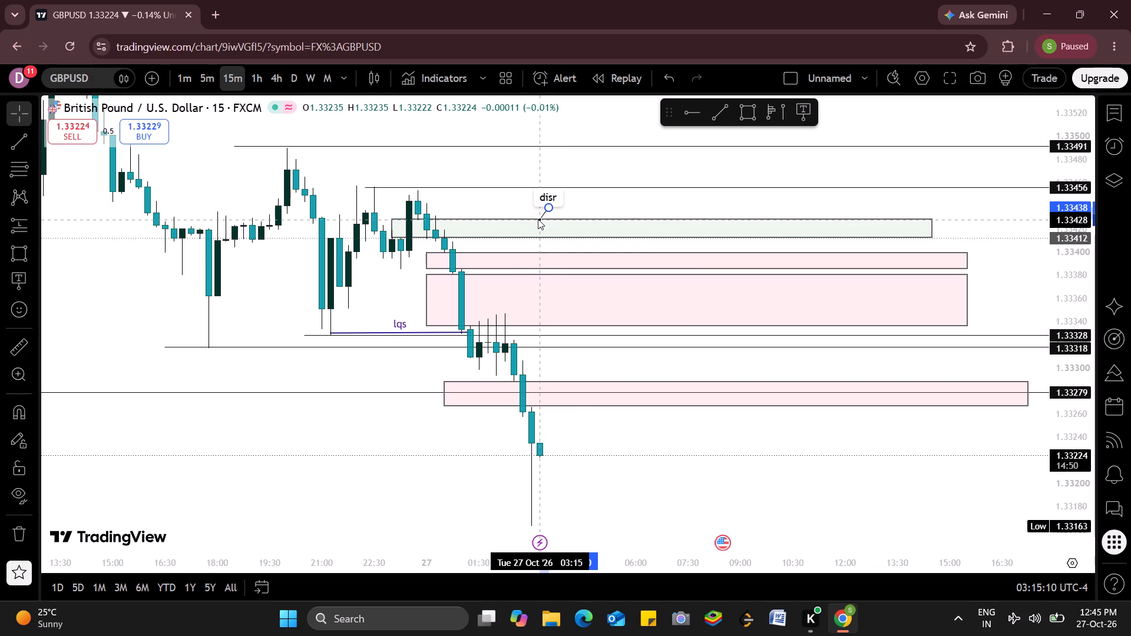
pyautogui.moveTo(538, 219); pyautogui.dragTo(536, 218)
pyautogui.click(634, 191)
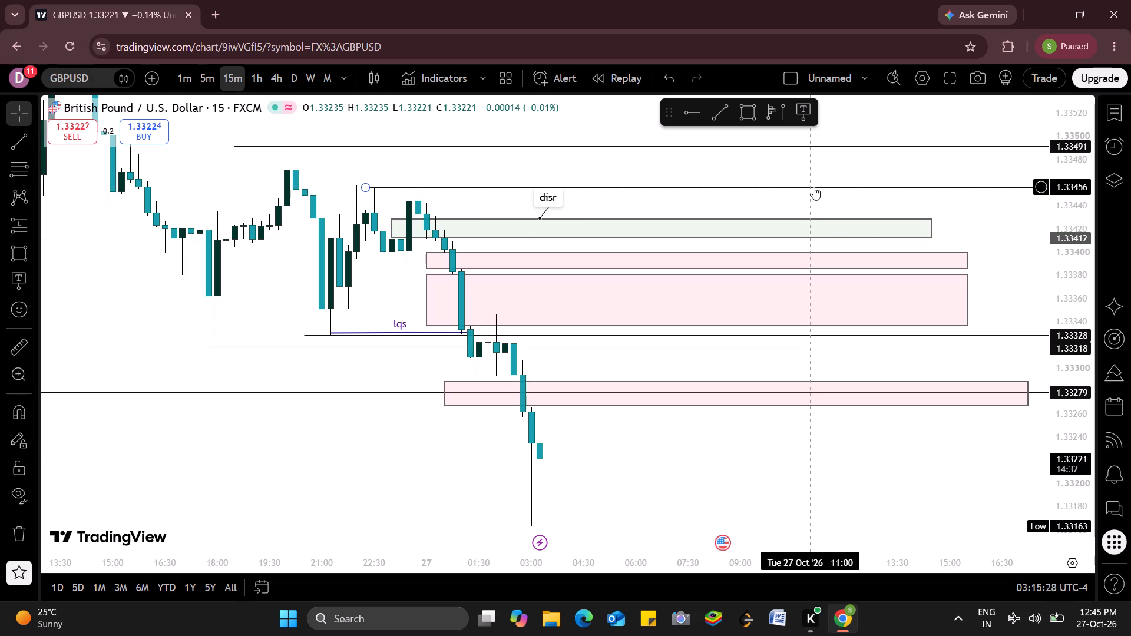
# Change the text of the note above the green rectangle to "res".
pyautogui.hscroll(1, 554, 143)
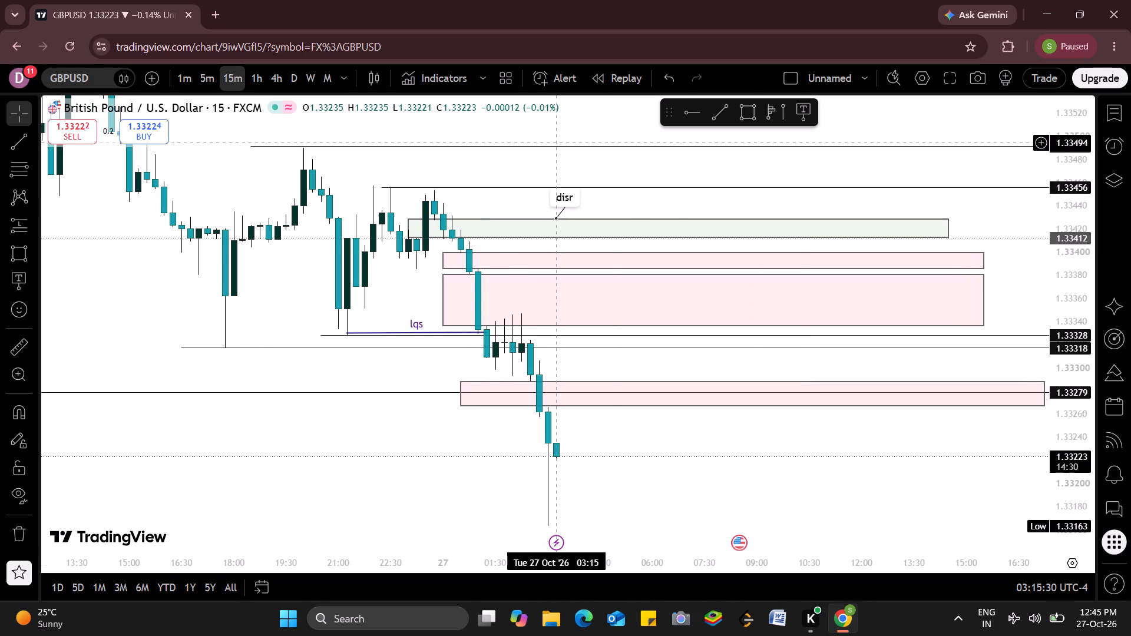
pyautogui.hscroll(1, 554, 143)
pyautogui.click(596, 193)
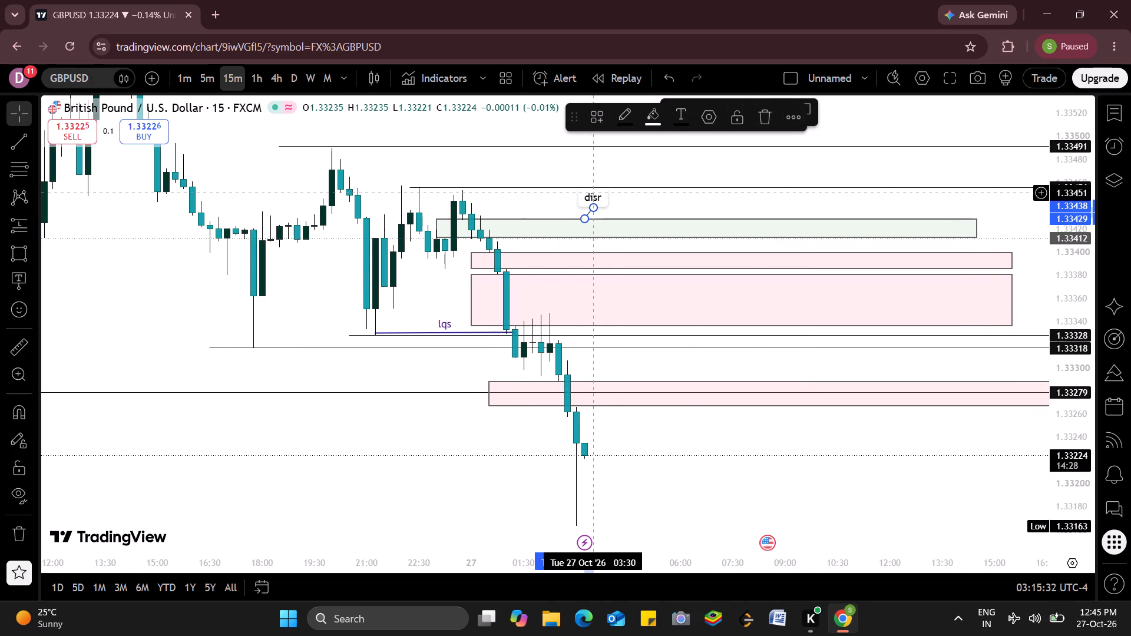
pyautogui.click(596, 193)
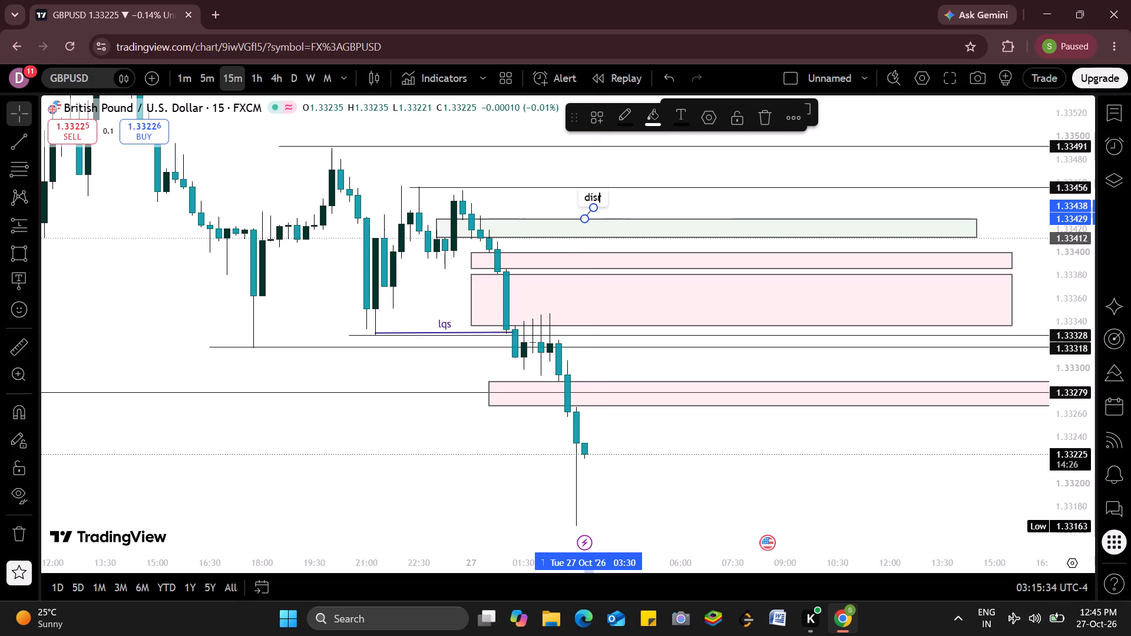
pyautogui.press('BackSpace')
pyautogui.press('BackSpace')
pyautogui.press('BackSpace')
pyautogui.press('BackSpace')
pyautogui.write('res')
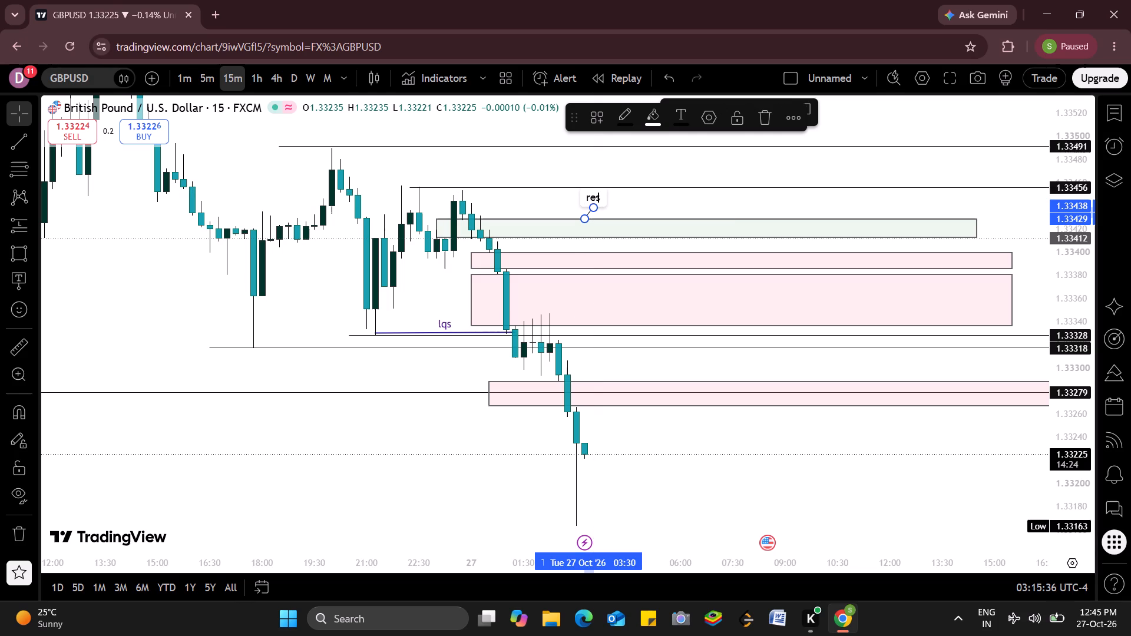
pyautogui.click(767, 161)
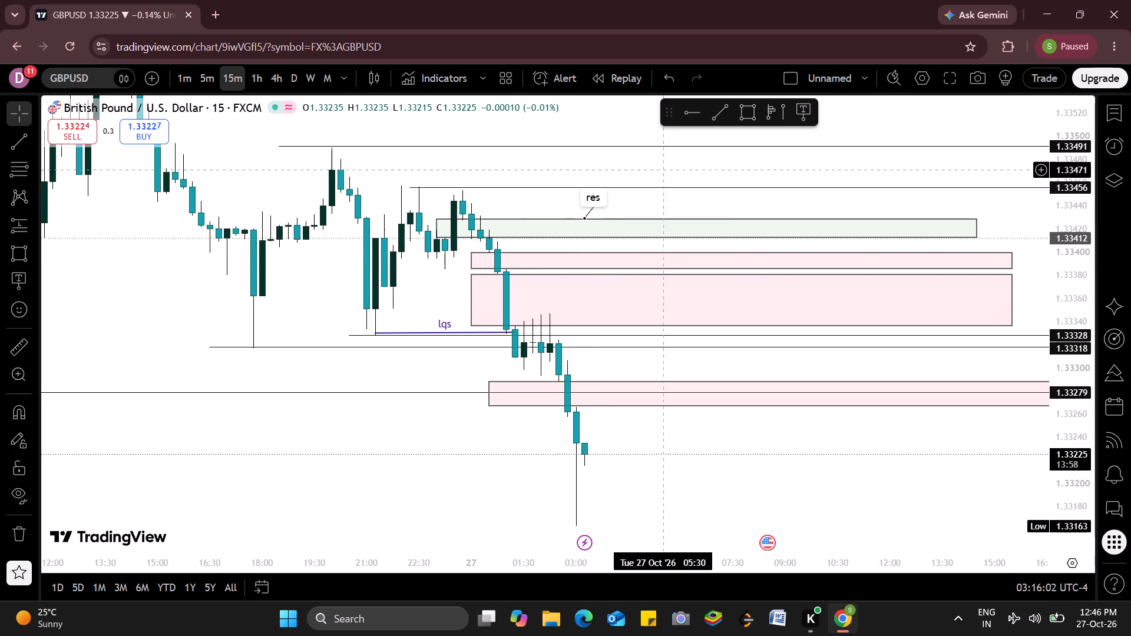
# Add a second note reading "disr" below the green rectangle, anchored at 27 Oct 03:15, 1.33405, with its label at about 03:45.
pyautogui.click(803, 110)
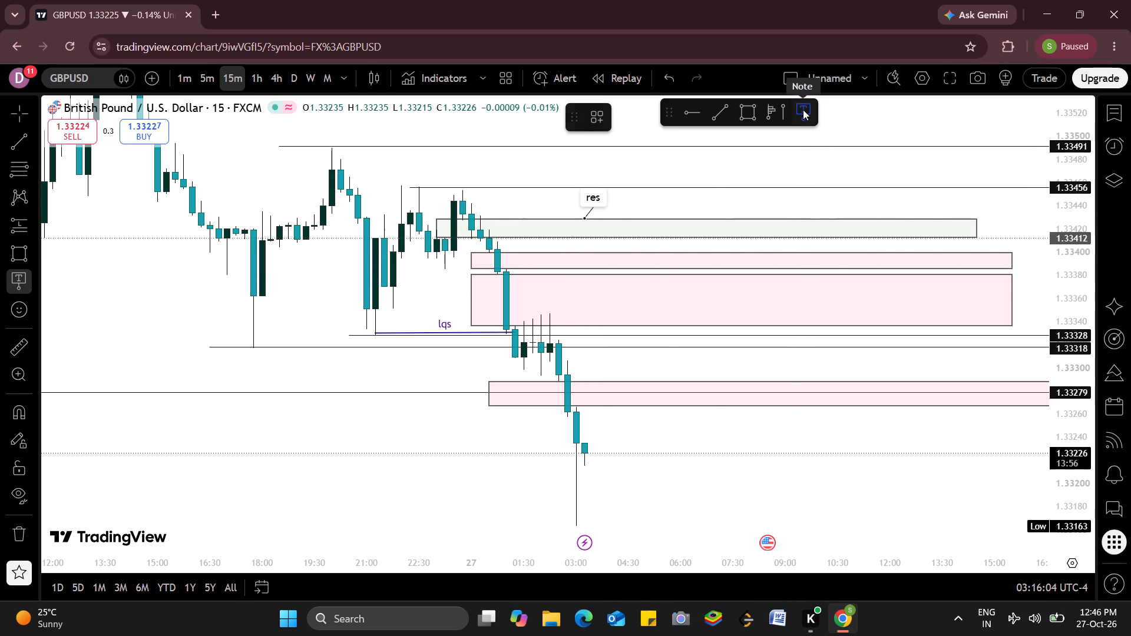
pyautogui.click(584, 246)
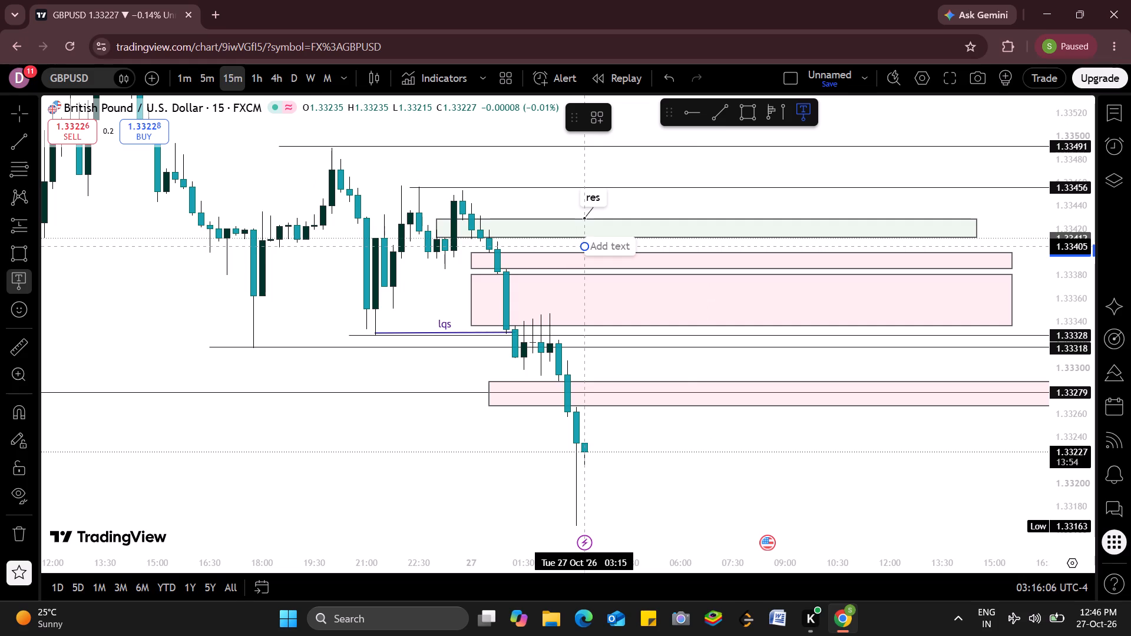
pyautogui.write('dis')
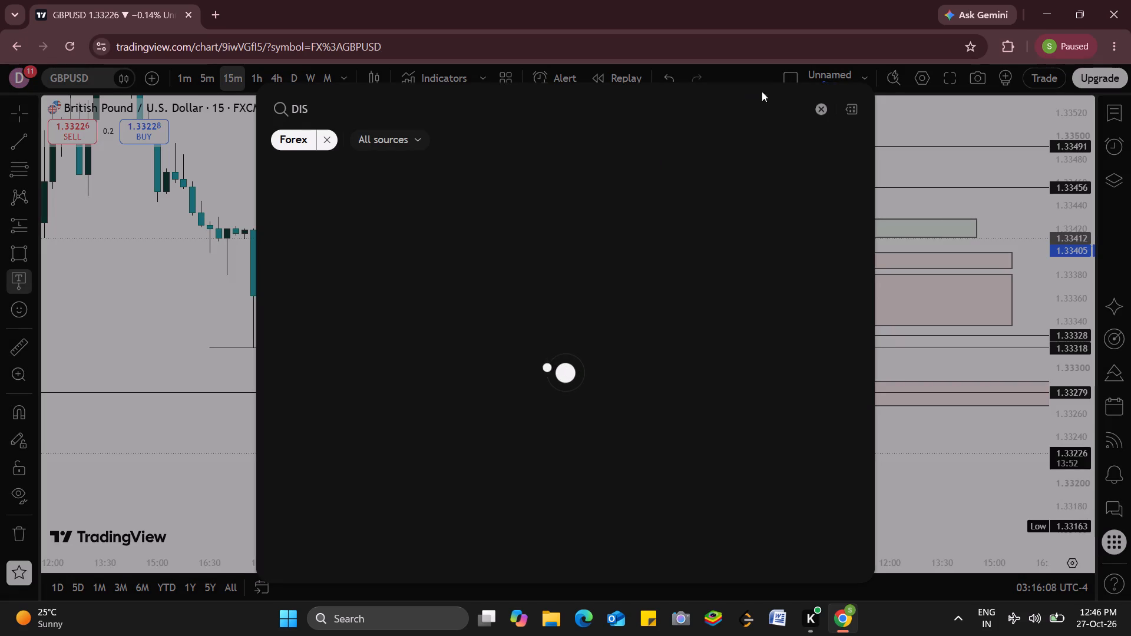
pyautogui.click(822, 115)
pyautogui.click(965, 128)
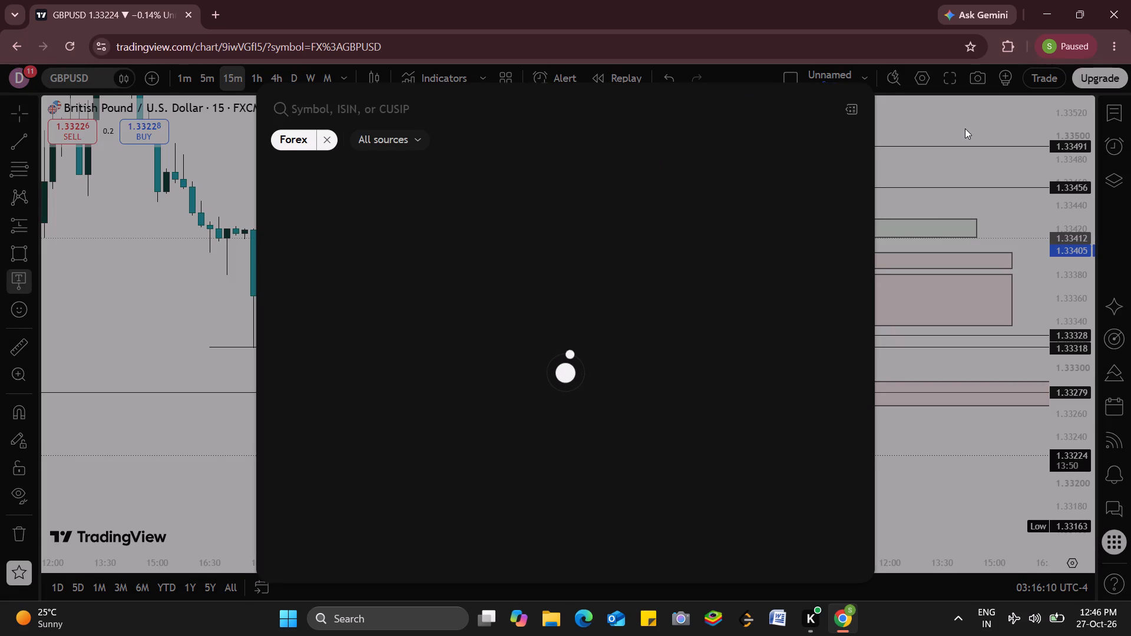
pyautogui.click(920, 149)
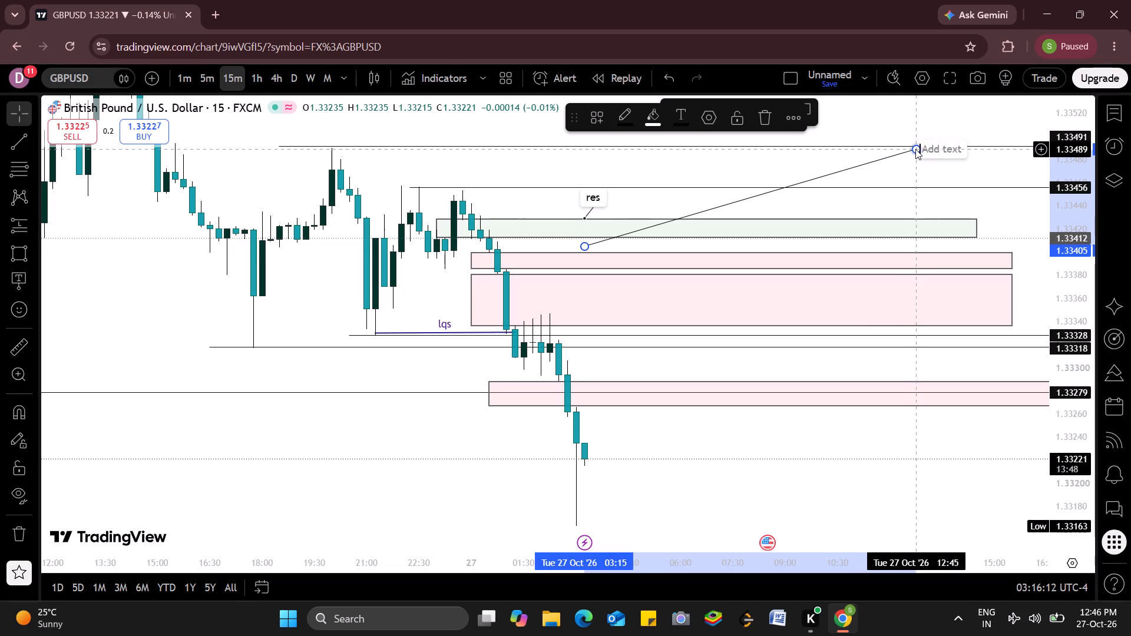
pyautogui.moveTo(915, 149); pyautogui.dragTo(601, 246)
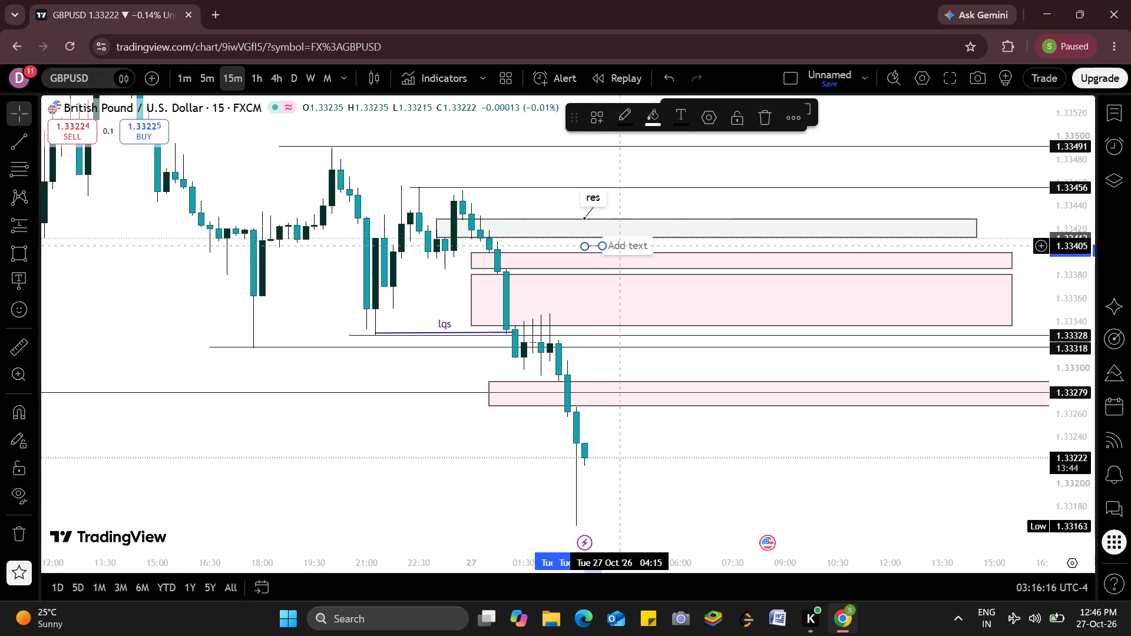
pyautogui.click(623, 246)
pyautogui.write('disr')
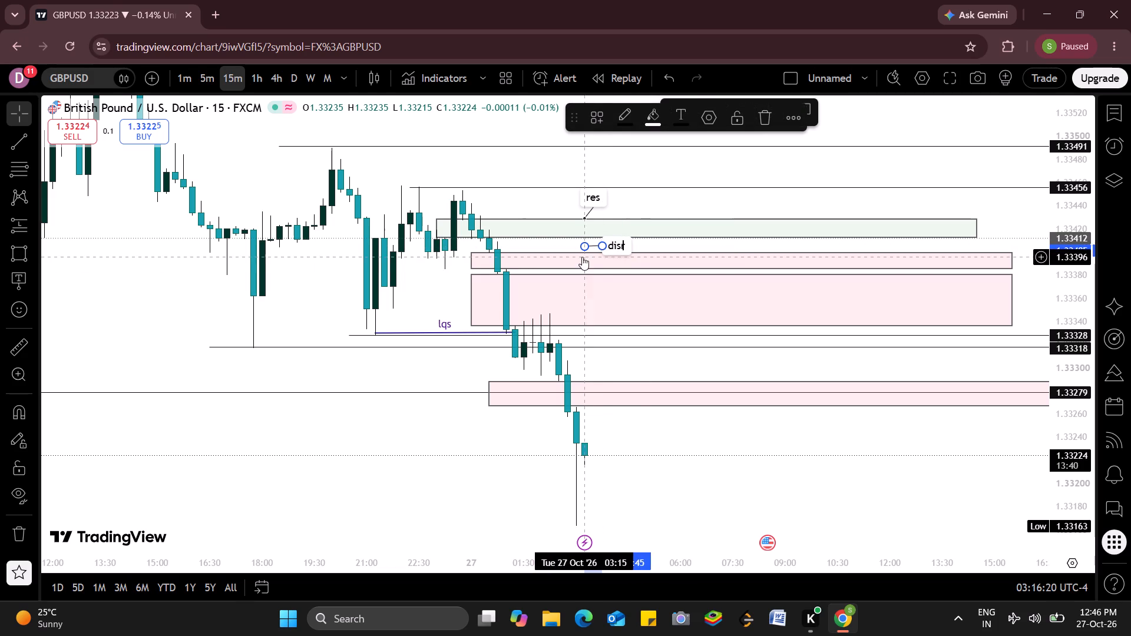
# Move the "disr" note's anchor down onto the thin pink rectangle at 27 Oct 03:15, about 1.33397.
pyautogui.moveTo(584, 241); pyautogui.dragTo(584, 243)
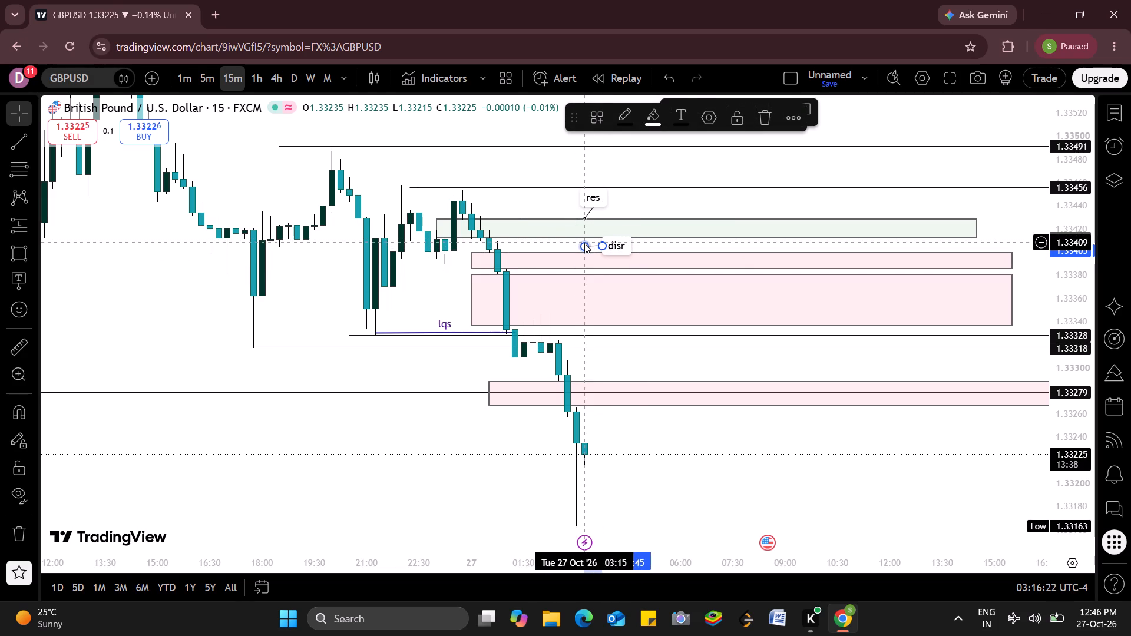
pyautogui.moveTo(584, 243); pyautogui.dragTo(588, 255)
pyautogui.click(588, 255)
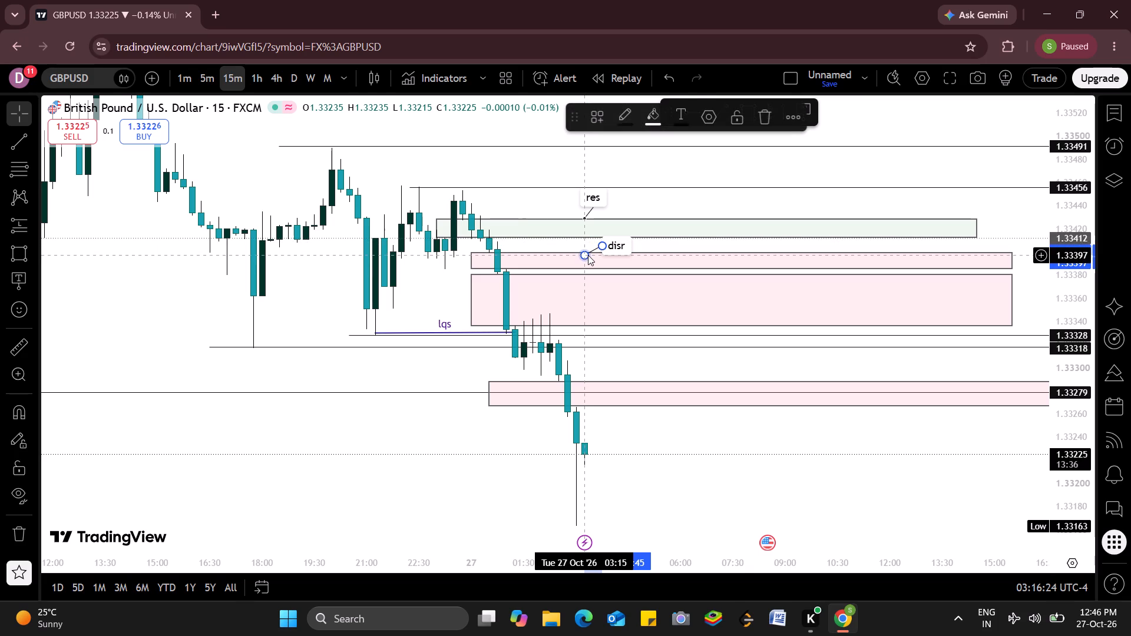
pyautogui.click(800, 156)
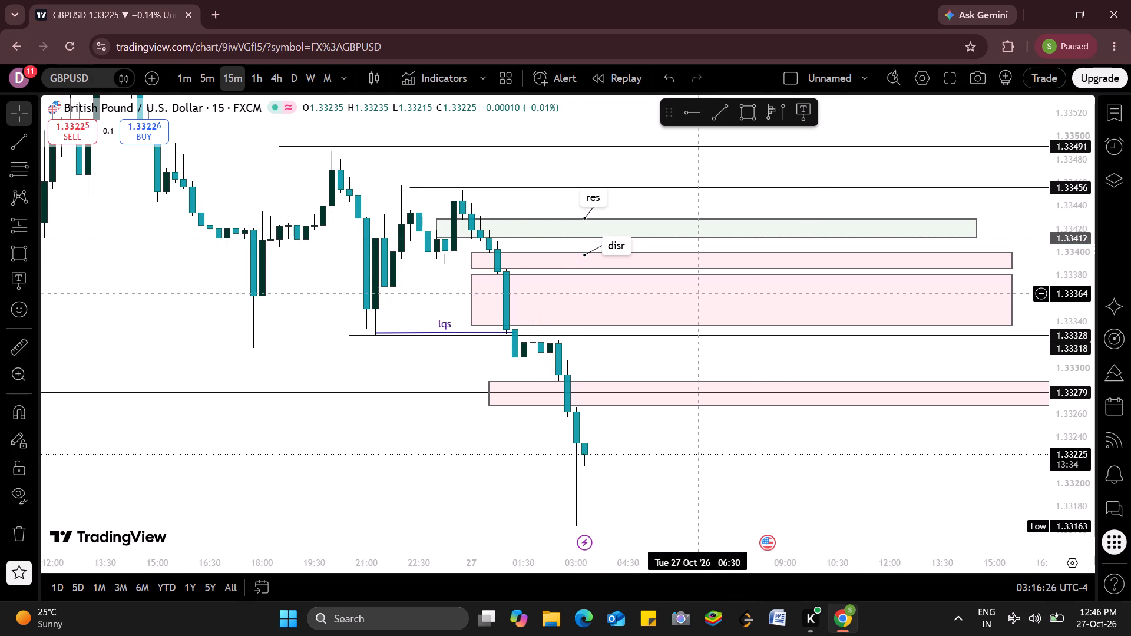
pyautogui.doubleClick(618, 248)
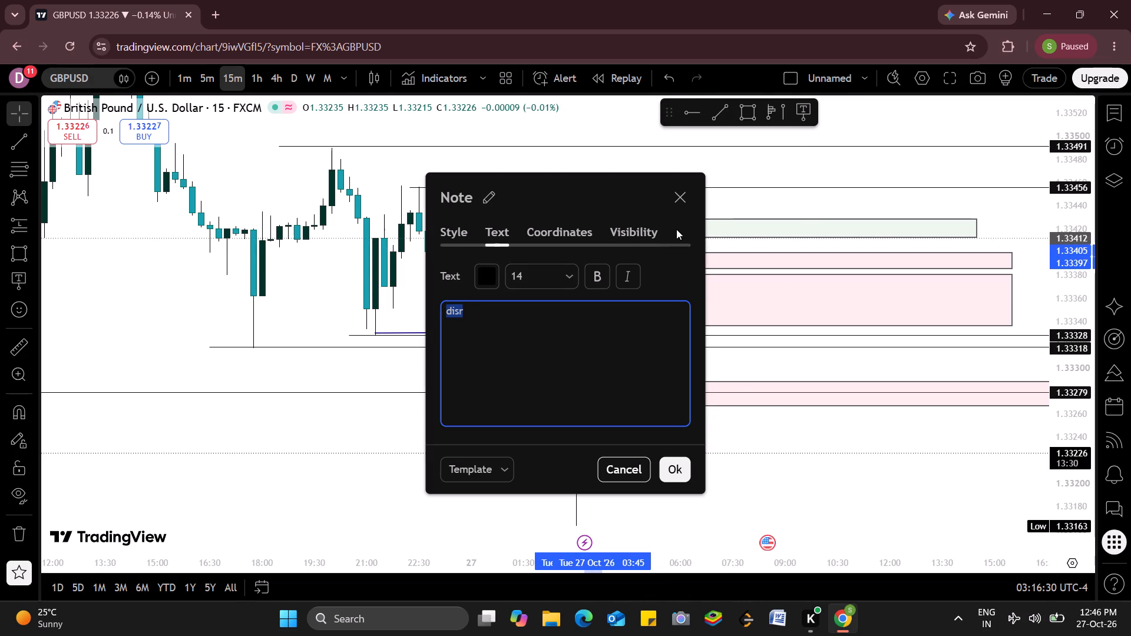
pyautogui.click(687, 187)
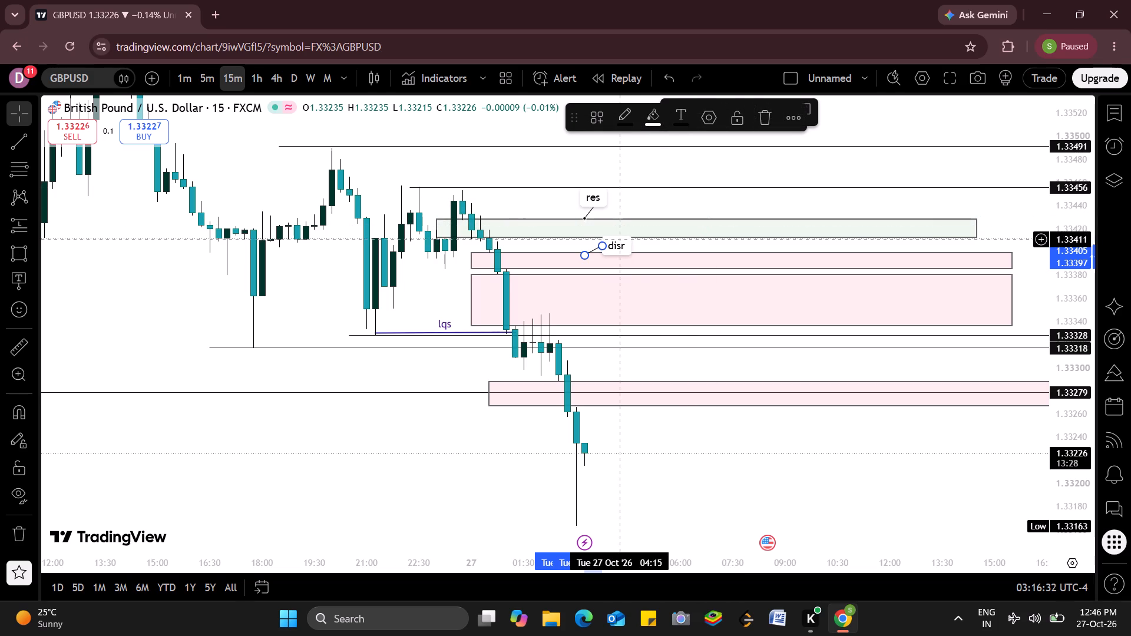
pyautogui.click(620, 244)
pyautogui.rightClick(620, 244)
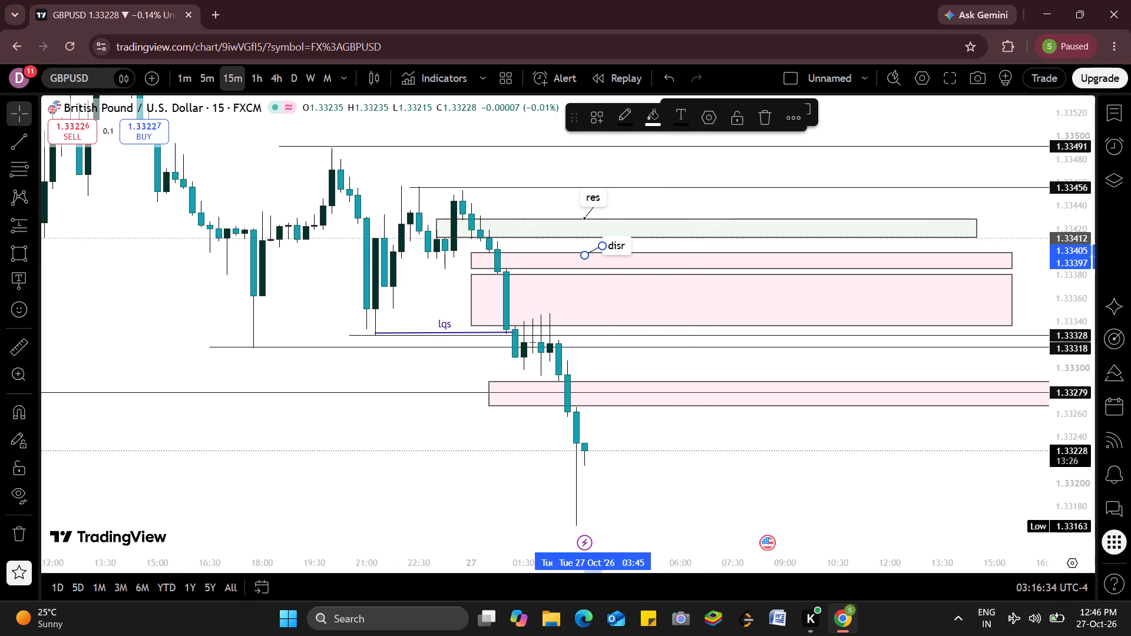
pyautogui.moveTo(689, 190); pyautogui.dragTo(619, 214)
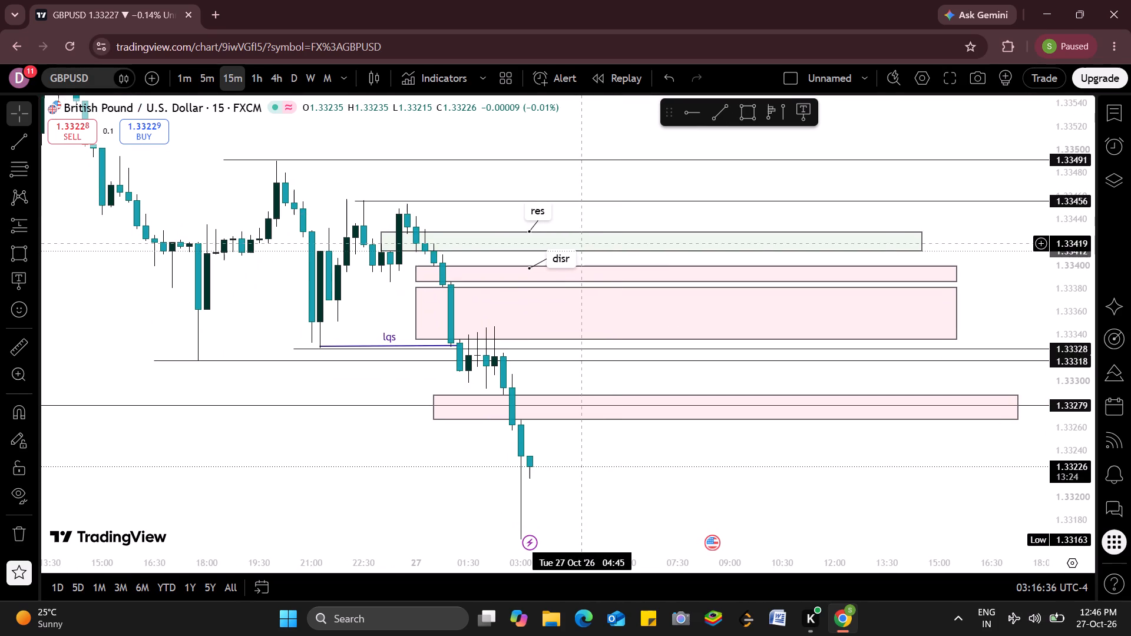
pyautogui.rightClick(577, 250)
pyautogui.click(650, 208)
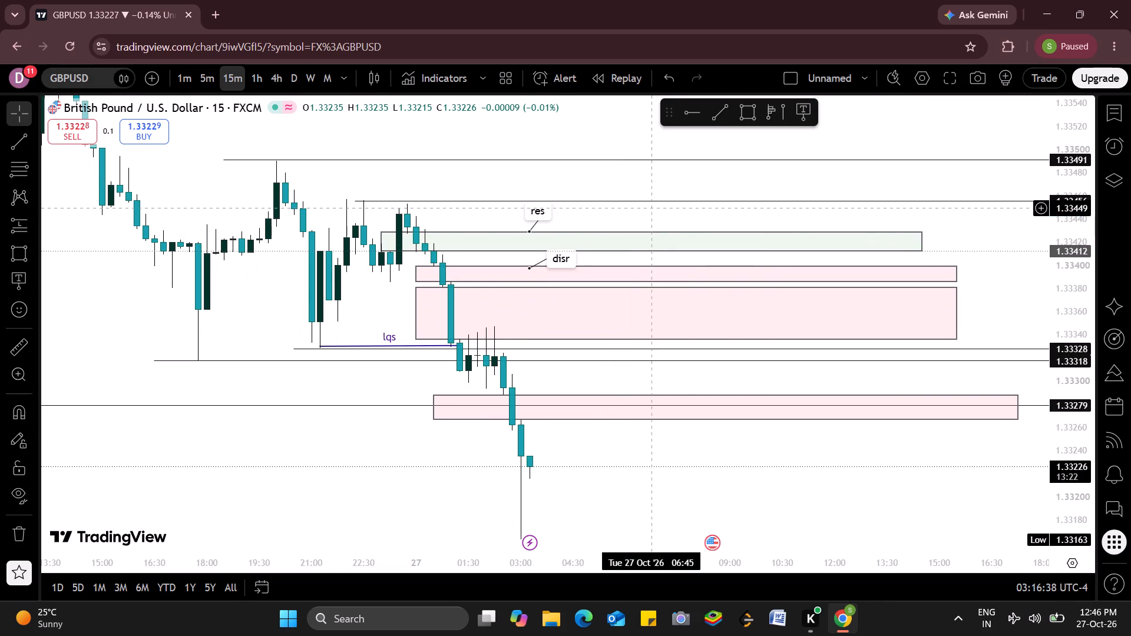
# Clone the "disr" note onto the larger pink rectangle's lower edge, anchored at 27 Oct 04:30, about 1.33338, with its label at 05:00, about 1.33332.
pyautogui.rightClick(562, 262)
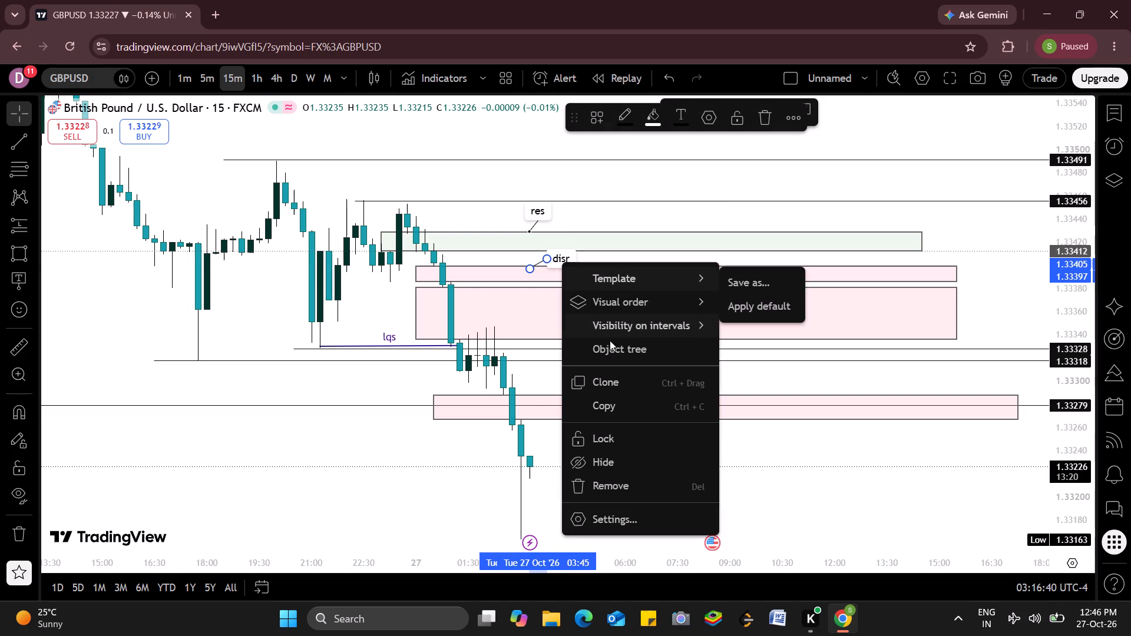
pyautogui.click(619, 383)
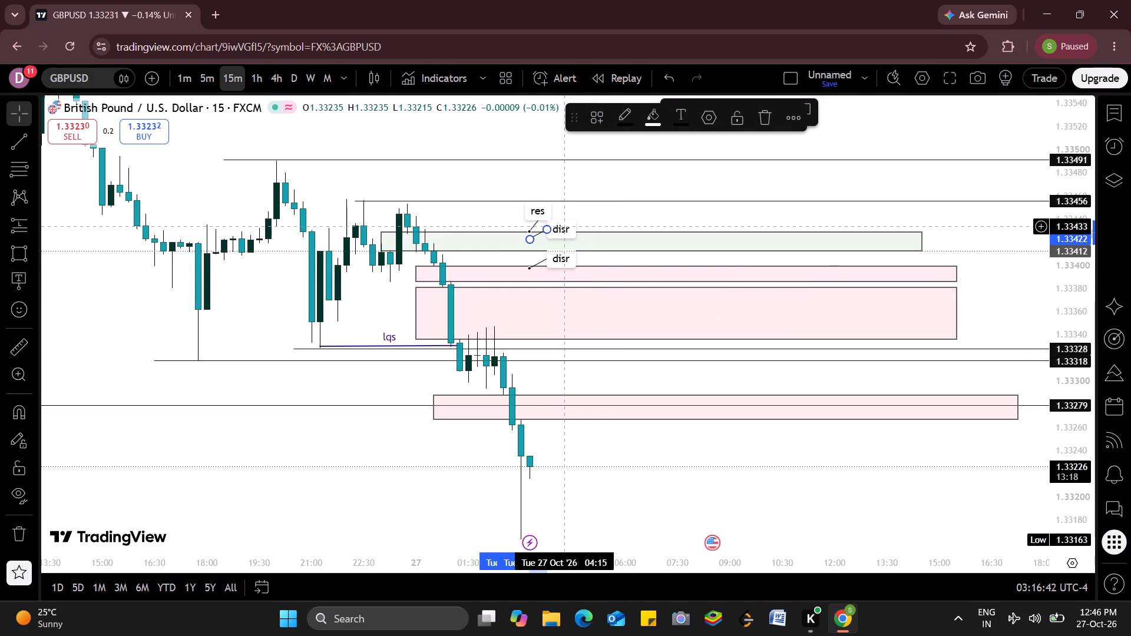
pyautogui.click(578, 228)
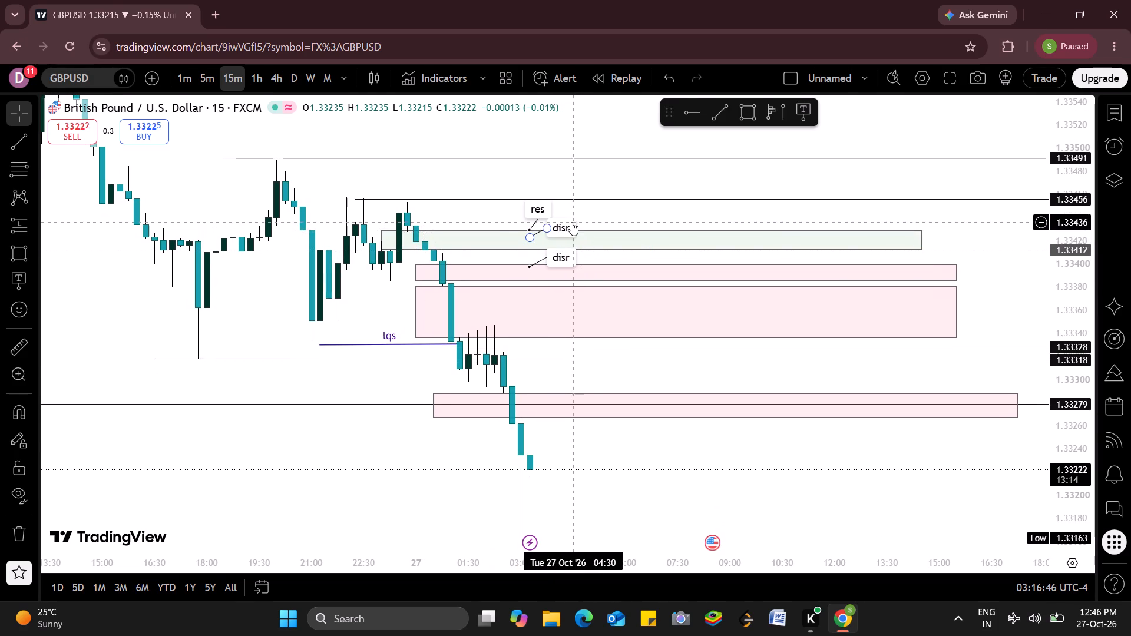
pyautogui.moveTo(571, 222); pyautogui.dragTo(615, 329)
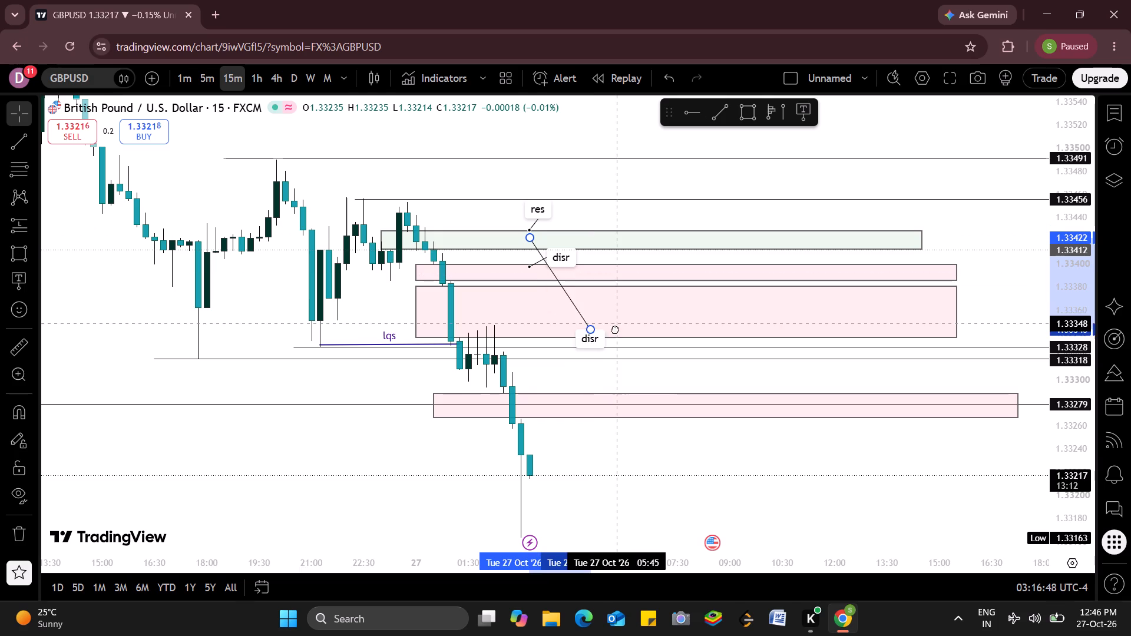
pyautogui.moveTo(615, 329); pyautogui.dragTo(618, 332)
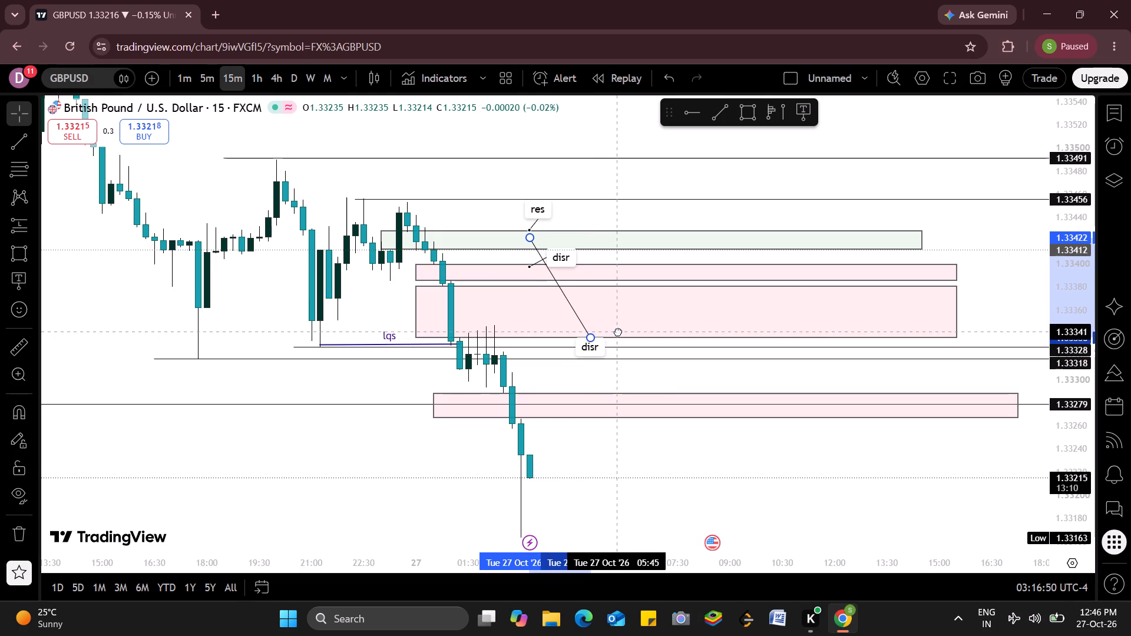
pyautogui.moveTo(618, 332); pyautogui.dragTo(618, 336)
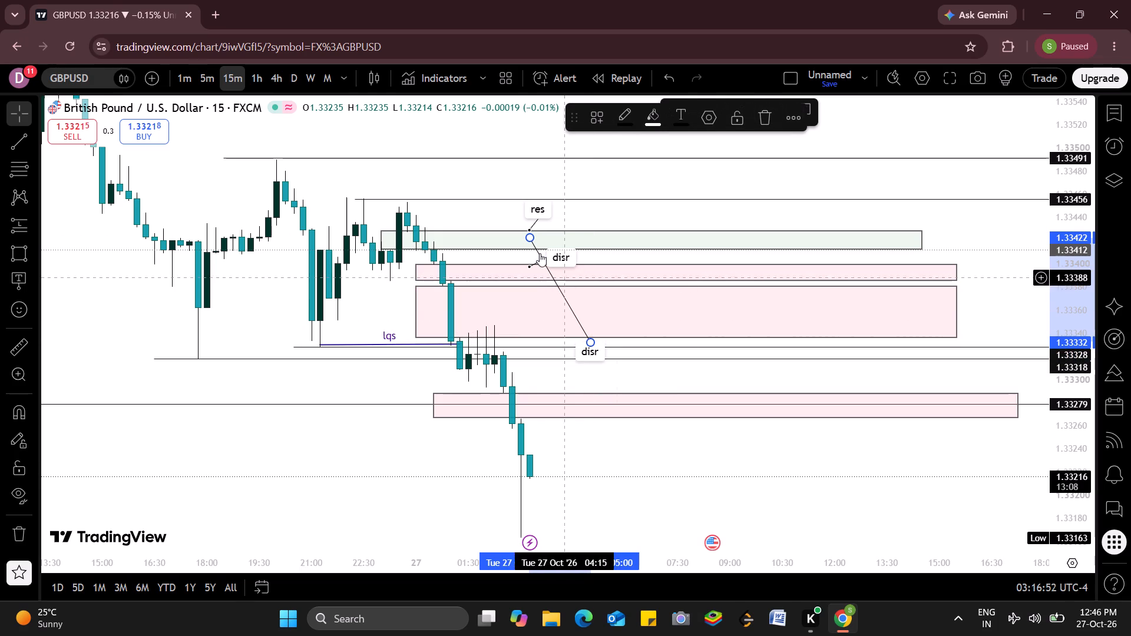
pyautogui.moveTo(528, 234); pyautogui.dragTo(573, 337)
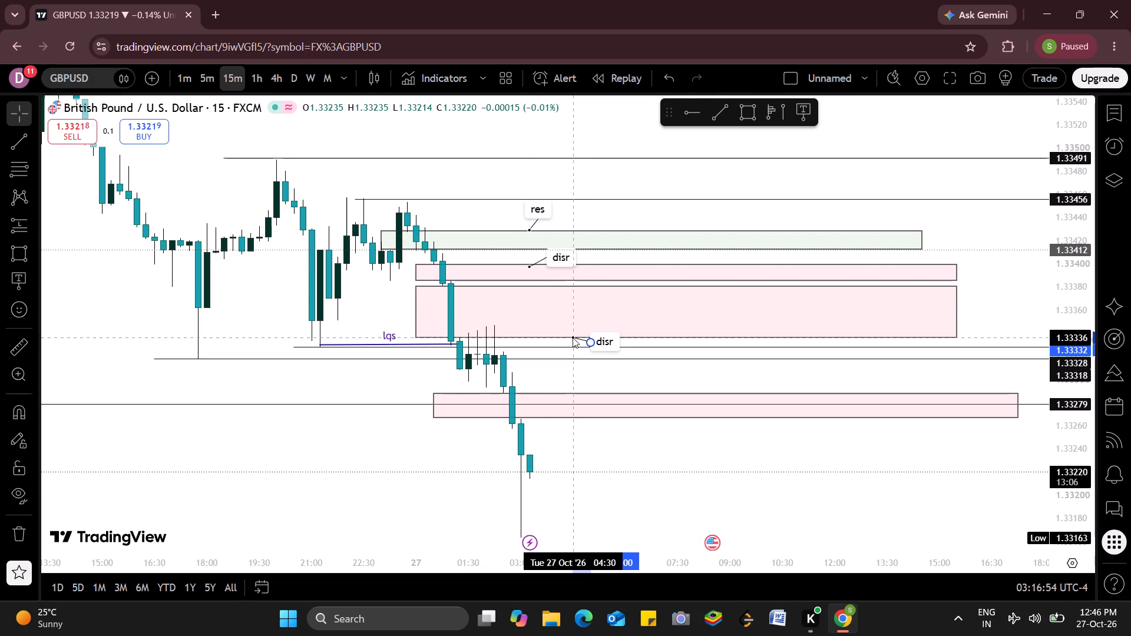
pyautogui.moveTo(573, 337); pyautogui.dragTo(573, 335)
pyautogui.click(666, 382)
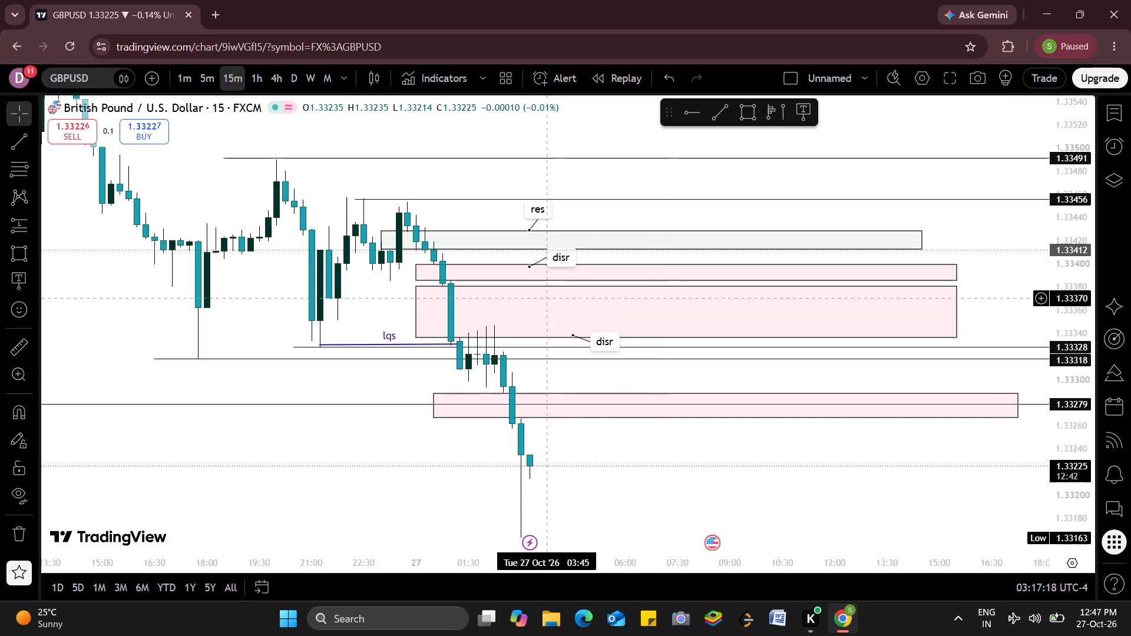
# Change the text of the note above the green rectangle to "dis".
pyautogui.click(538, 209)
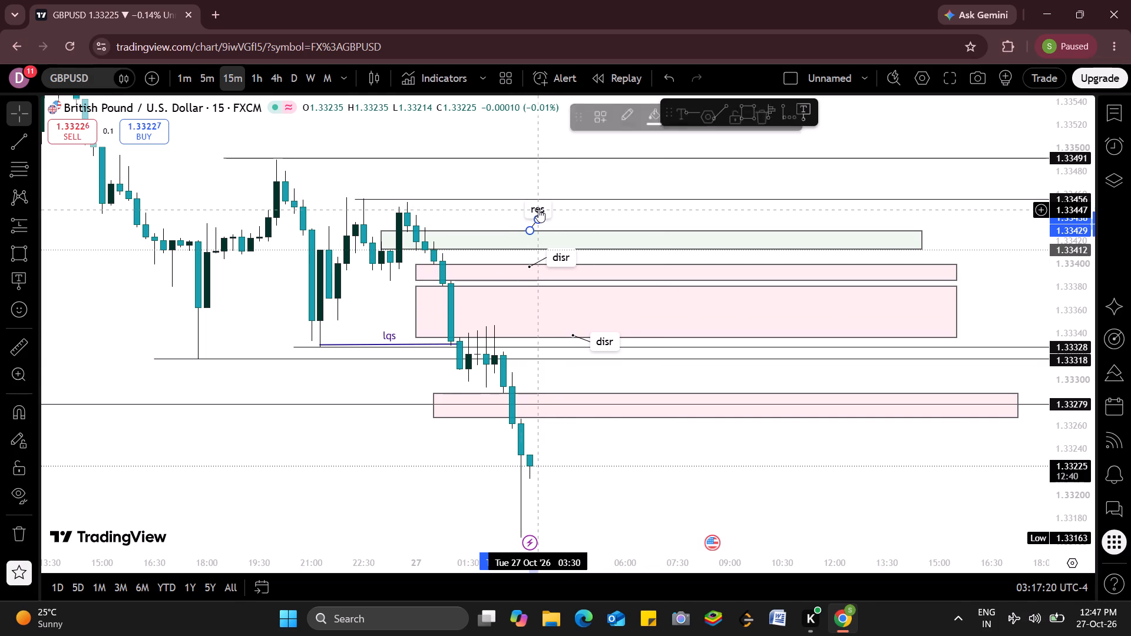
pyautogui.click(540, 207)
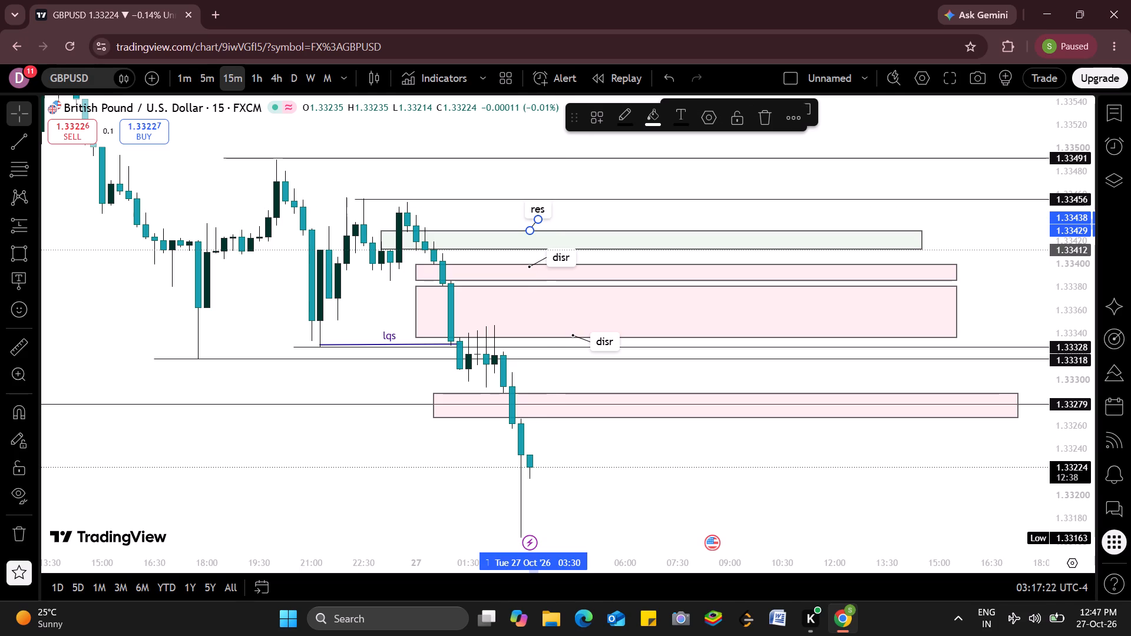
pyautogui.press('BackSpace')
pyautogui.press('BackSpace')
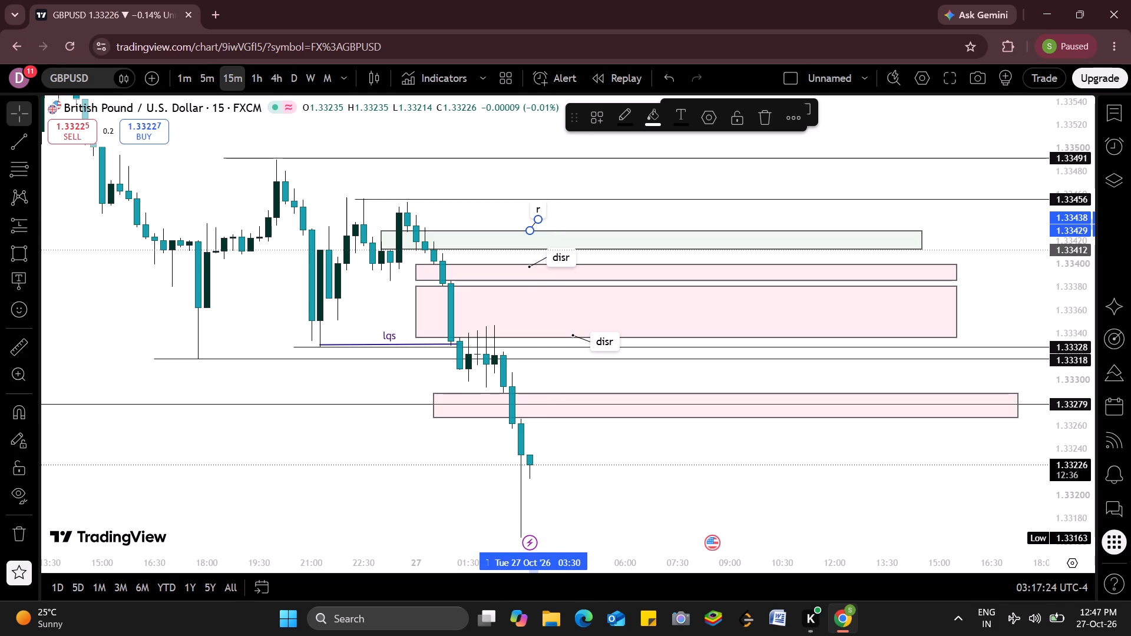
pyautogui.press('BackSpace')
pyautogui.write('dis')
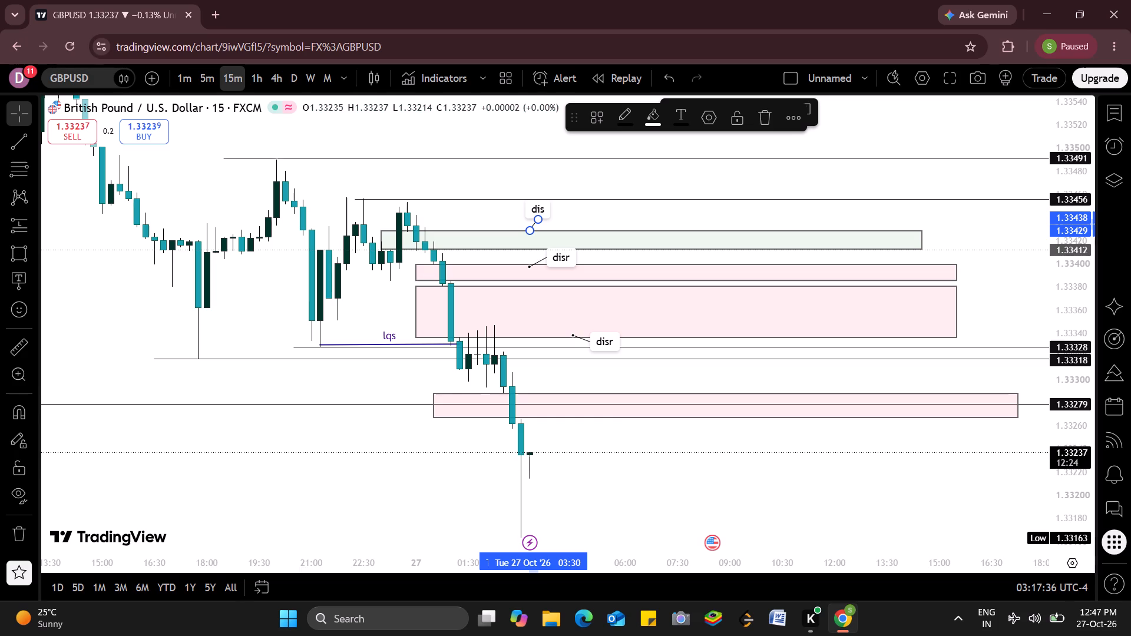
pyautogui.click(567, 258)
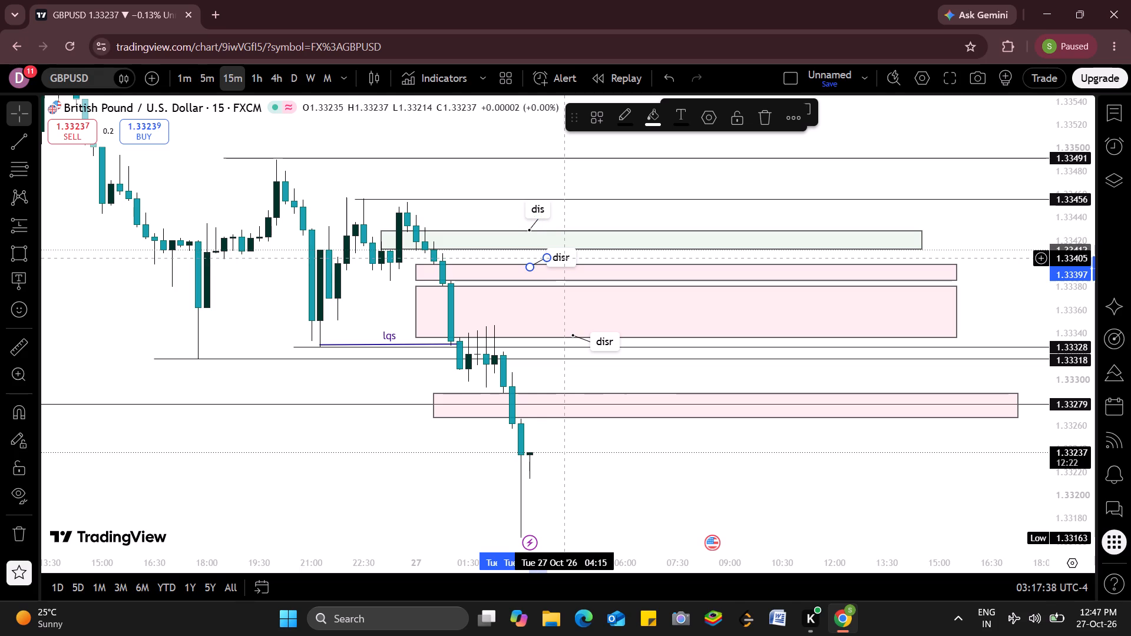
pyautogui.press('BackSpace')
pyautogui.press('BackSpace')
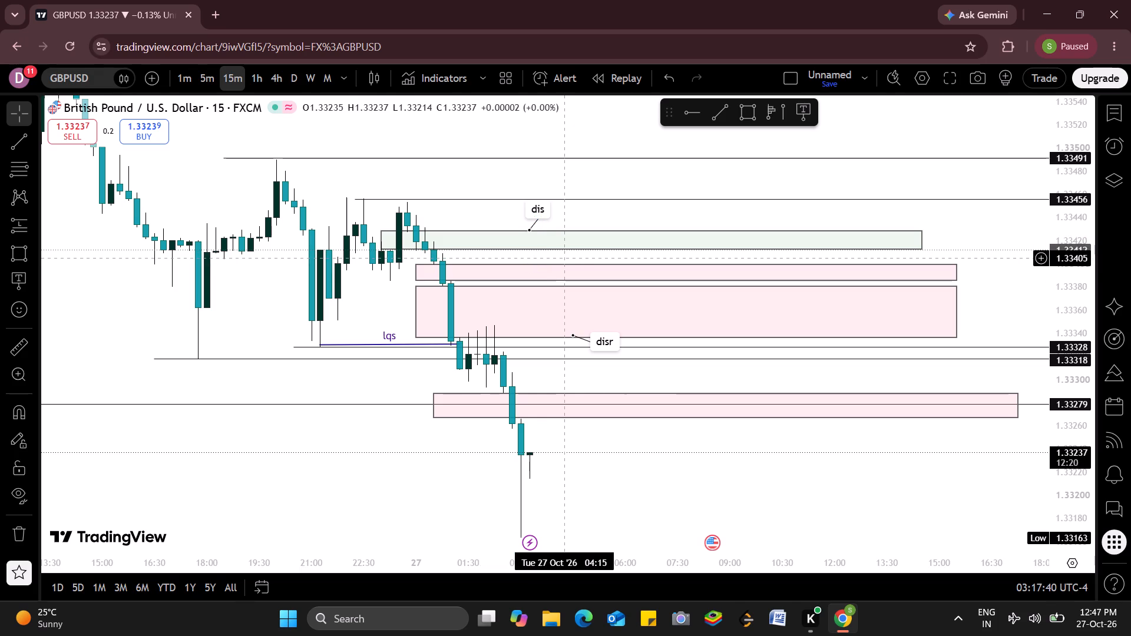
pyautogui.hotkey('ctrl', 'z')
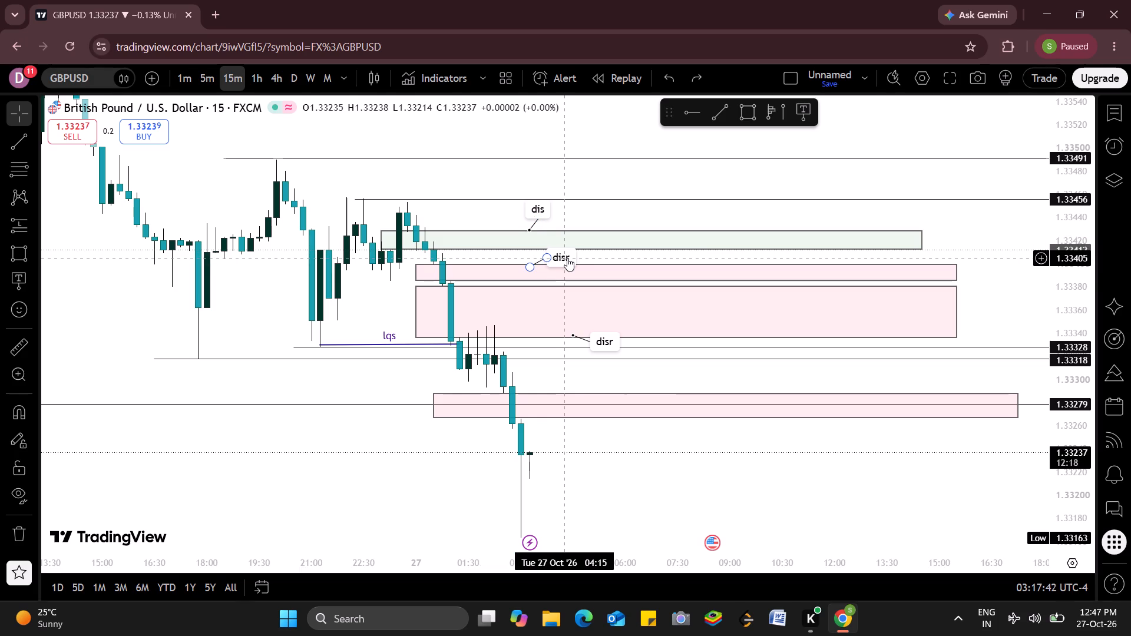
# Change the text of the note on the thin pink rectangle to "res".
pyautogui.doubleClick(567, 258)
pyautogui.click(506, 316)
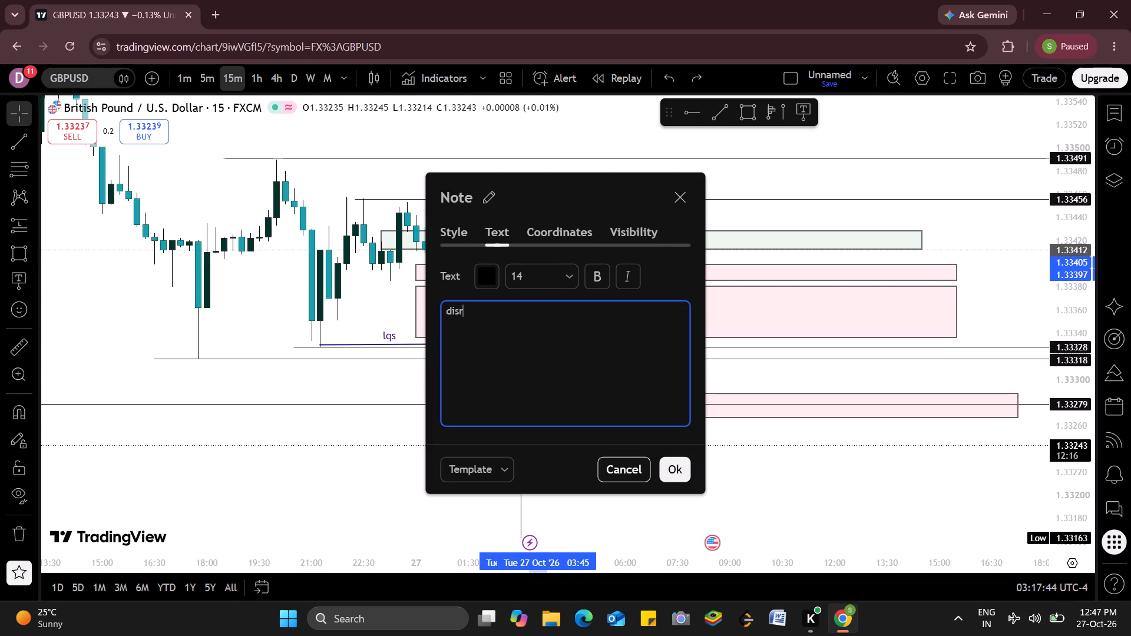
pyautogui.press('BackSpace')
pyautogui.write('res')
pyautogui.press('Left')
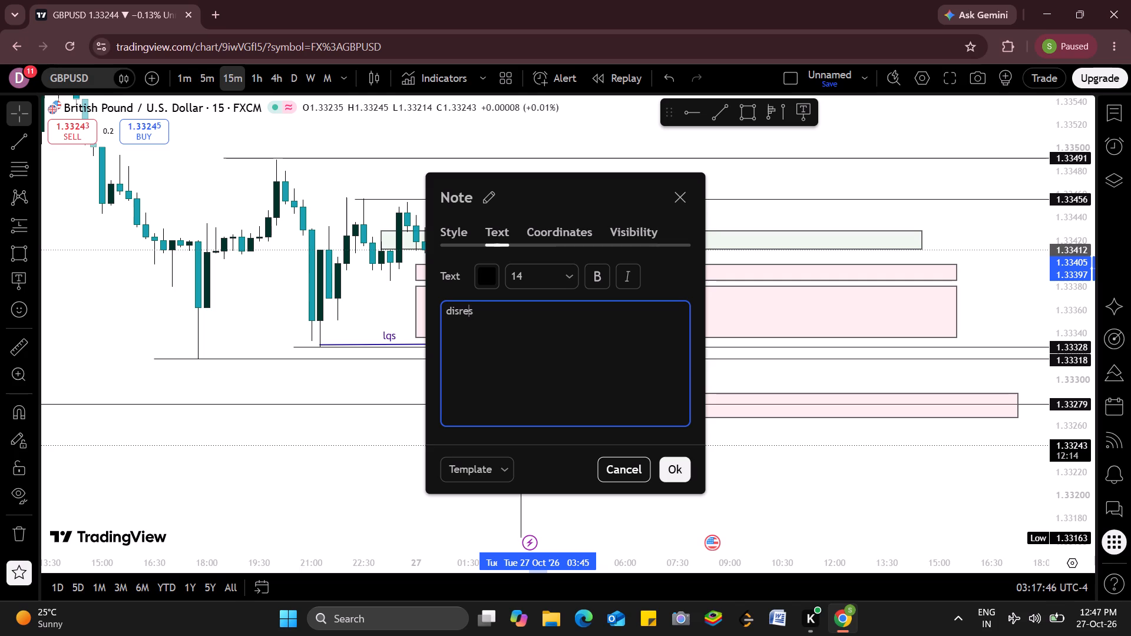
pyautogui.press('Left')
pyautogui.press('Left')
pyautogui.press('BackSpace')
pyautogui.press('BackSpace')
pyautogui.press('BackSpace')
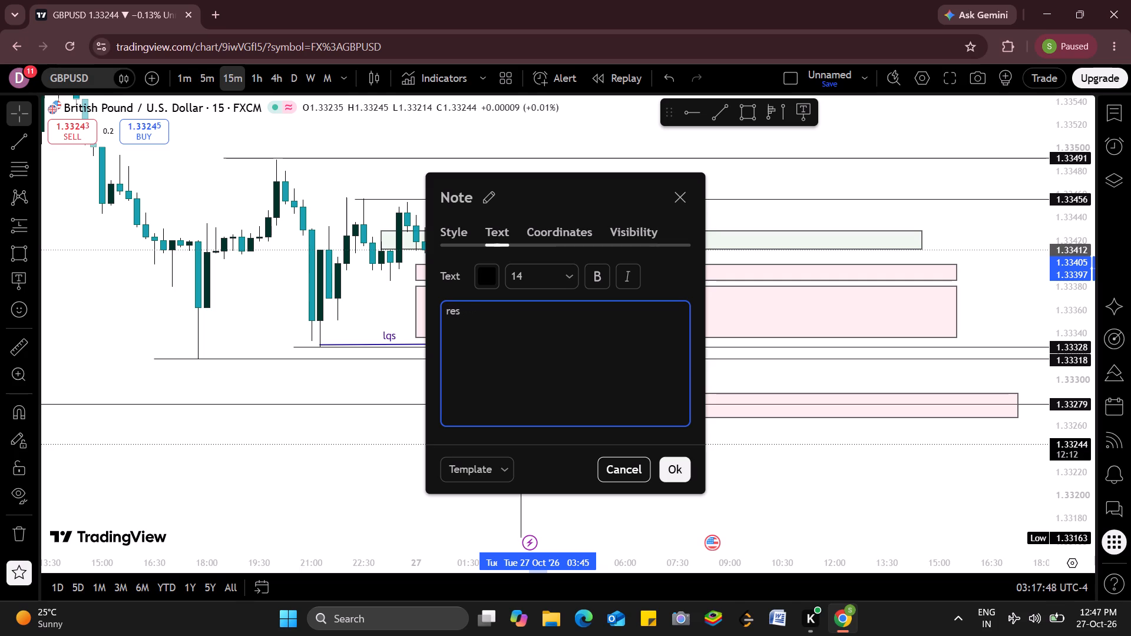
pyautogui.moveTo(699, 465); pyautogui.dragTo(670, 467)
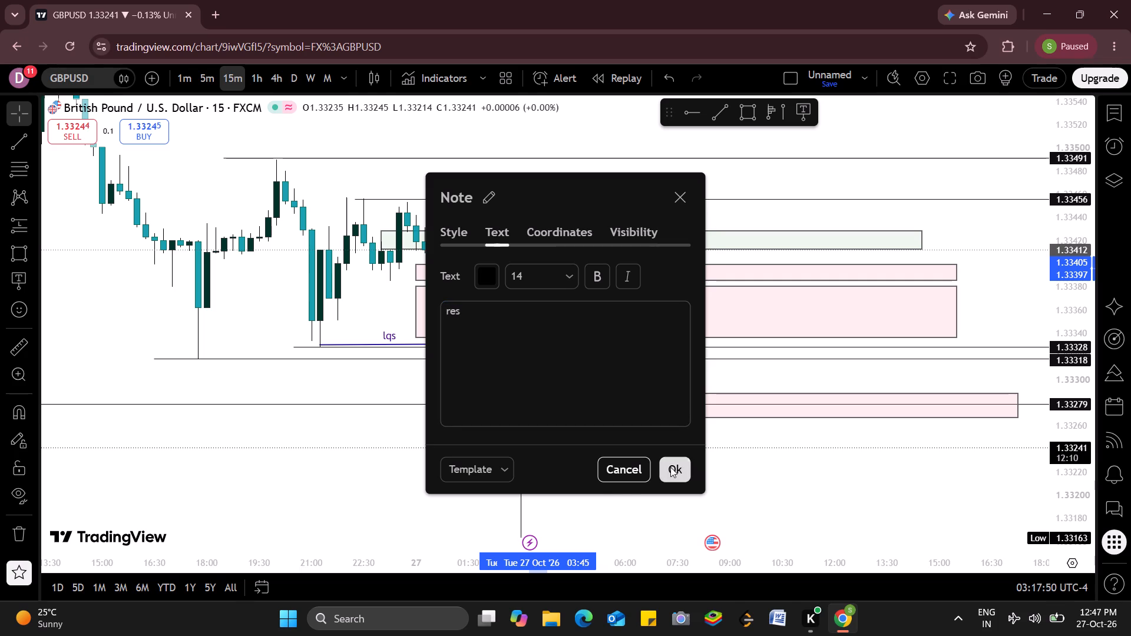
pyautogui.moveTo(670, 467); pyautogui.dragTo(669, 467)
pyautogui.click(669, 467)
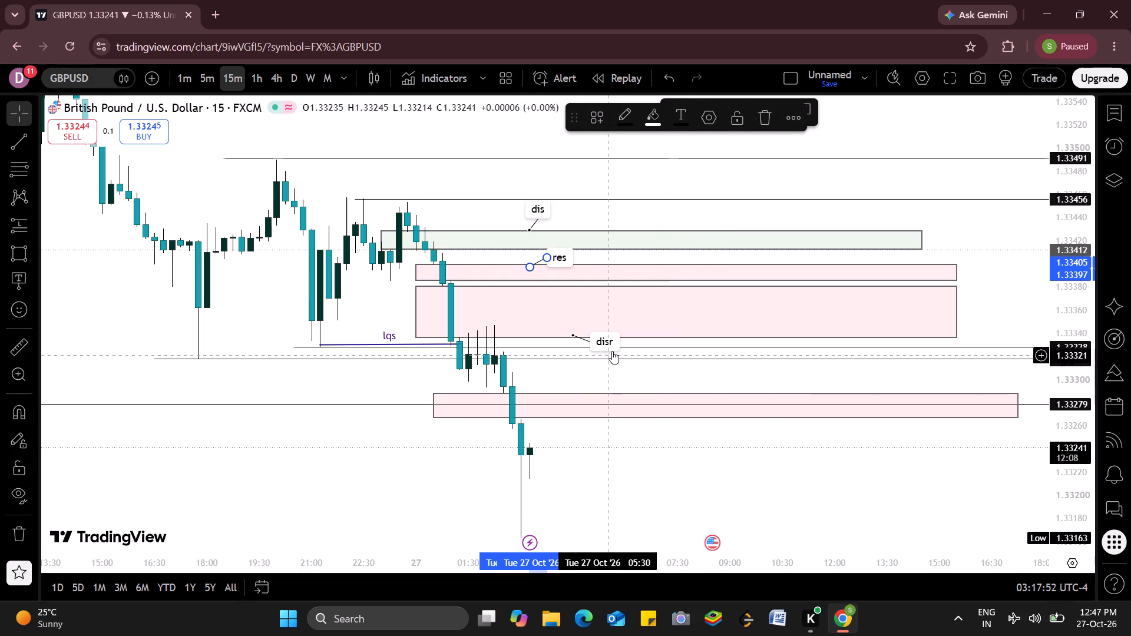
# Change the text of the note at the larger pink rectangle's lower edge to "res".
pyautogui.click(610, 345)
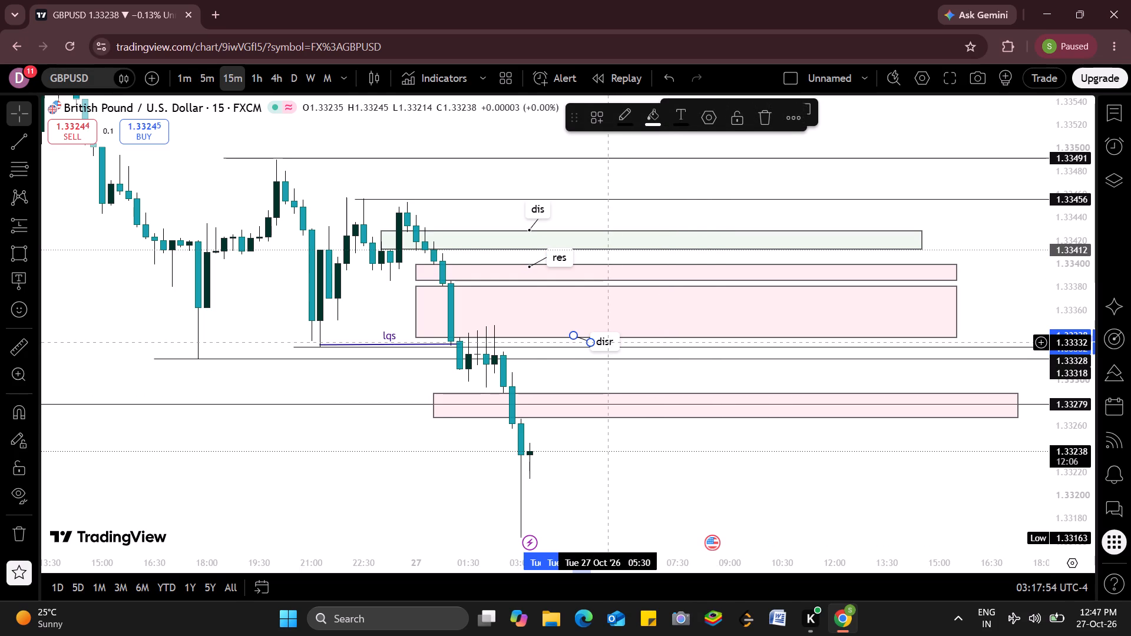
pyautogui.click(611, 342)
pyautogui.press('BackSpace')
pyautogui.press('BackSpace')
pyautogui.press('BackSpace')
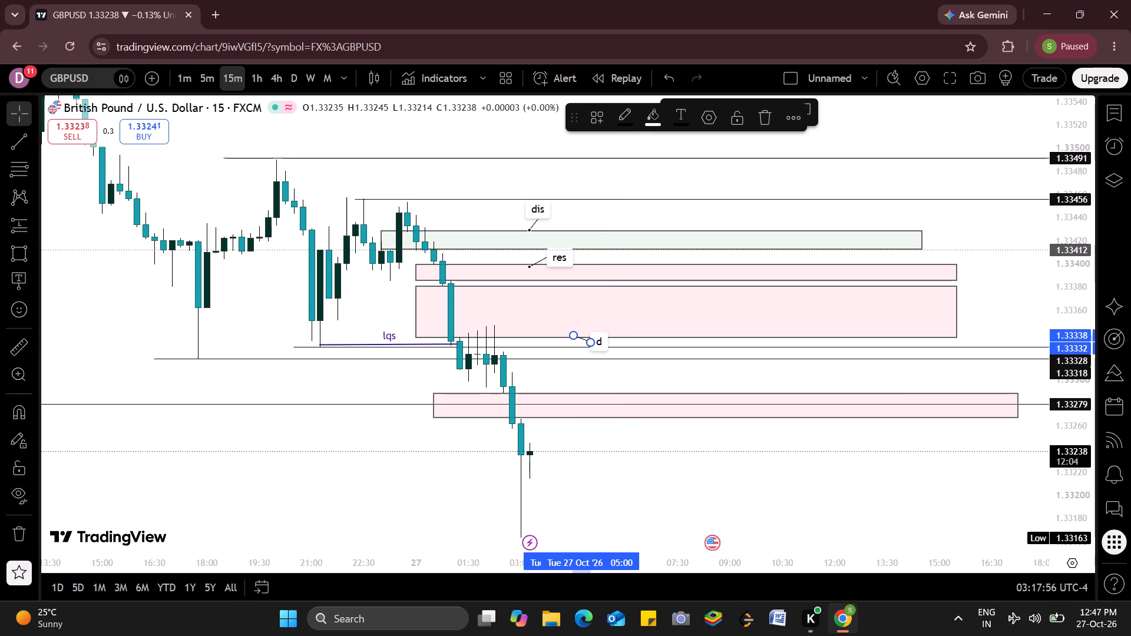
pyautogui.press('BackSpace')
pyautogui.write('res')
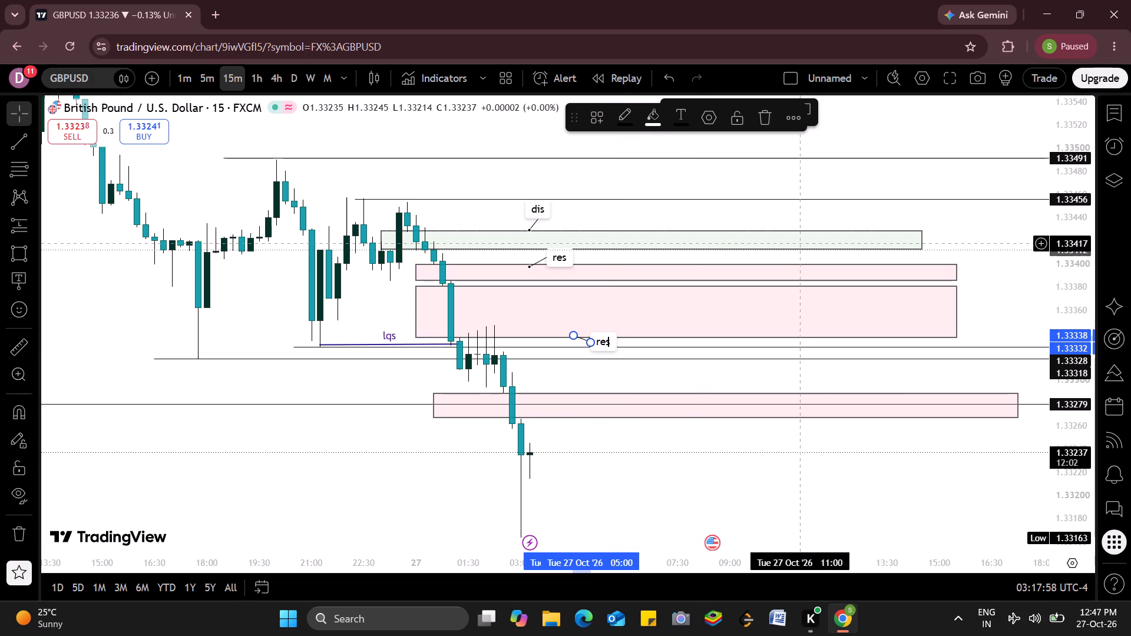
pyautogui.click(857, 210)
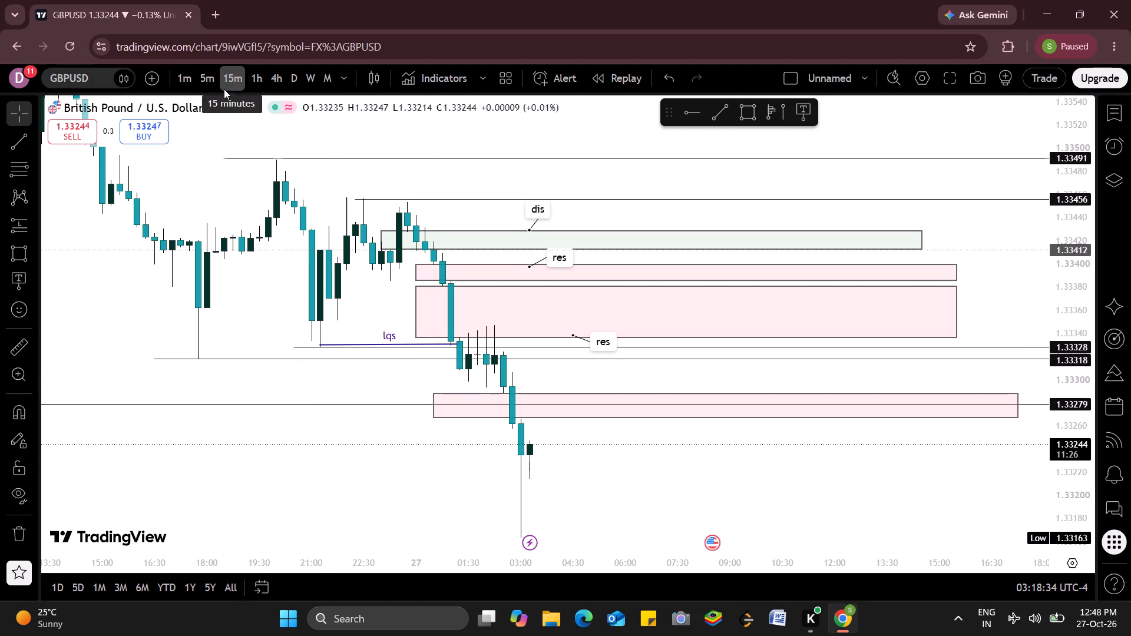
# Switch the GBPUSD chart to the 5-minute interval.
pyautogui.click(201, 82)
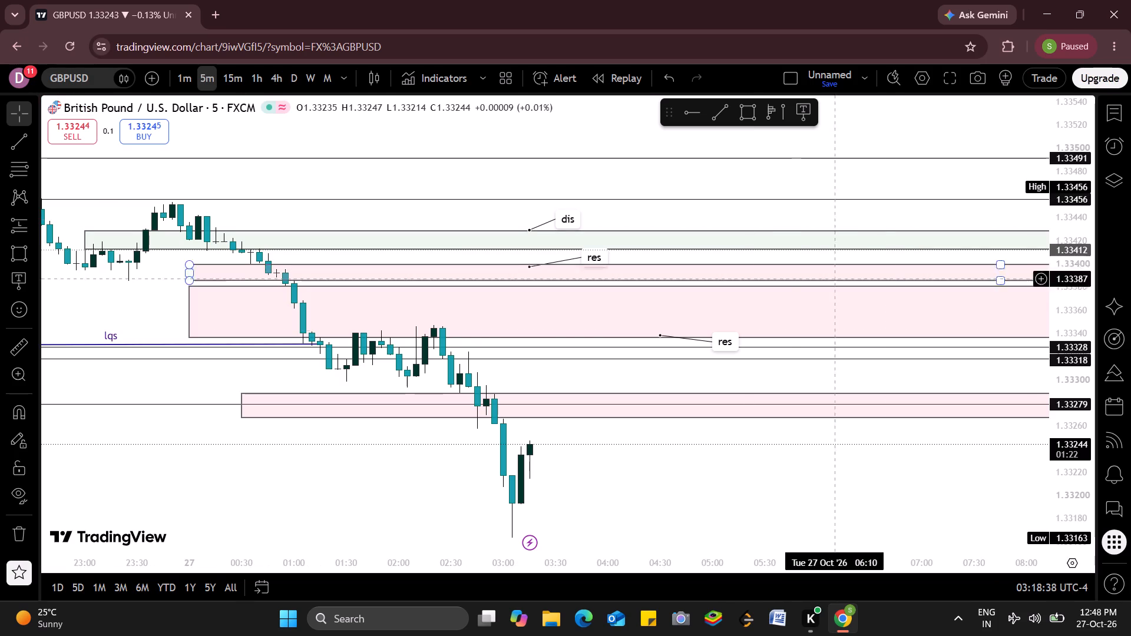
# Hide all drawings on the 5-minute chart, with the latest candles down to the low in view.
pyautogui.moveTo(1070, 496); pyautogui.dragTo(1113, 276)
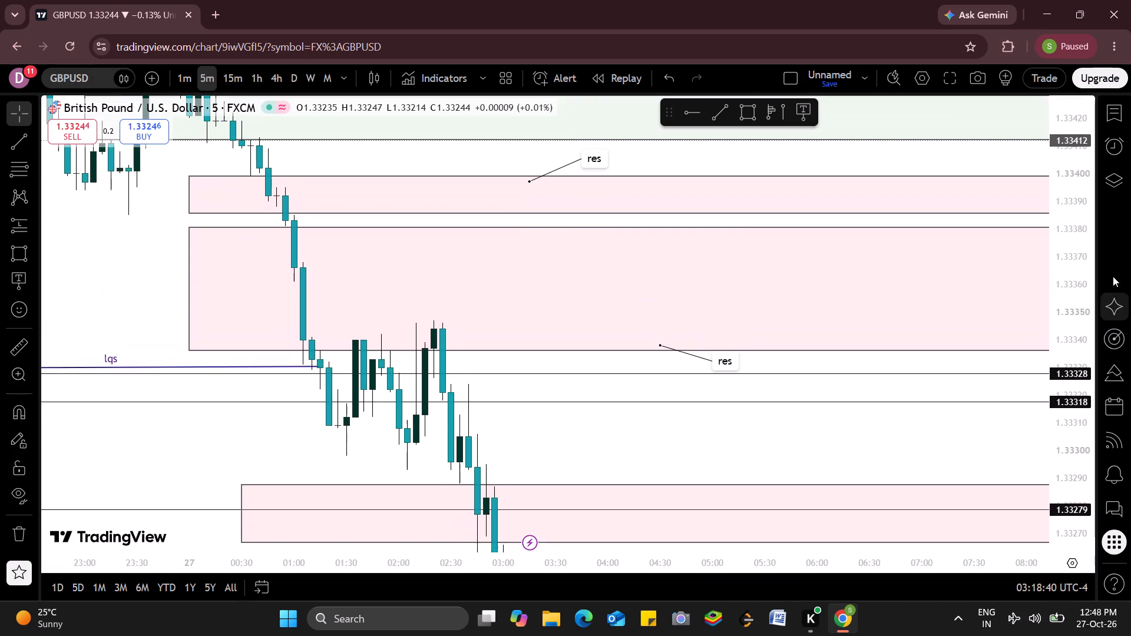
pyautogui.moveTo(1113, 276); pyautogui.dragTo(1113, 274)
pyautogui.moveTo(791, 446); pyautogui.dragTo(763, 206)
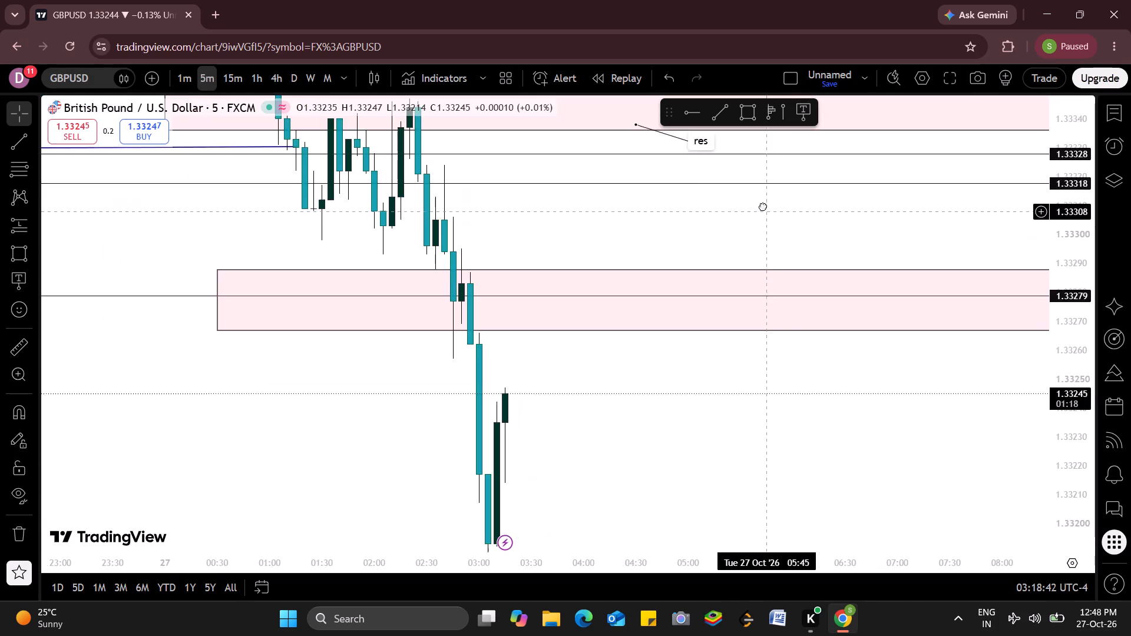
pyautogui.moveTo(763, 206); pyautogui.dragTo(740, 174)
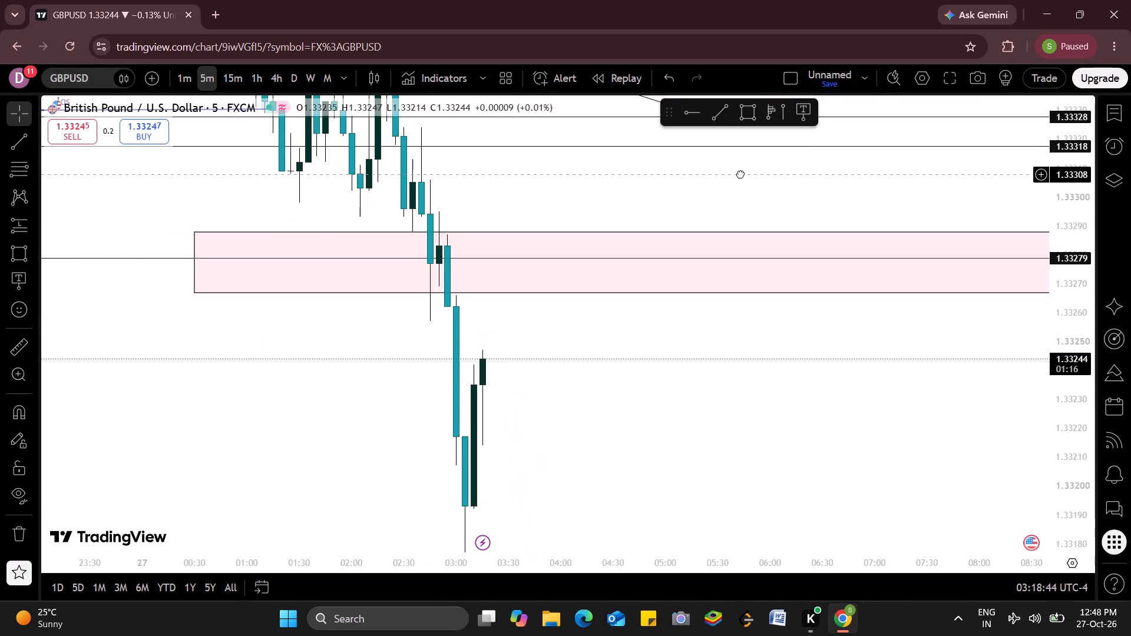
pyautogui.moveTo(740, 174); pyautogui.dragTo(742, 154)
pyautogui.moveTo(736, 404); pyautogui.dragTo(843, 351)
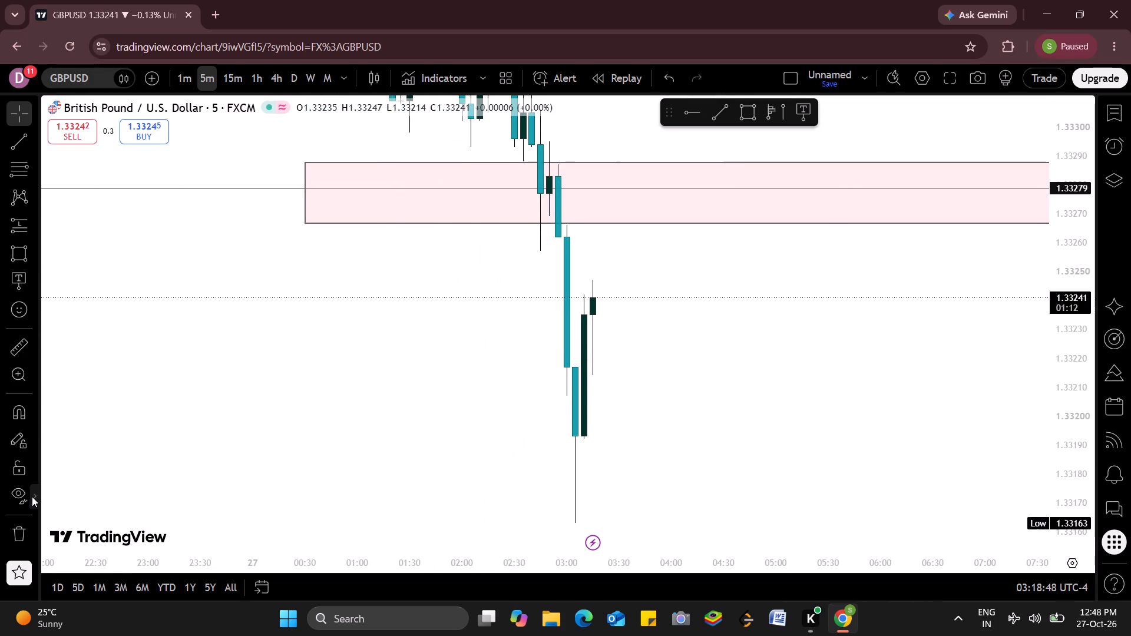
pyautogui.click(6, 495)
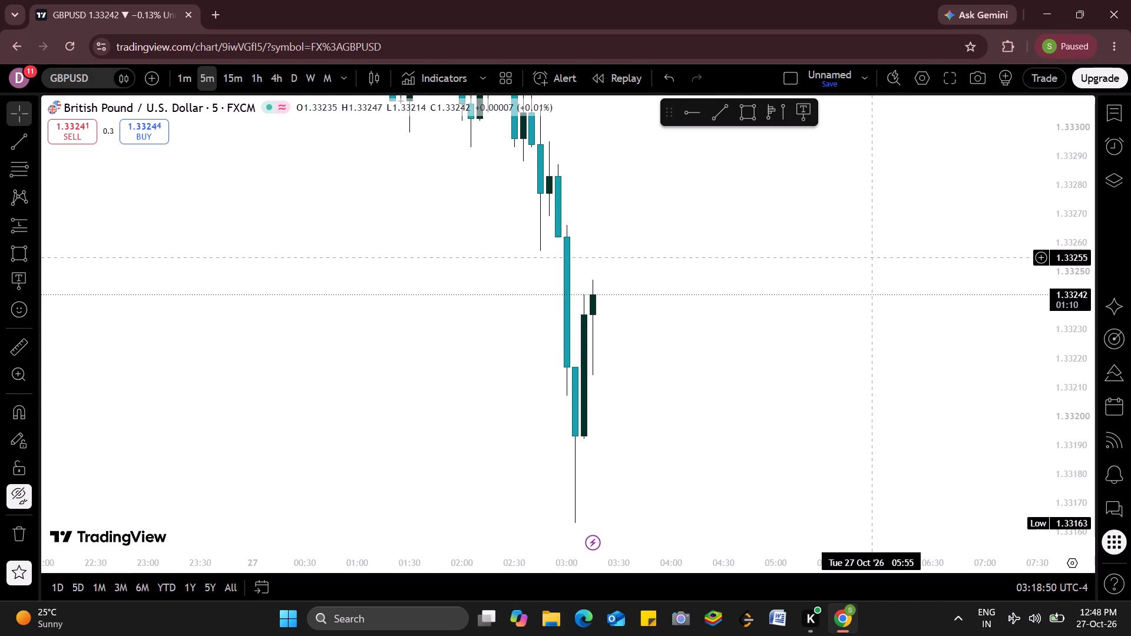
# Place a horizontal ray at about 1.33294 from 01:35, along the swing low before the latest drop on the 5-minute chart.
pyautogui.moveTo(1081, 134); pyautogui.dragTo(1084, 339)
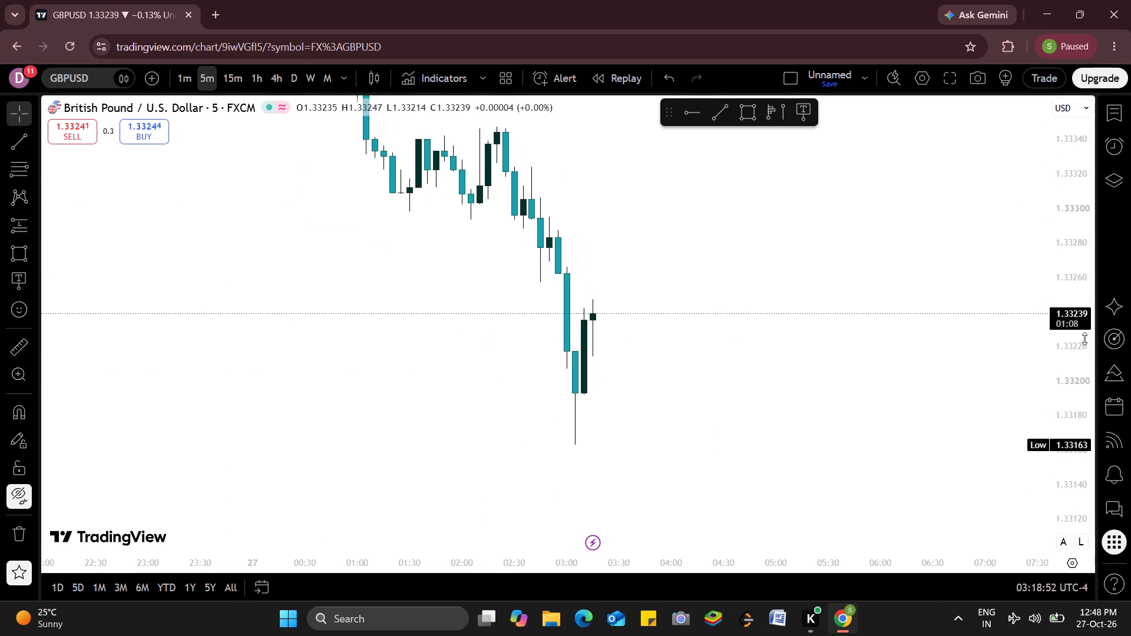
pyautogui.moveTo(739, 235); pyautogui.dragTo(984, 415)
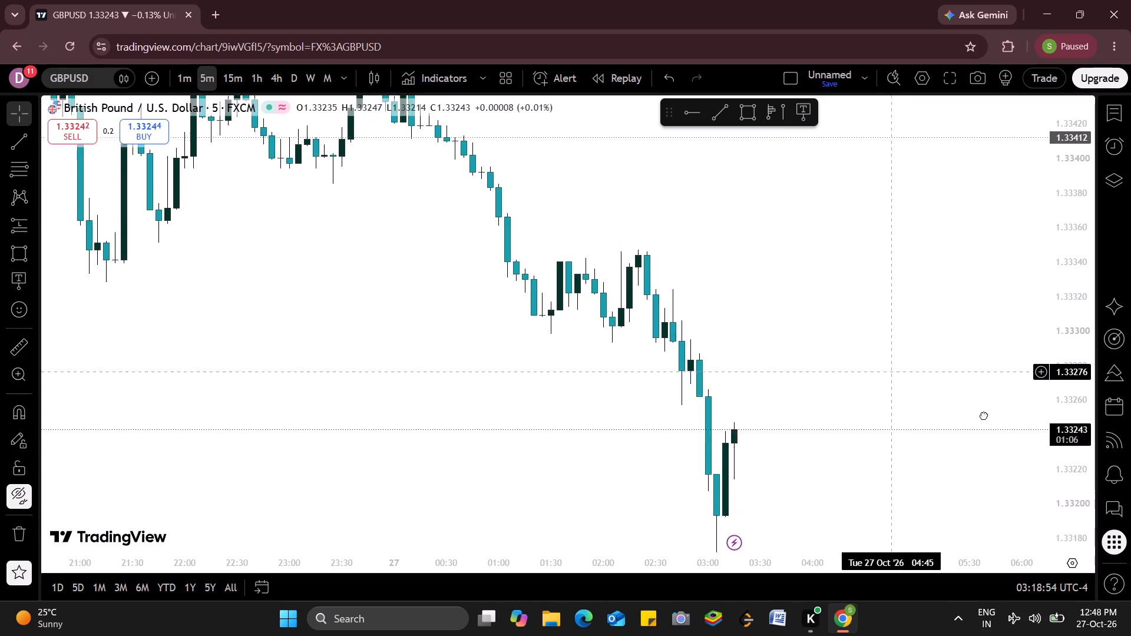
pyautogui.moveTo(984, 415); pyautogui.dragTo(792, 308)
pyautogui.click(793, 314)
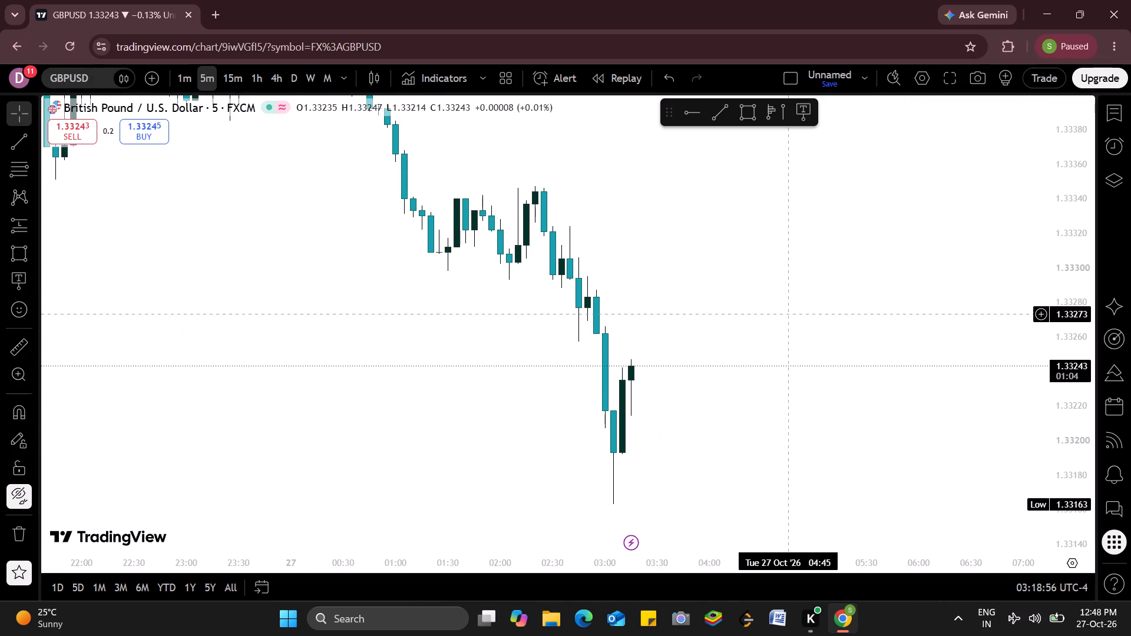
pyautogui.moveTo(793, 314); pyautogui.dragTo(850, 428)
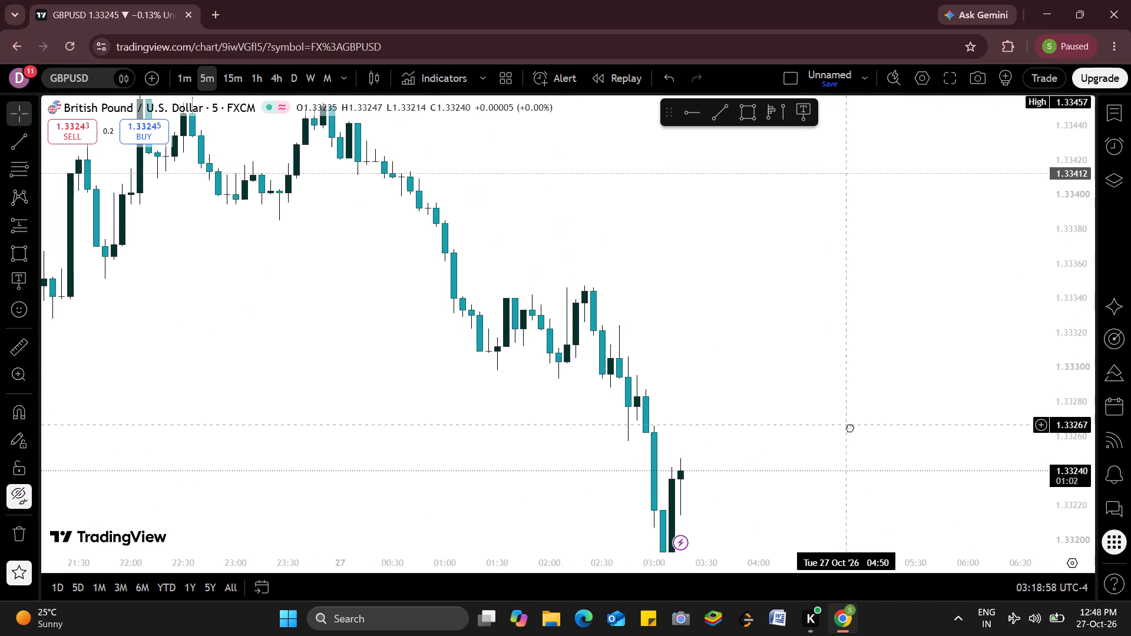
pyautogui.moveTo(850, 428); pyautogui.dragTo(892, 406)
pyautogui.click(717, 110)
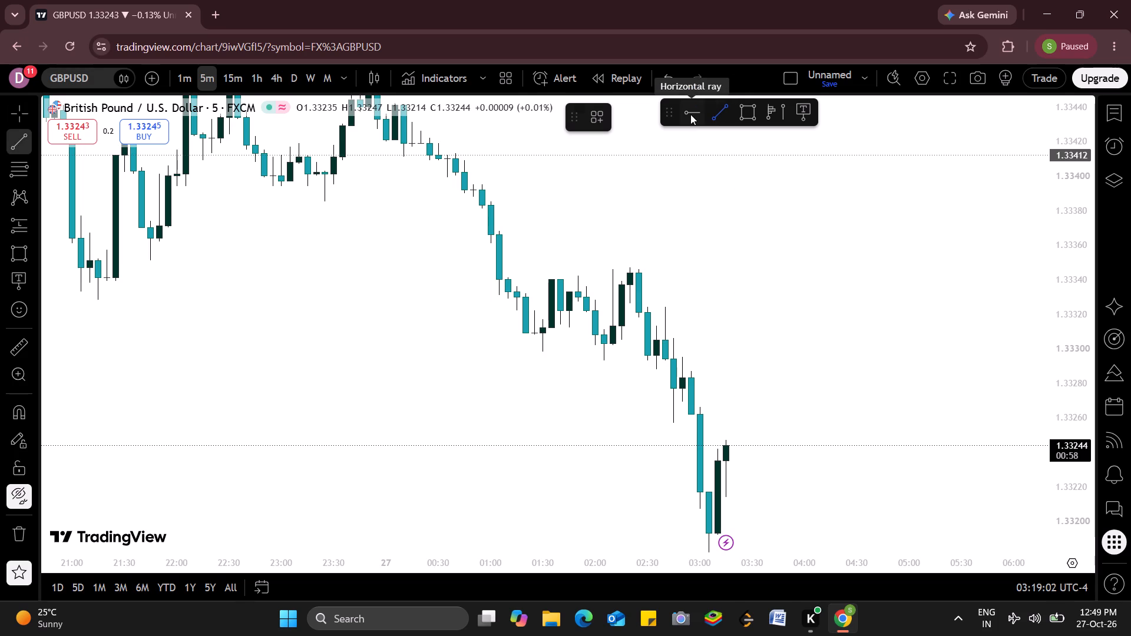
pyautogui.click(690, 114)
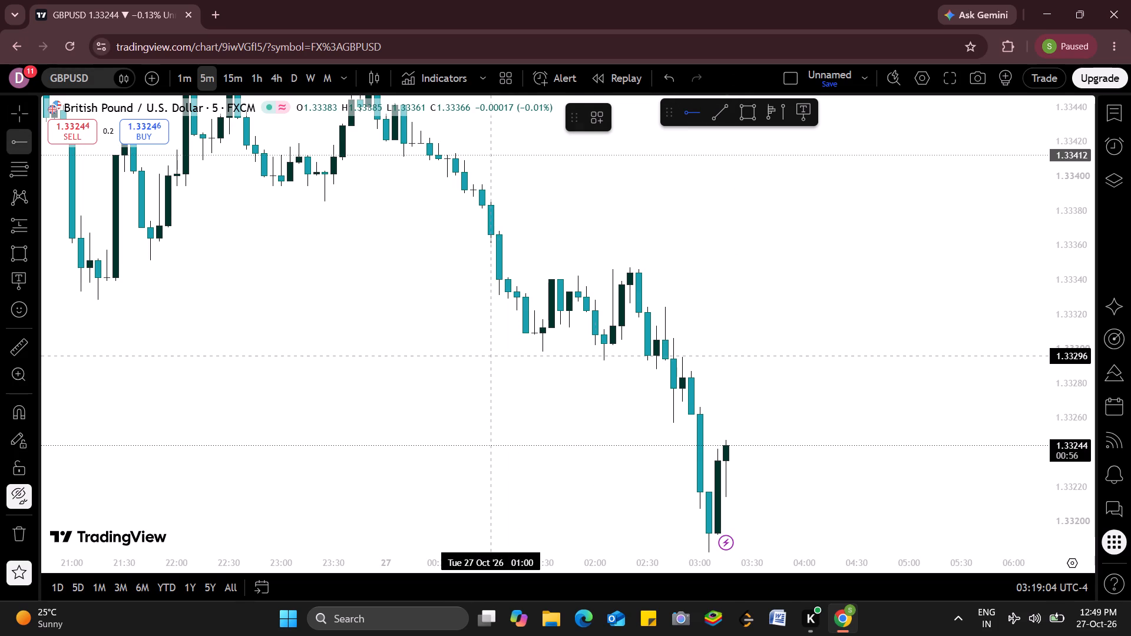
pyautogui.click(553, 360)
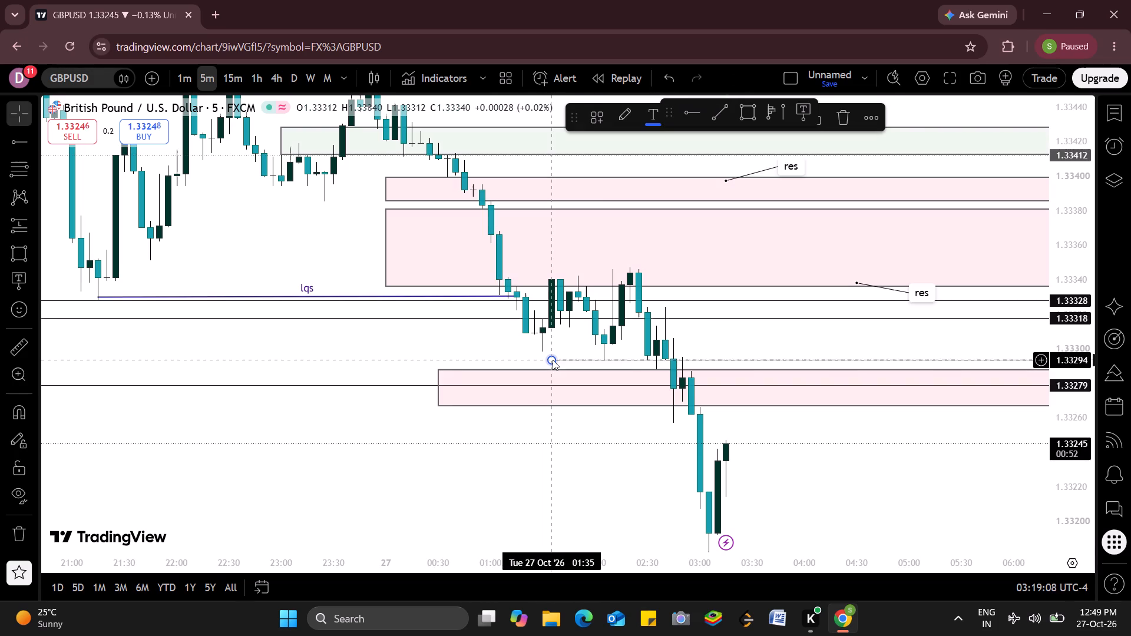
pyautogui.scroll(1, 574, 488)
pyautogui.click(553, 505)
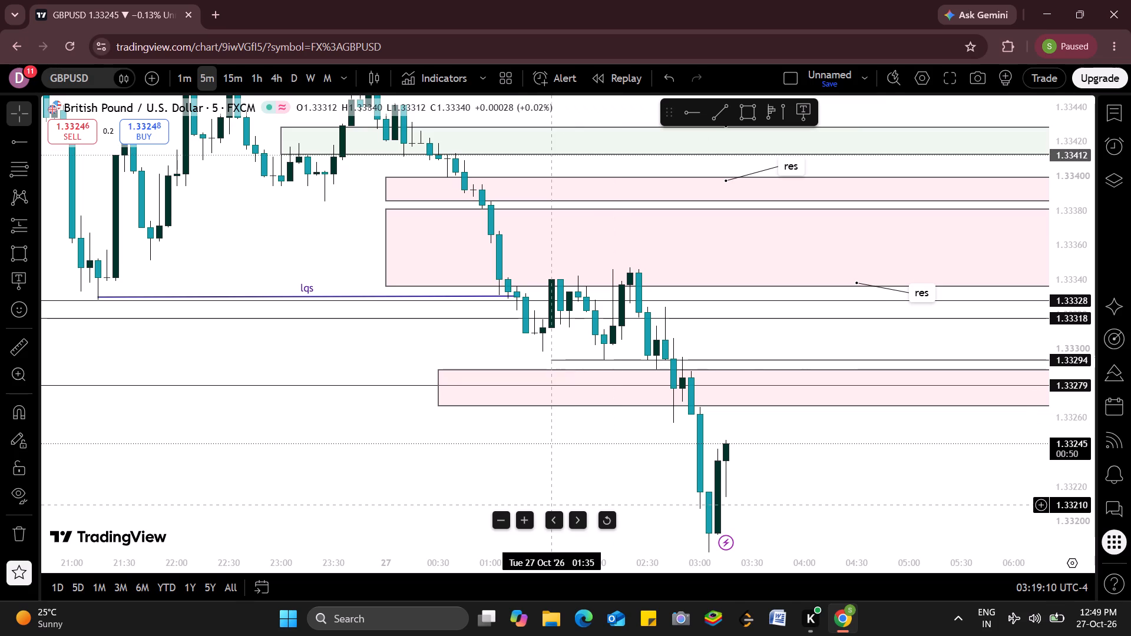
# Place a horizontal ray at about 1.33347 from 01:55, along the swing high preceding the latest drop.
pyautogui.moveTo(706, 469); pyautogui.dragTo(755, 455)
pyautogui.moveTo(864, 454); pyautogui.dragTo(693, 389)
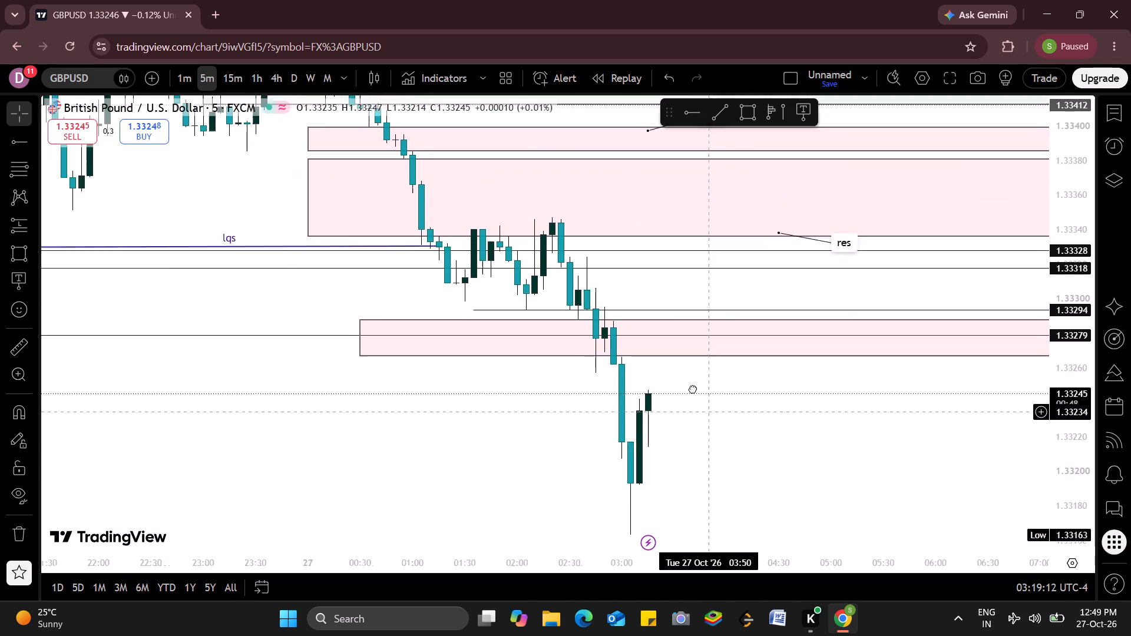
pyautogui.moveTo(693, 389); pyautogui.dragTo(659, 370)
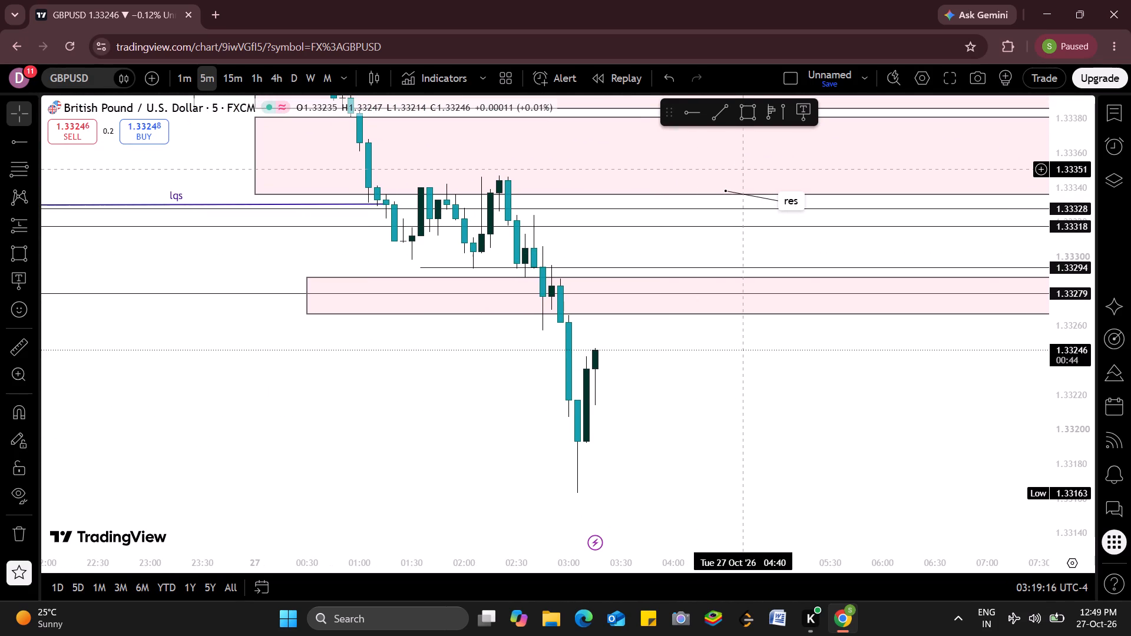
pyautogui.click(687, 112)
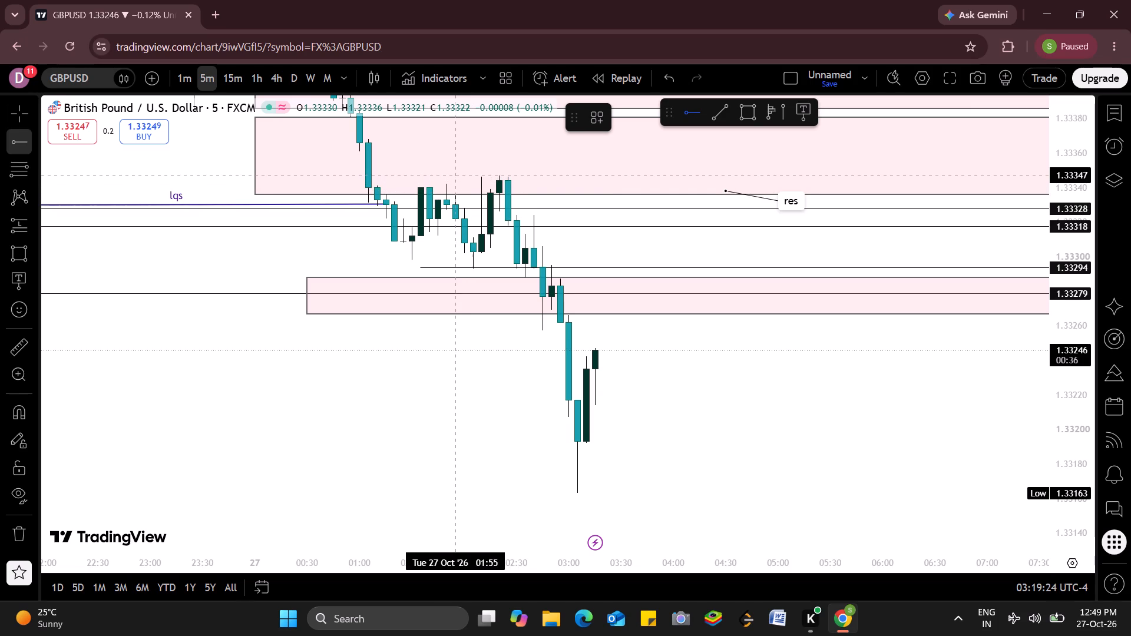
pyautogui.click(460, 175)
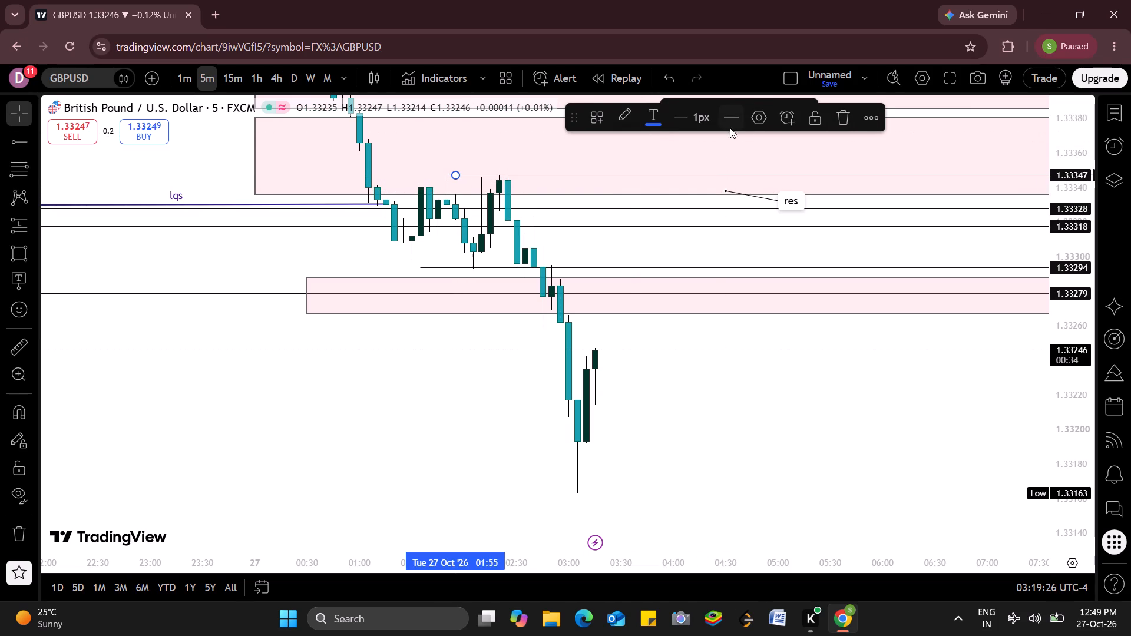
pyautogui.click(716, 370)
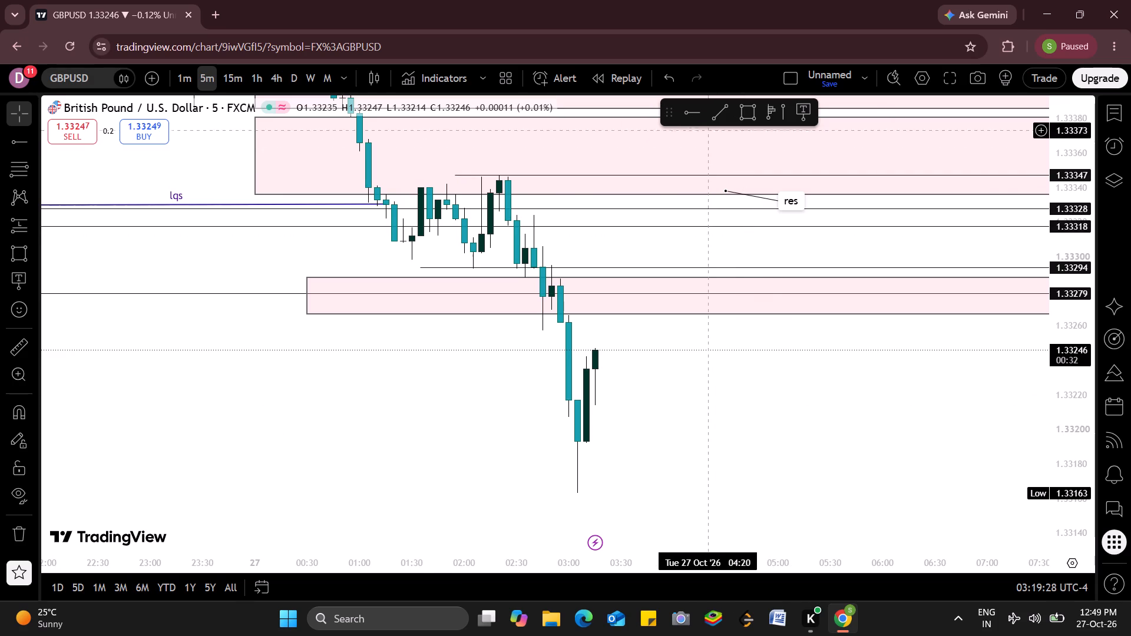
# Place a horizontal ray at about 1.33163 from 02:45, along the lowest wick of the latest drop.
pyautogui.click(697, 117)
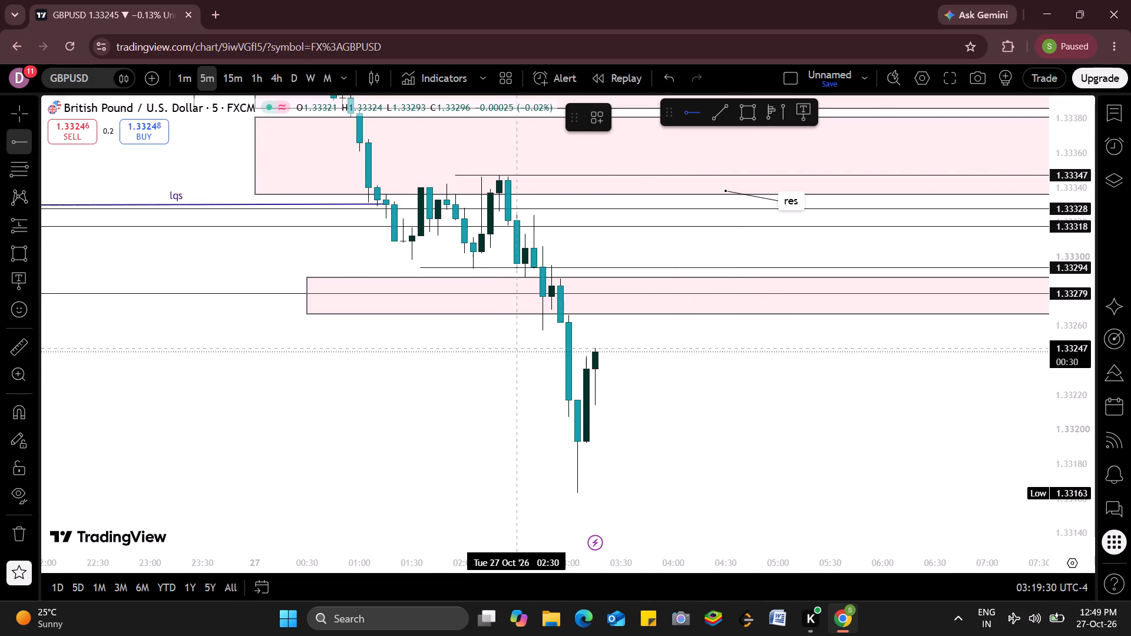
pyautogui.click(546, 493)
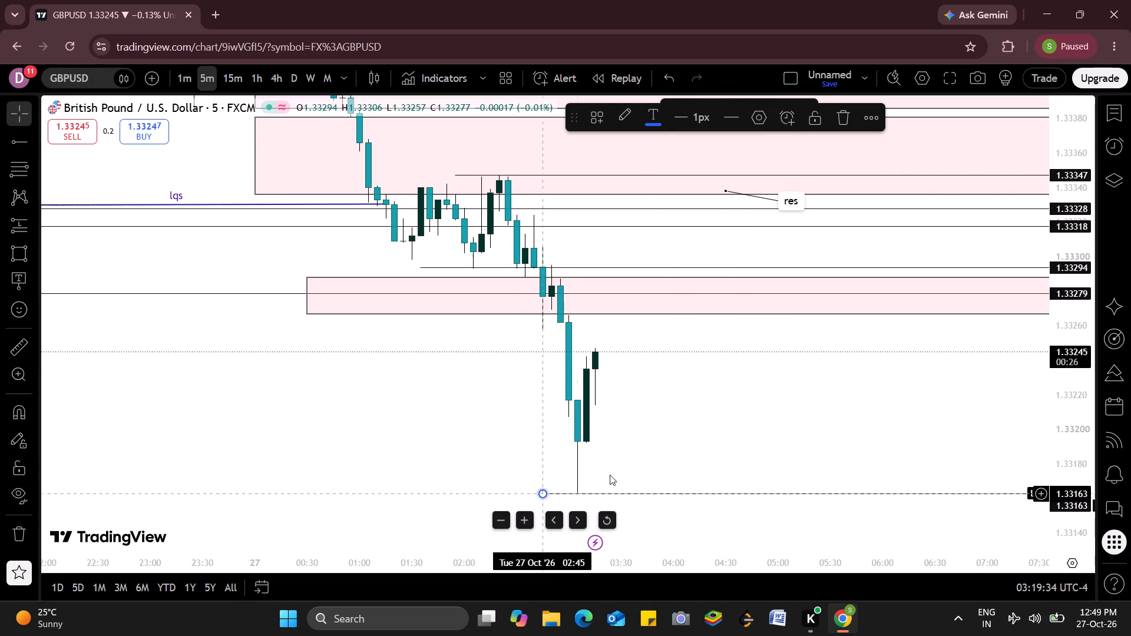
pyautogui.click(680, 453)
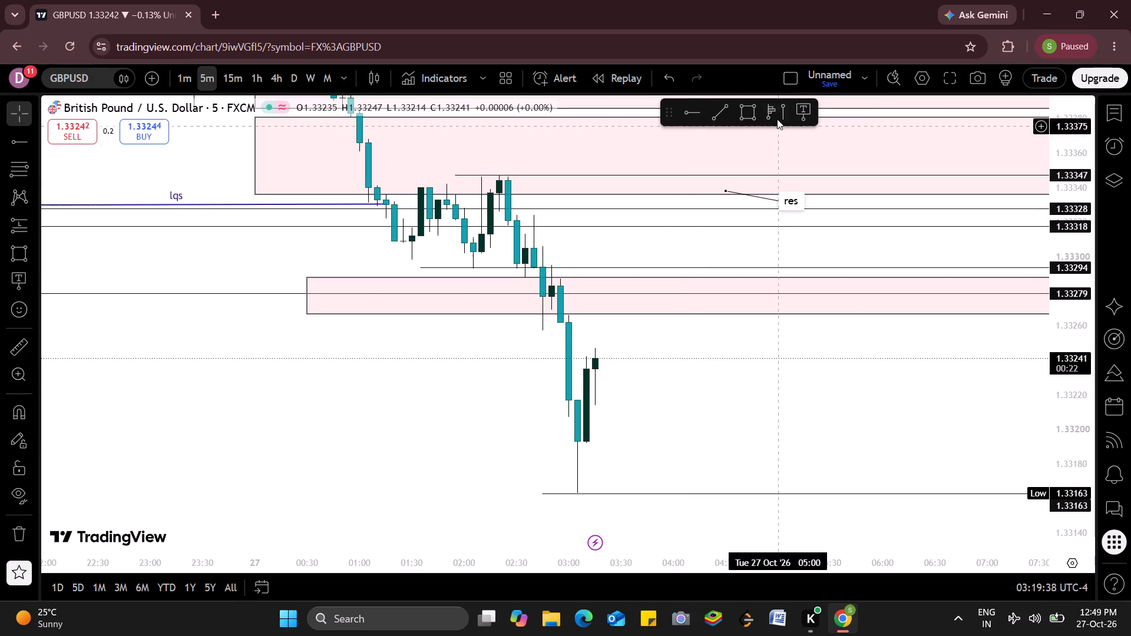
# Draw a rectangle over the gap in the latest drop, from about 1.33262 to 1.33218, spanning 02:50 to 06:45.
pyautogui.click(753, 116)
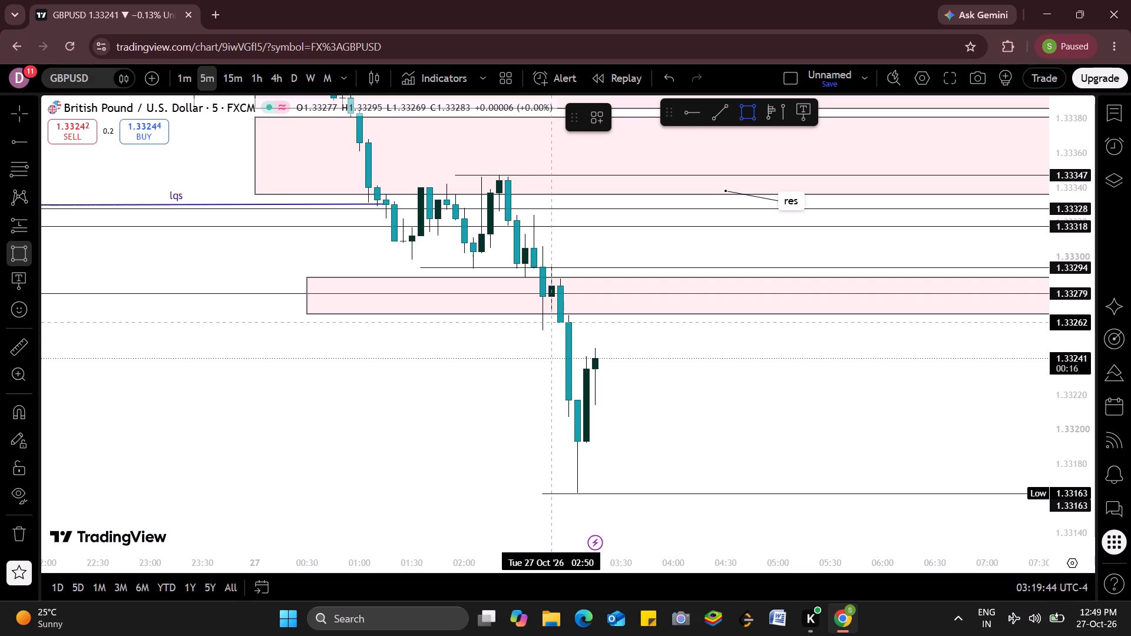
pyautogui.moveTo(547, 322); pyautogui.dragTo(932, 397)
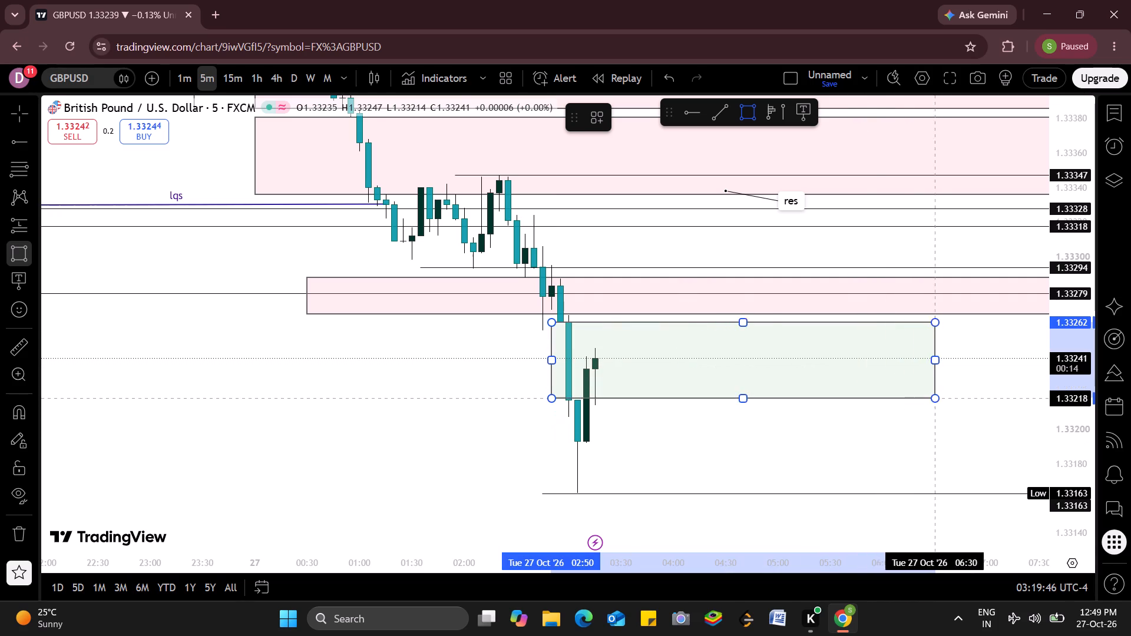
pyautogui.moveTo(932, 397); pyautogui.dragTo(1004, 400)
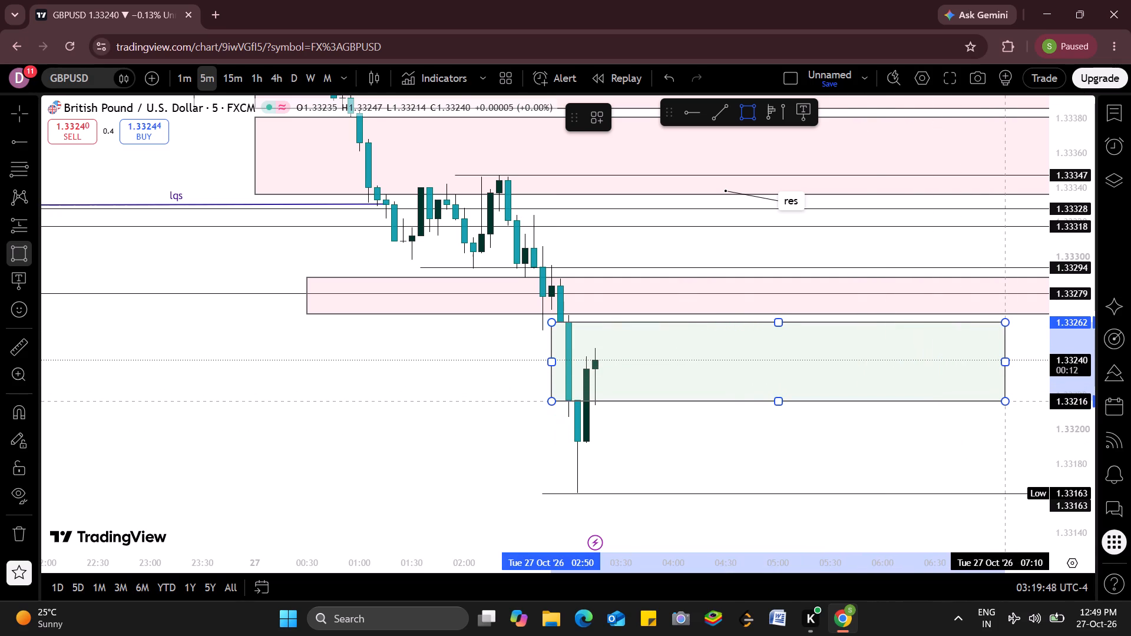
pyautogui.moveTo(1004, 400); pyautogui.dragTo(963, 397)
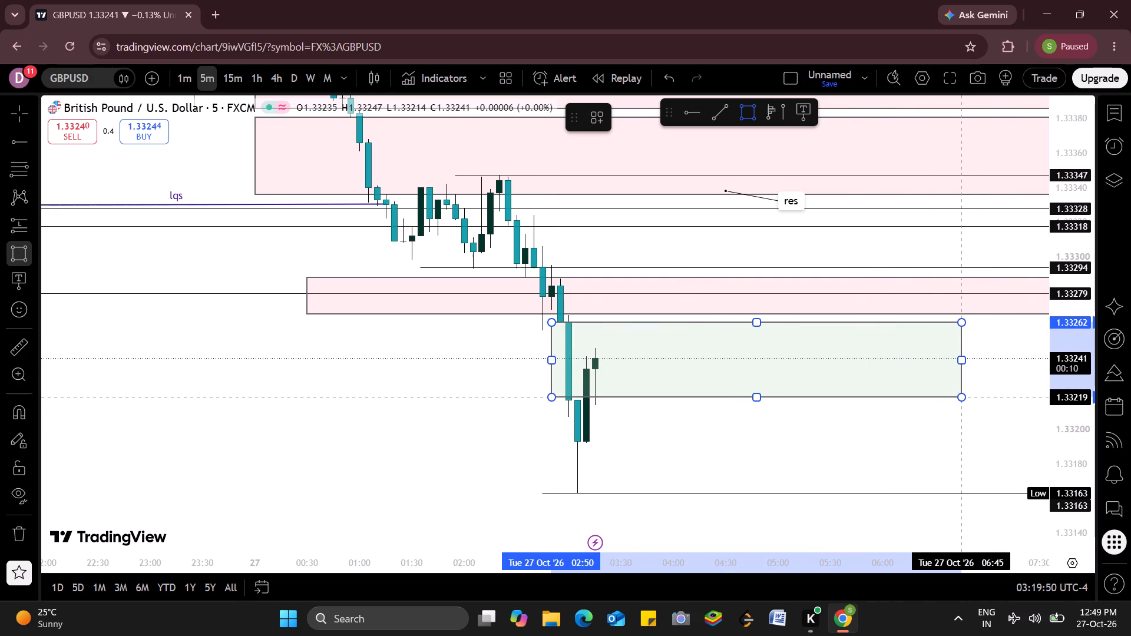
pyautogui.moveTo(963, 397); pyautogui.dragTo(965, 399)
pyautogui.click(965, 399)
pyautogui.click(833, 470)
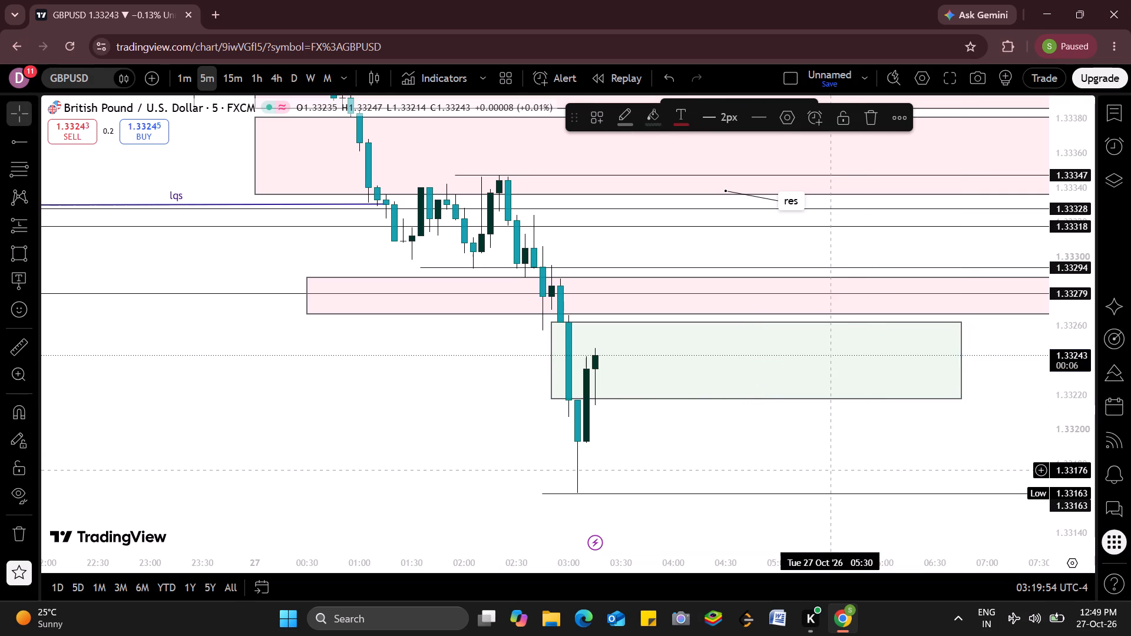
# Change the fill of the new gap rectangle to light pink.
pyautogui.click(777, 368)
pyautogui.moveTo(756, 362); pyautogui.dragTo(742, 342)
pyautogui.click(751, 317)
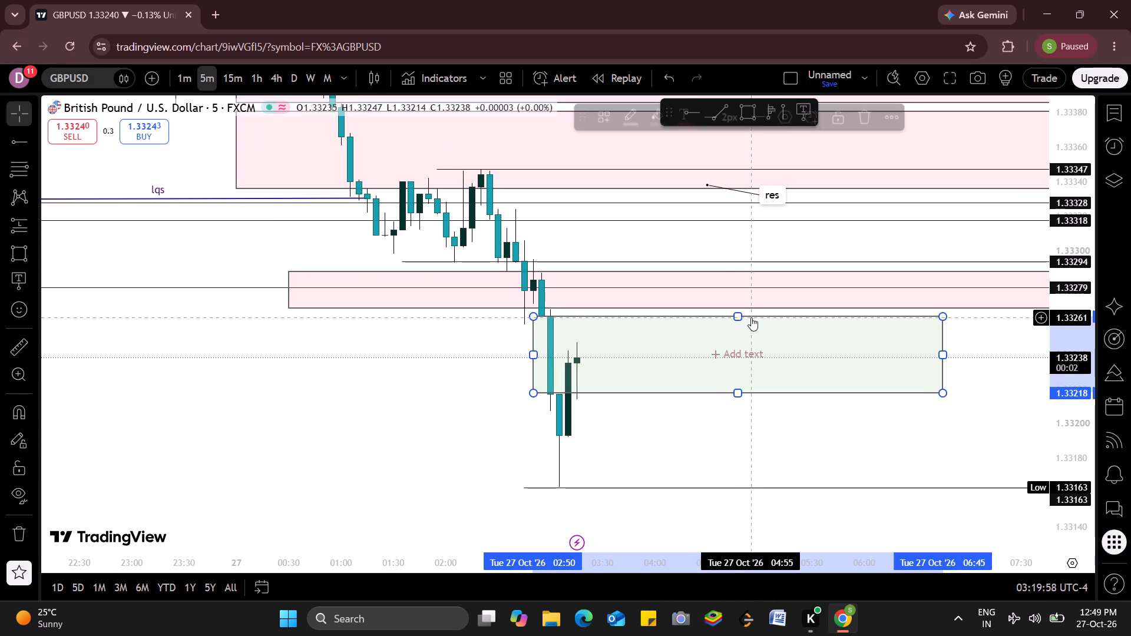
pyautogui.click(654, 122)
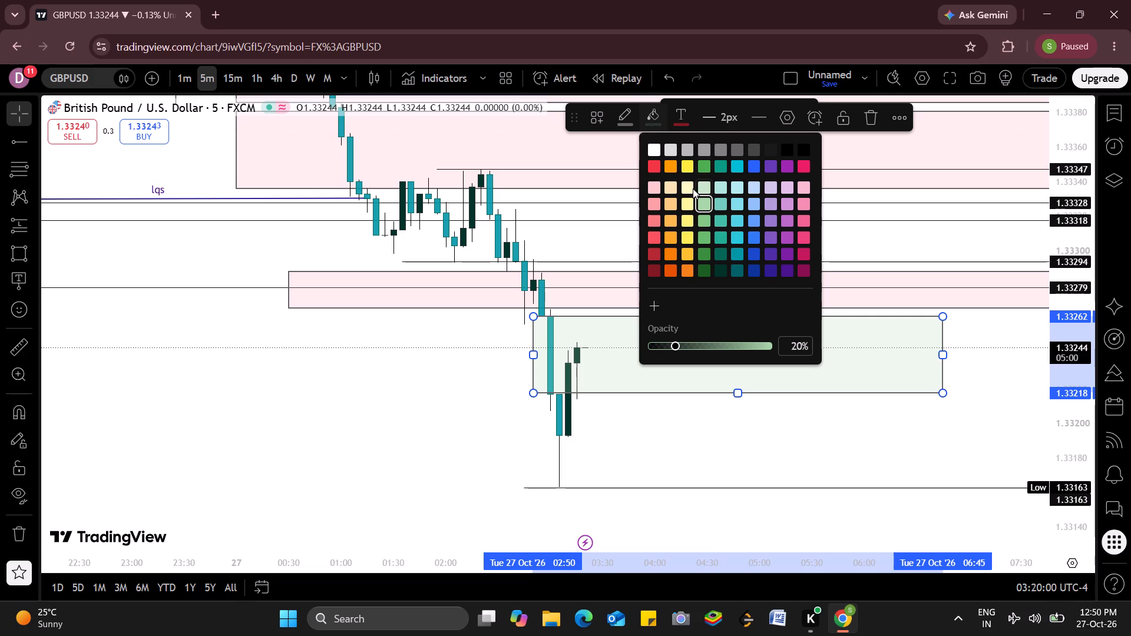
pyautogui.click(656, 196)
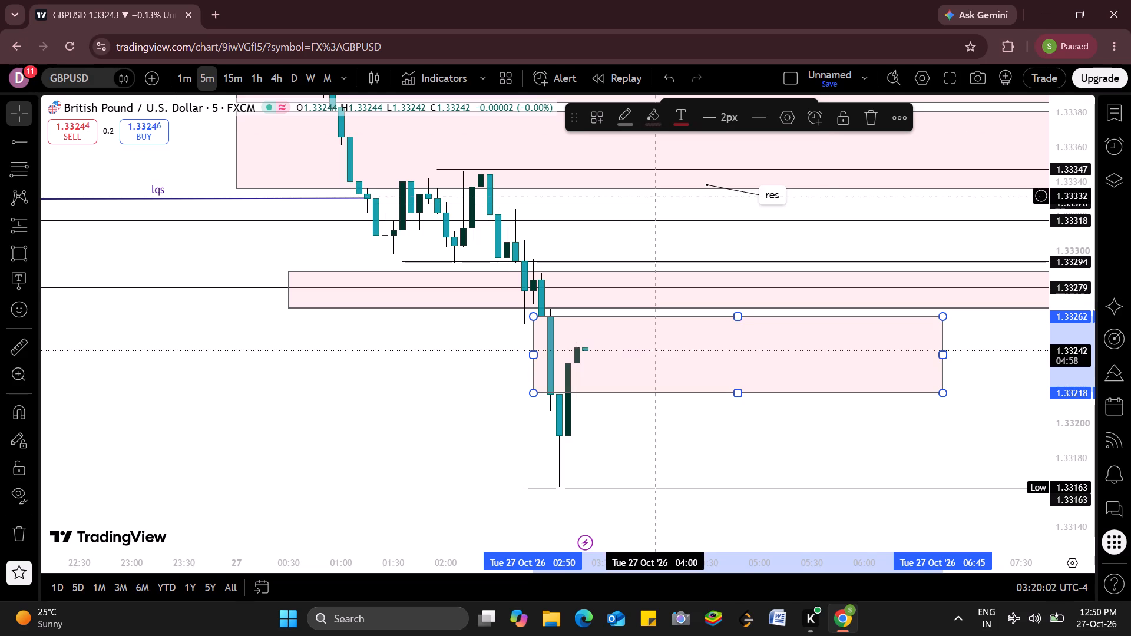
pyautogui.click(405, 412)
# Examine the marked levels and zones on the 15-minute chart and again on the 5-minute chart around the latest low.
pyautogui.moveTo(1083, 143); pyautogui.dragTo(1081, 413)
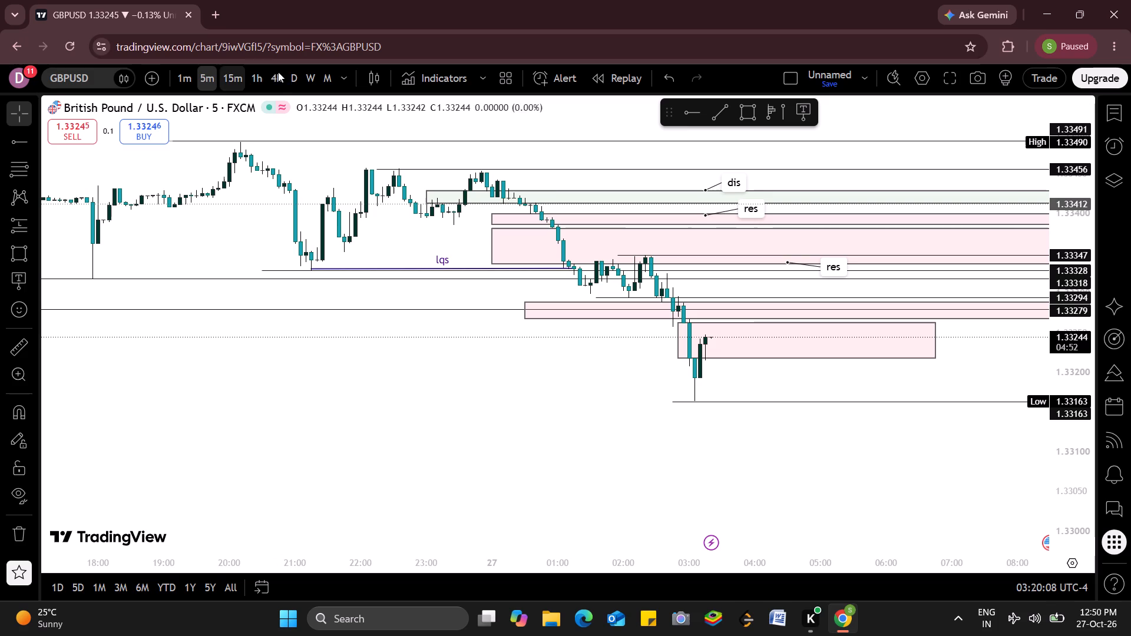
pyautogui.click(234, 79)
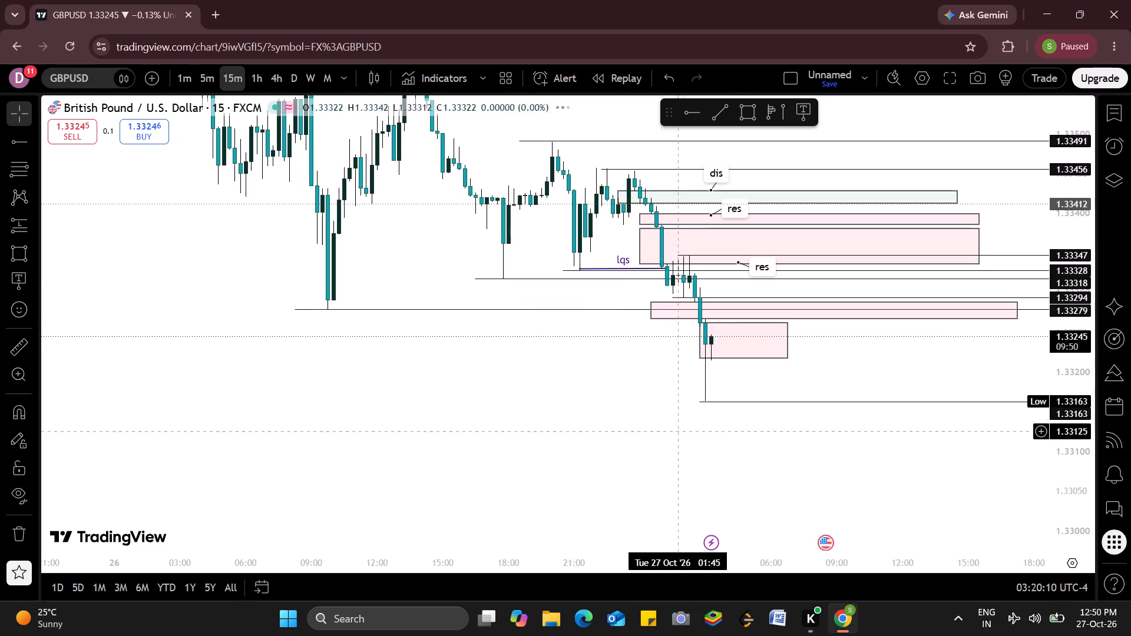
pyautogui.moveTo(1091, 456); pyautogui.dragTo(1130, 183)
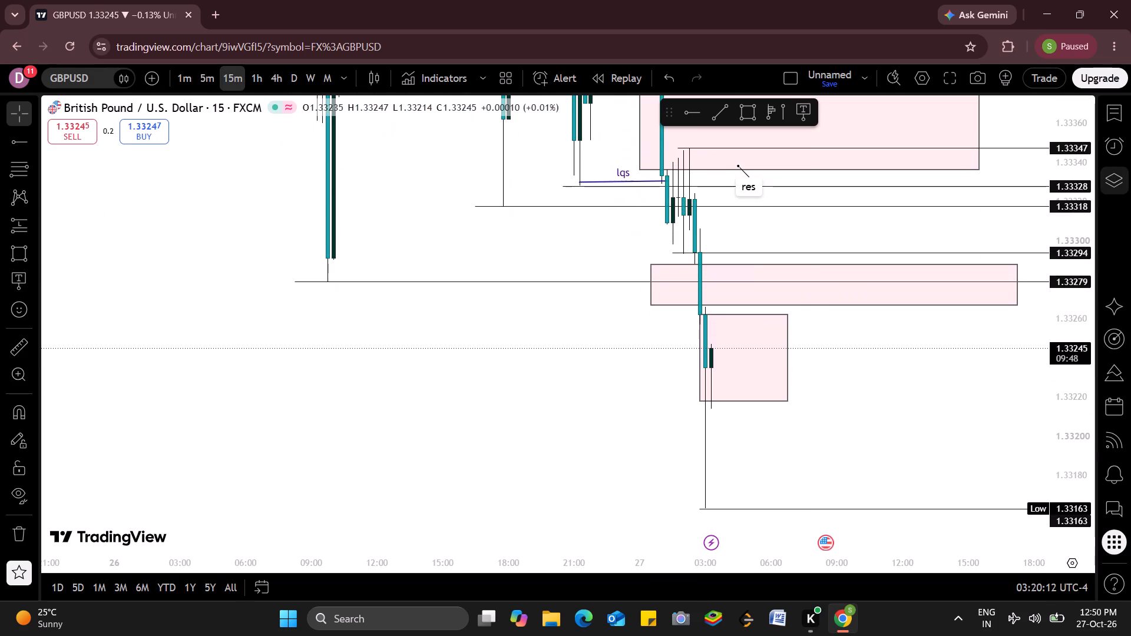
pyautogui.moveTo(545, 288); pyautogui.dragTo(425, 557)
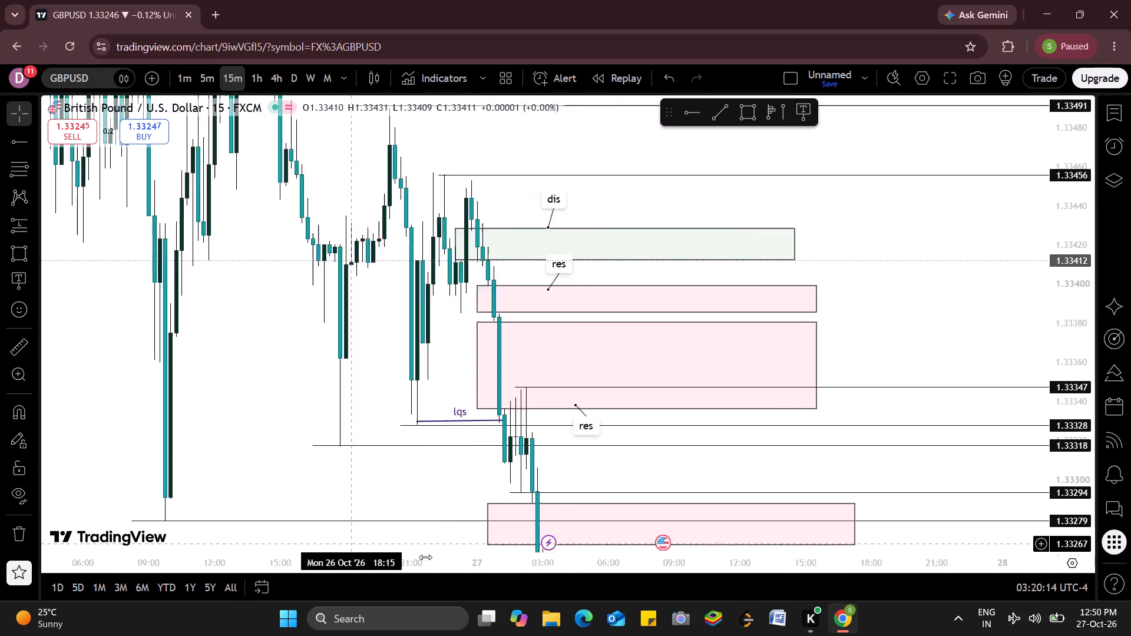
pyautogui.moveTo(425, 557); pyautogui.dragTo(373, 551)
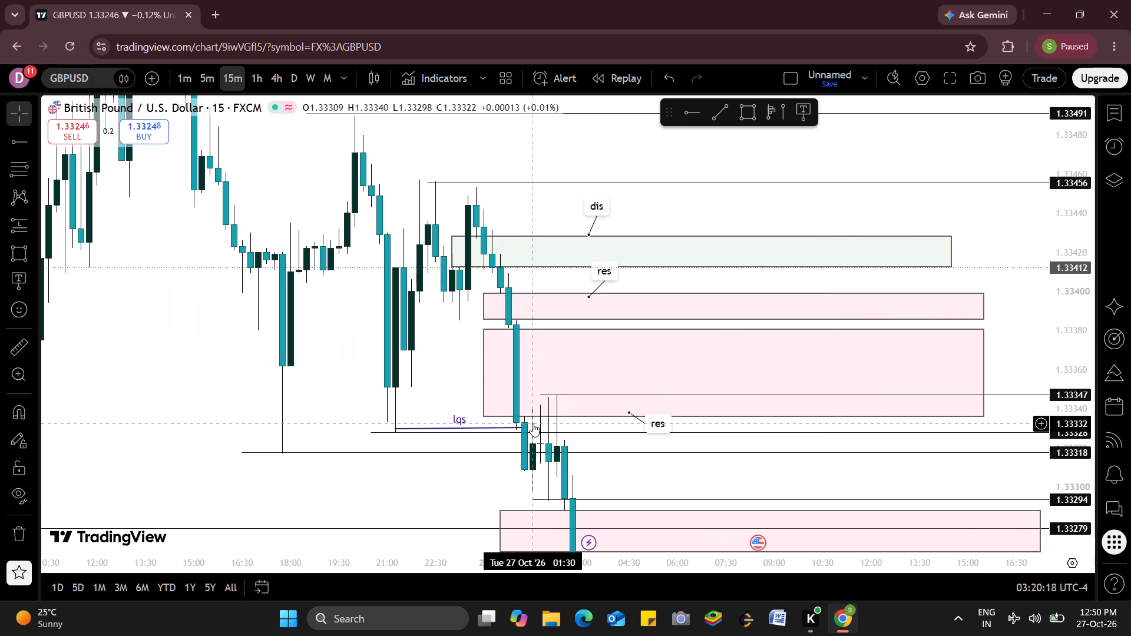
pyautogui.click(213, 86)
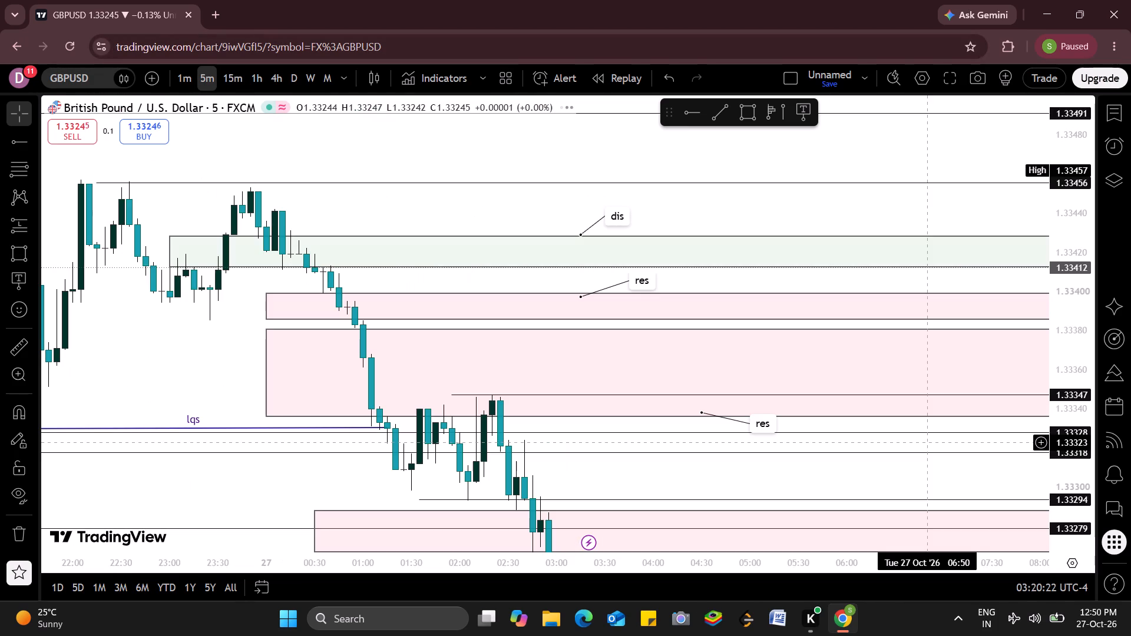
pyautogui.scroll(-2, 776, 353)
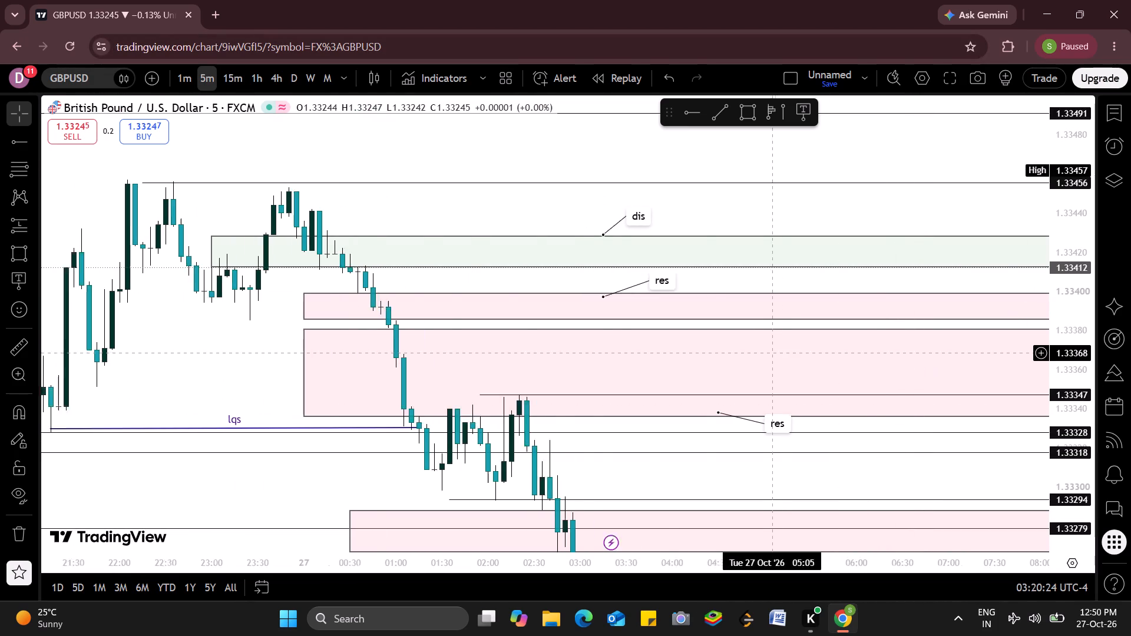
pyautogui.scroll(-2, 776, 353)
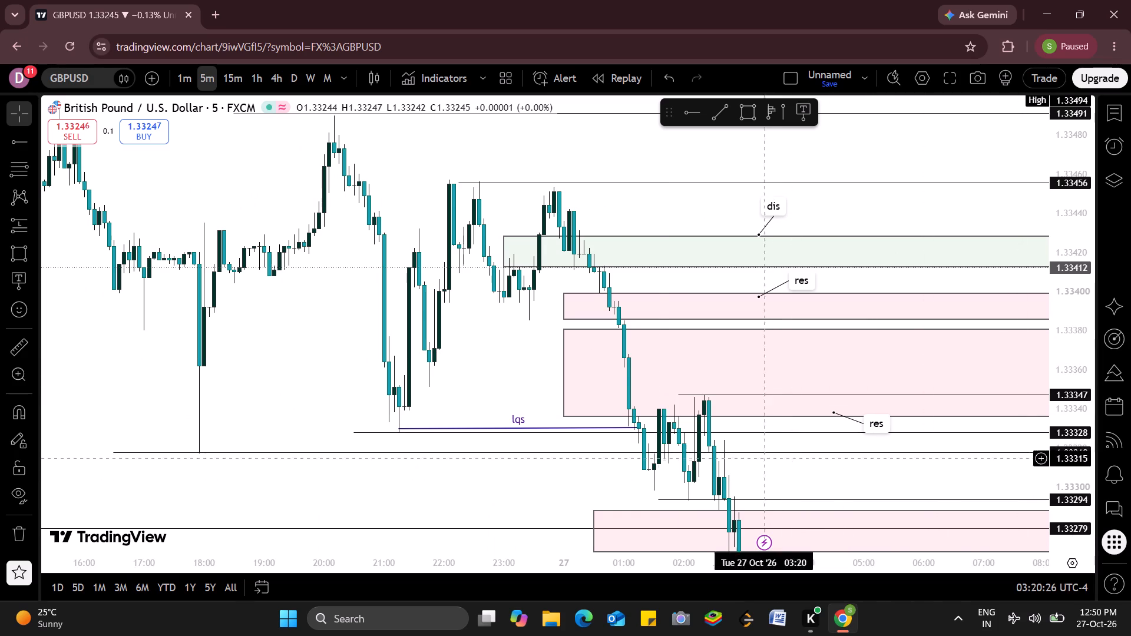
pyautogui.moveTo(458, 504); pyautogui.dragTo(199, 149)
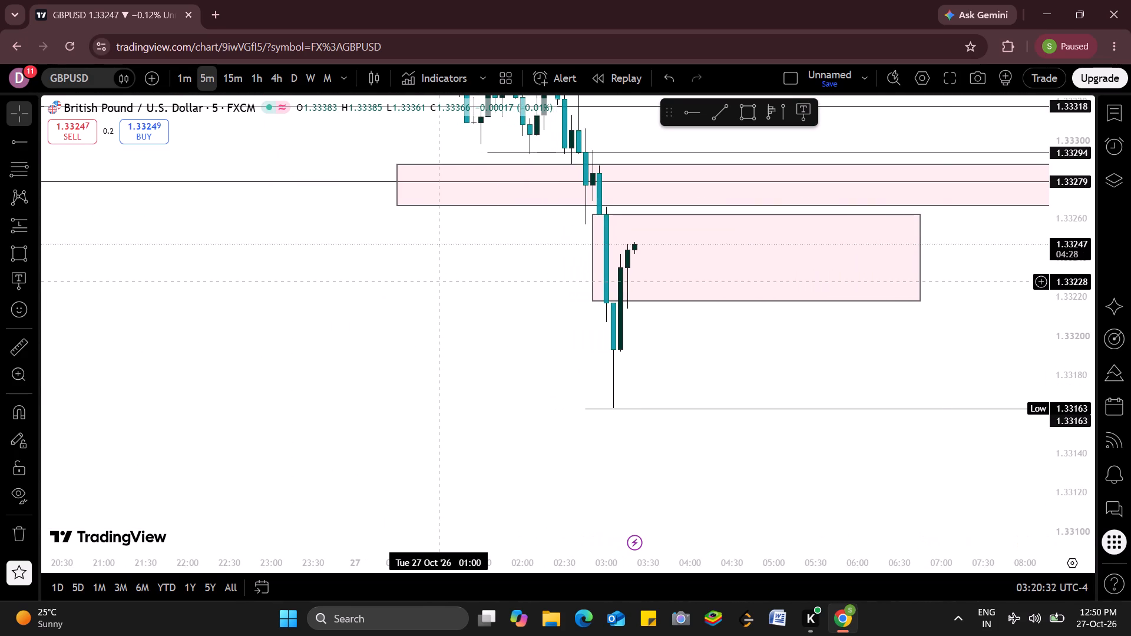
pyautogui.moveTo(446, 317); pyautogui.dragTo(307, 434)
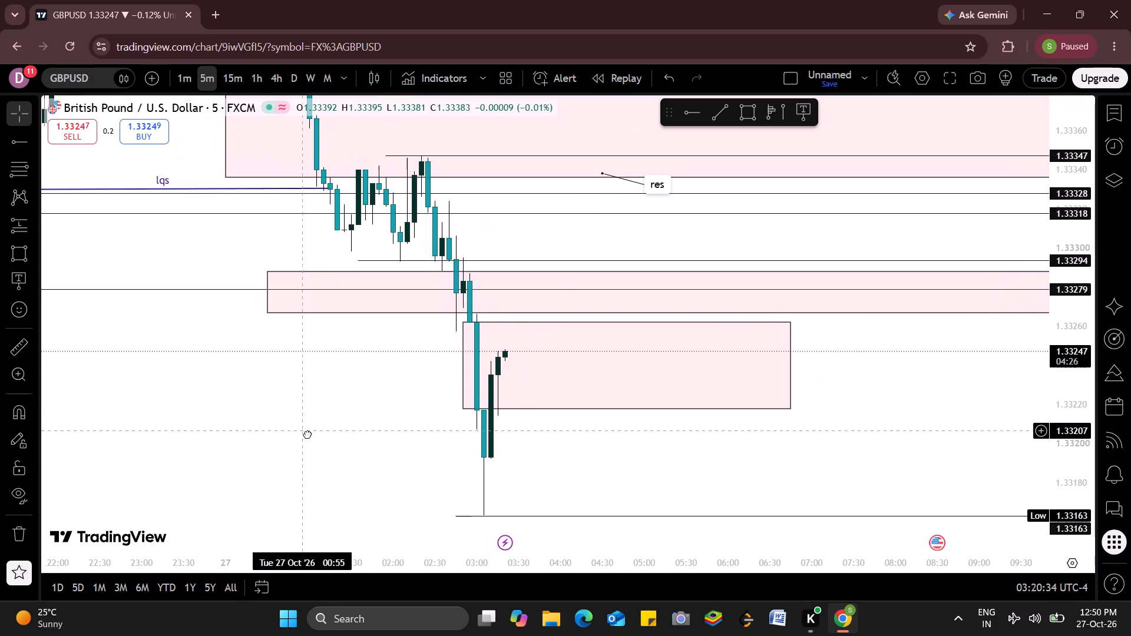
pyautogui.moveTo(307, 434); pyautogui.dragTo(308, 434)
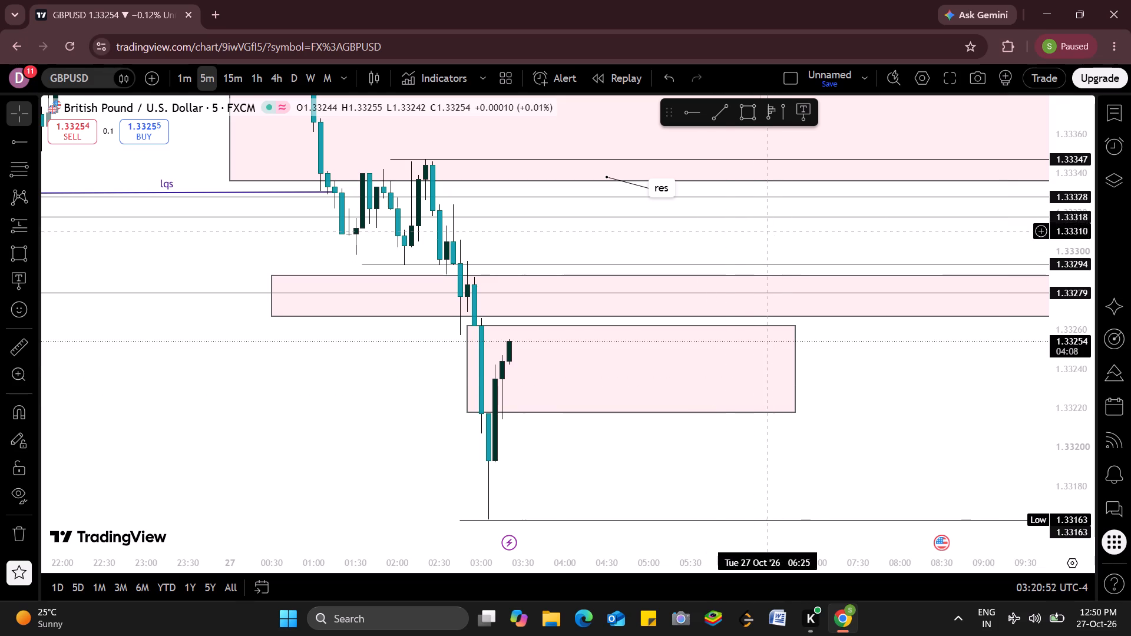
# Examine the bare GBPUSD 5-minute price action around the latest drop with all drawings temporarily hidden.
pyautogui.click(18, 497)
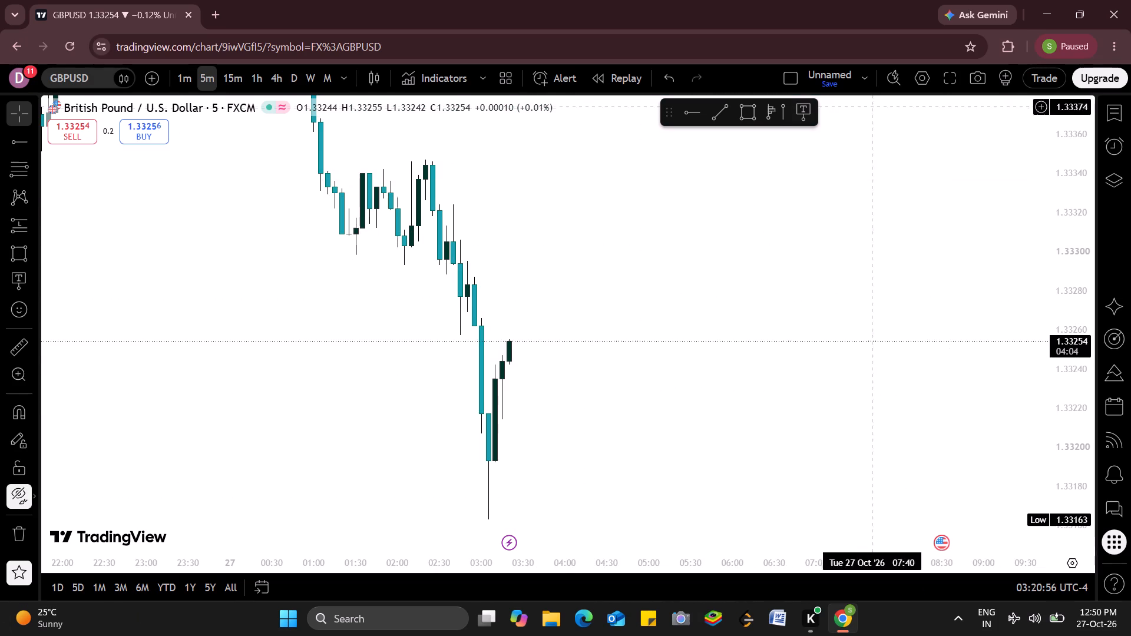
pyautogui.moveTo(561, 253); pyautogui.dragTo(632, 273)
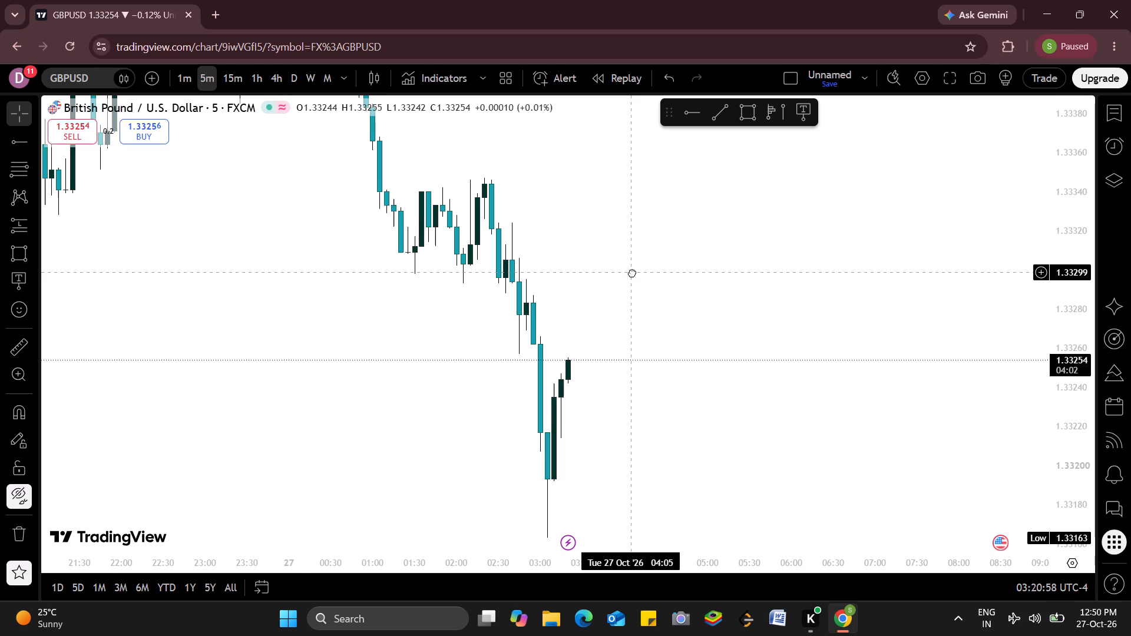
pyautogui.moveTo(632, 273); pyautogui.dragTo(804, 436)
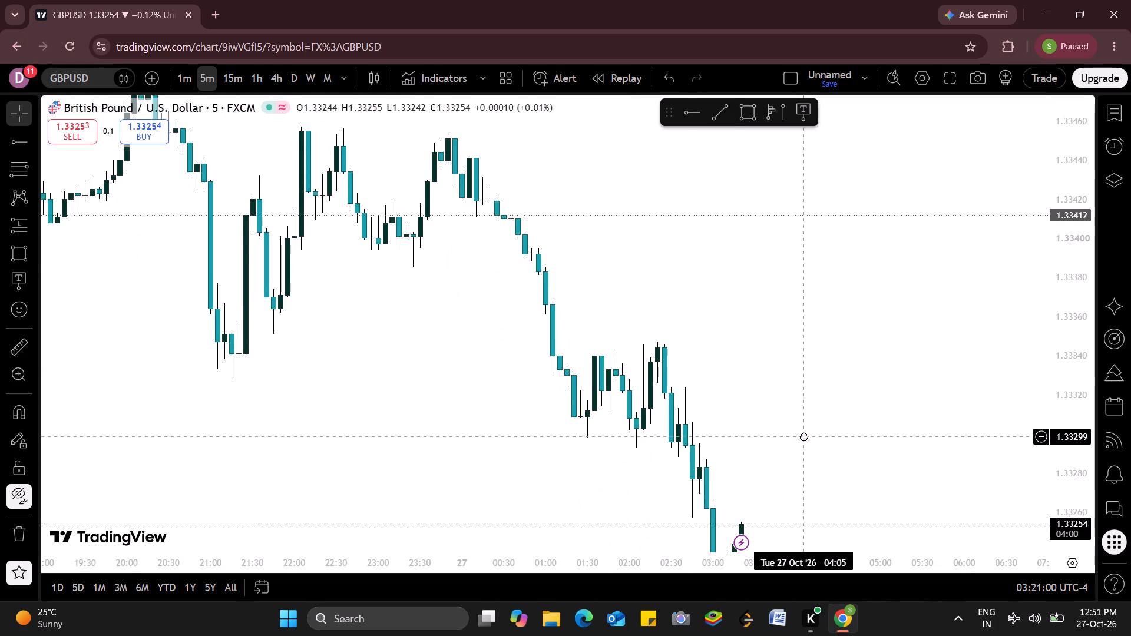
pyautogui.moveTo(804, 436); pyautogui.dragTo(726, 286)
pyautogui.moveTo(1066, 162); pyautogui.dragTo(1085, 233)
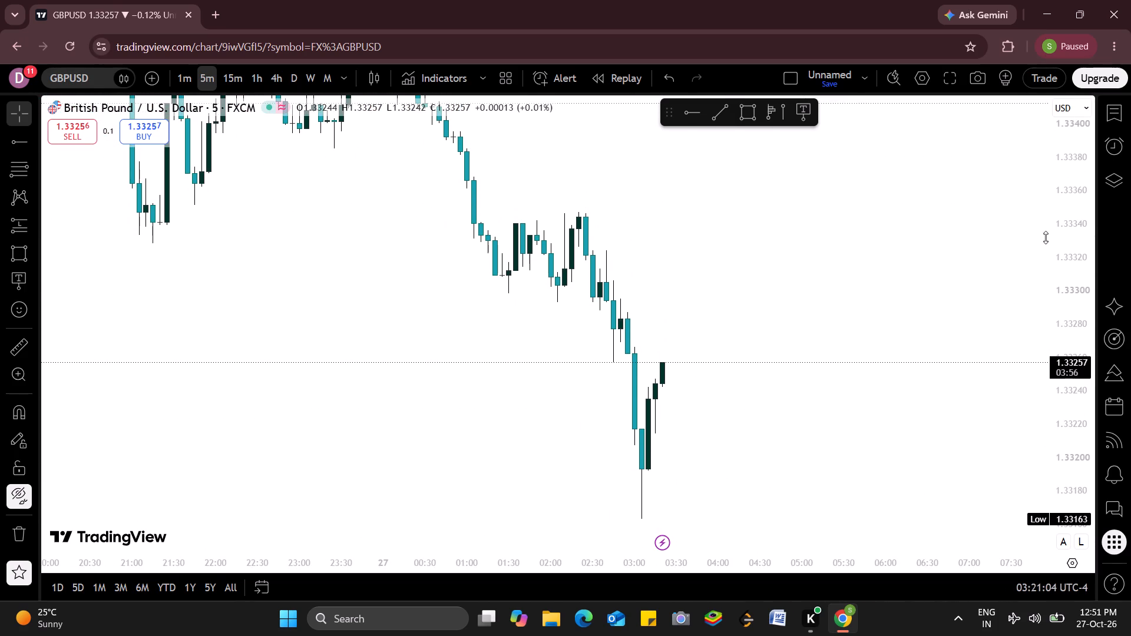
pyautogui.moveTo(825, 278); pyautogui.dragTo(967, 412)
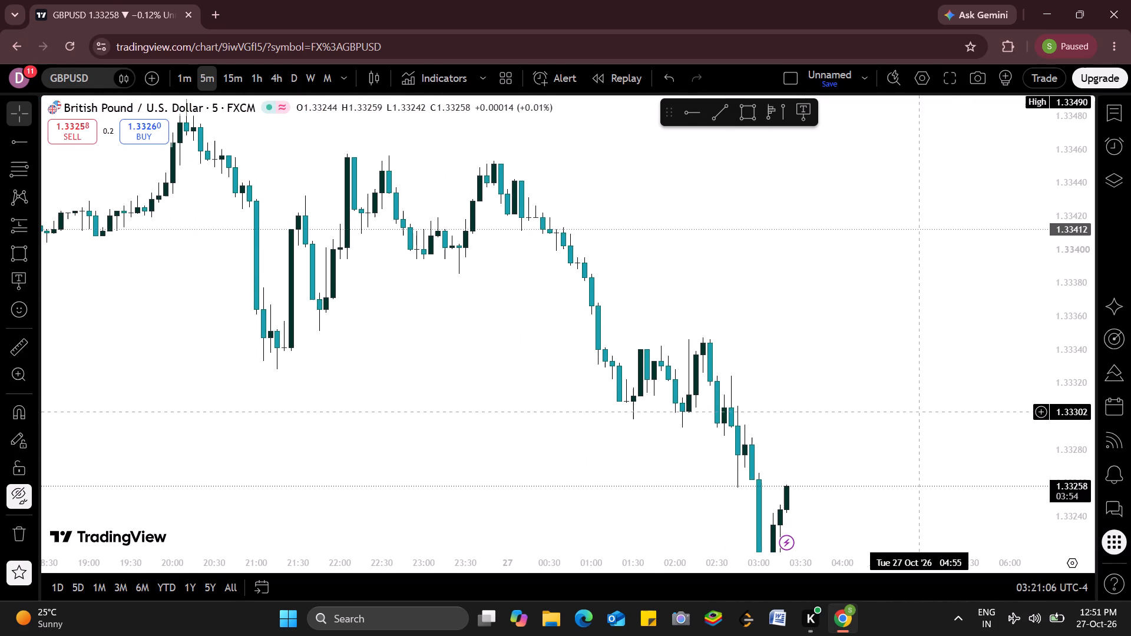
pyautogui.hscroll(-1, 7, 551)
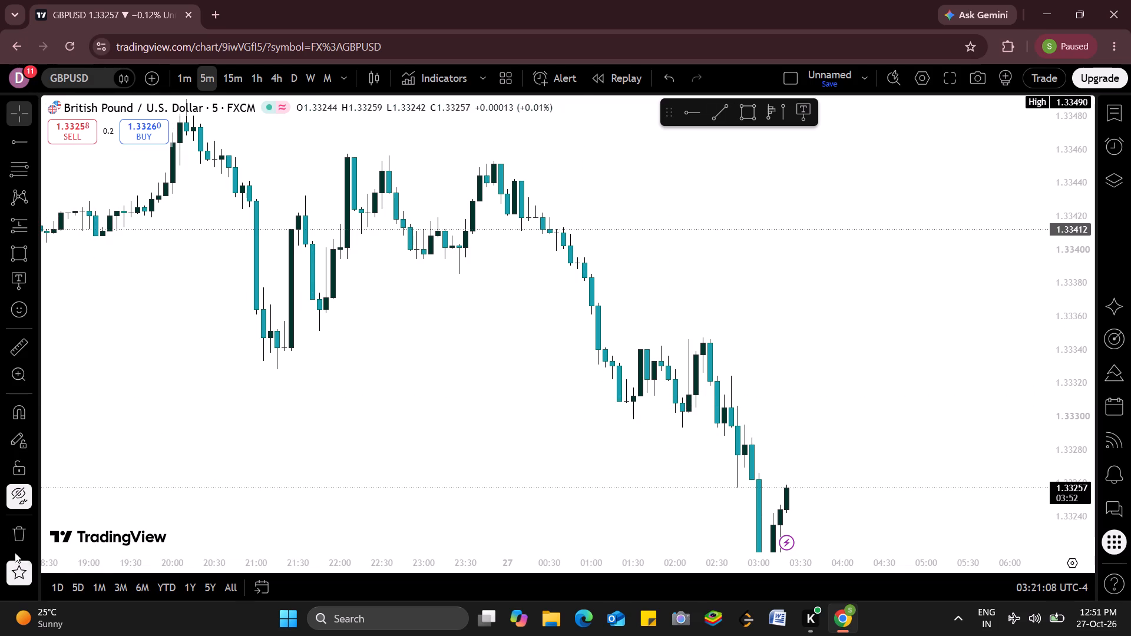
pyautogui.hscroll(-1, 15, 552)
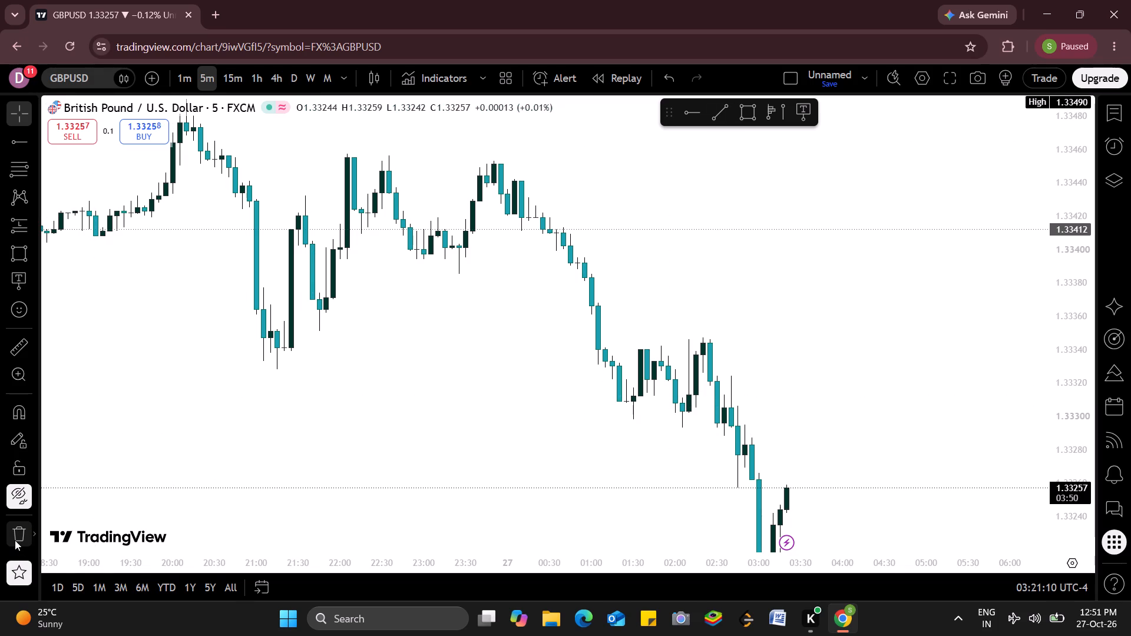
pyautogui.click(31, 501)
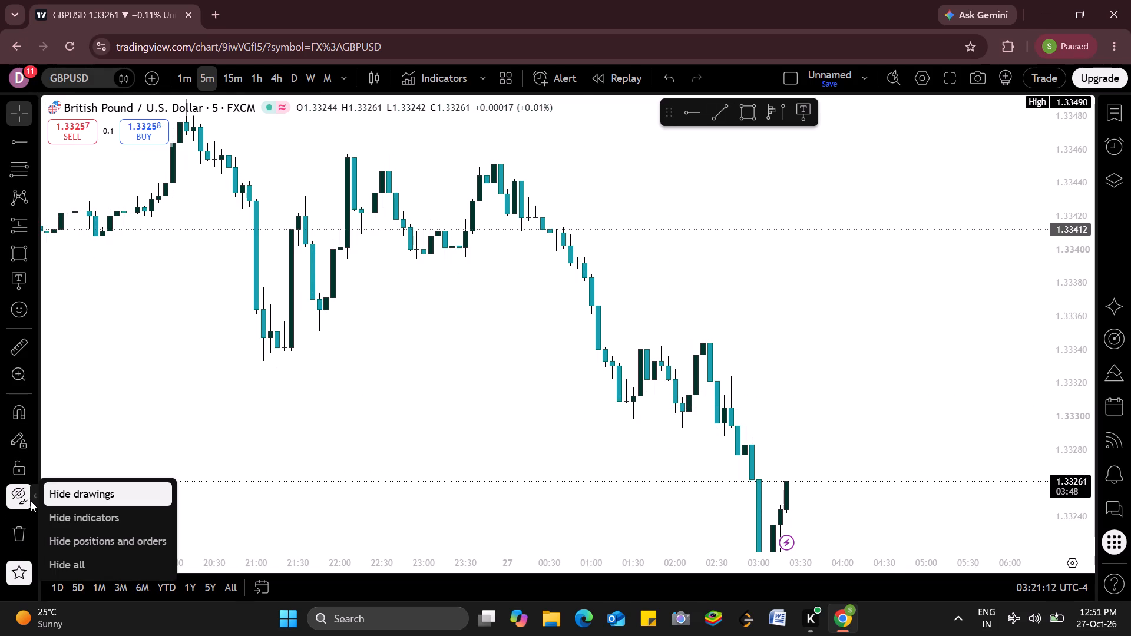
pyautogui.moveTo(212, 461); pyautogui.dragTo(78, 445)
pyautogui.click(78, 445)
pyautogui.click(18, 489)
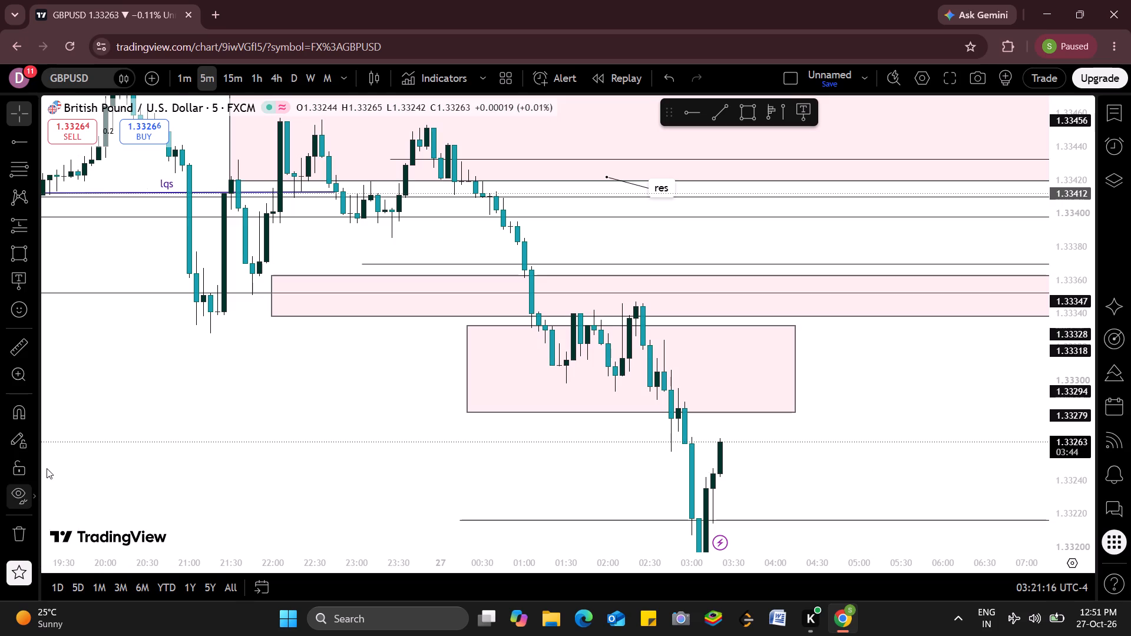
# Compare the marked levels and zones around the latest drop on the 15-minute and 5-minute charts.
pyautogui.click(236, 84)
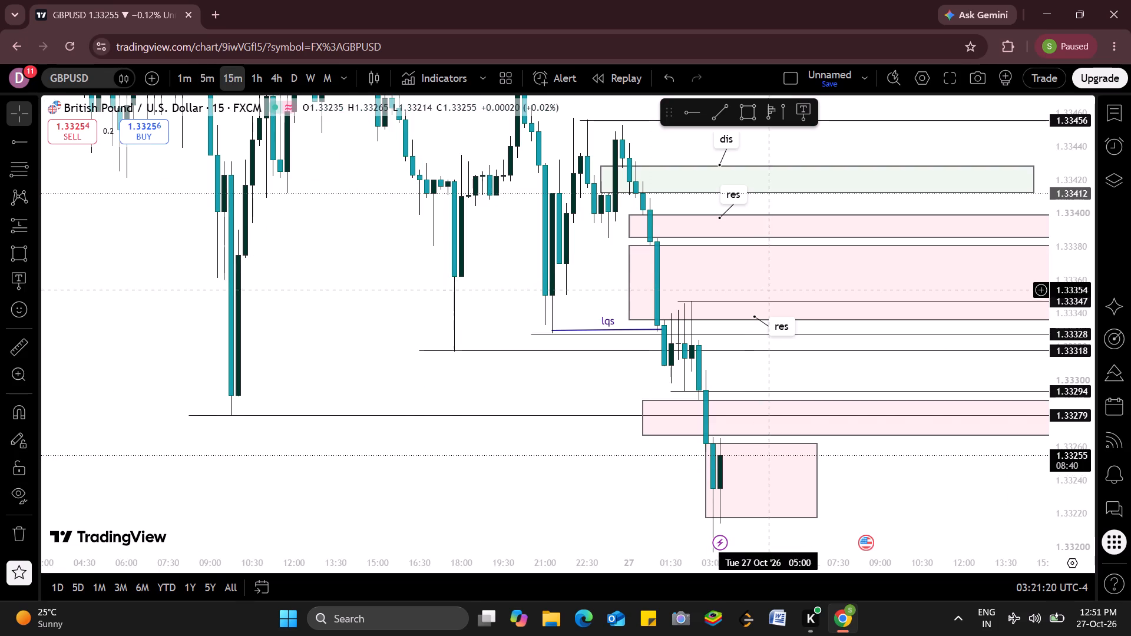
pyautogui.scroll(1, 407, 428)
pyautogui.moveTo(388, 429); pyautogui.dragTo(207, 498)
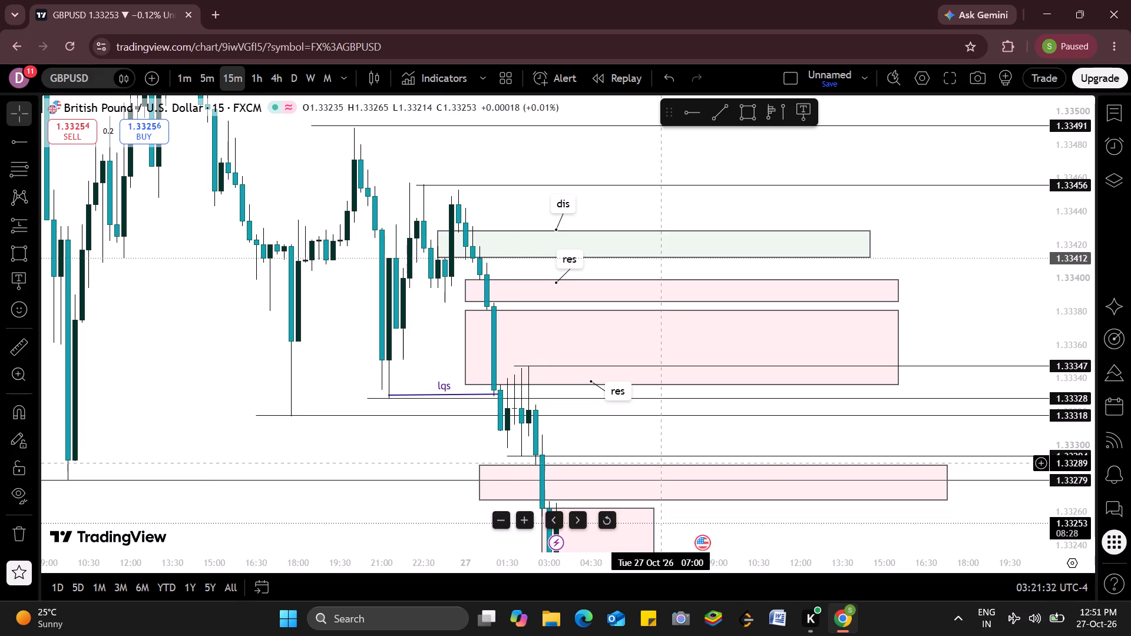
pyautogui.moveTo(699, 430); pyautogui.dragTo(646, 290)
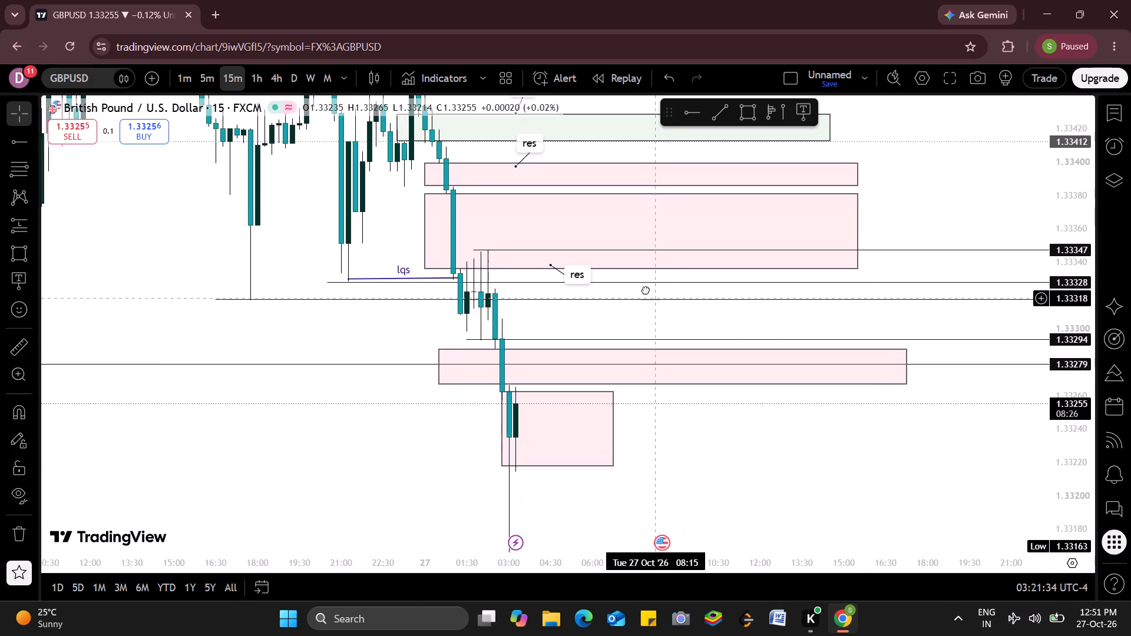
pyautogui.moveTo(646, 290); pyautogui.dragTo(640, 309)
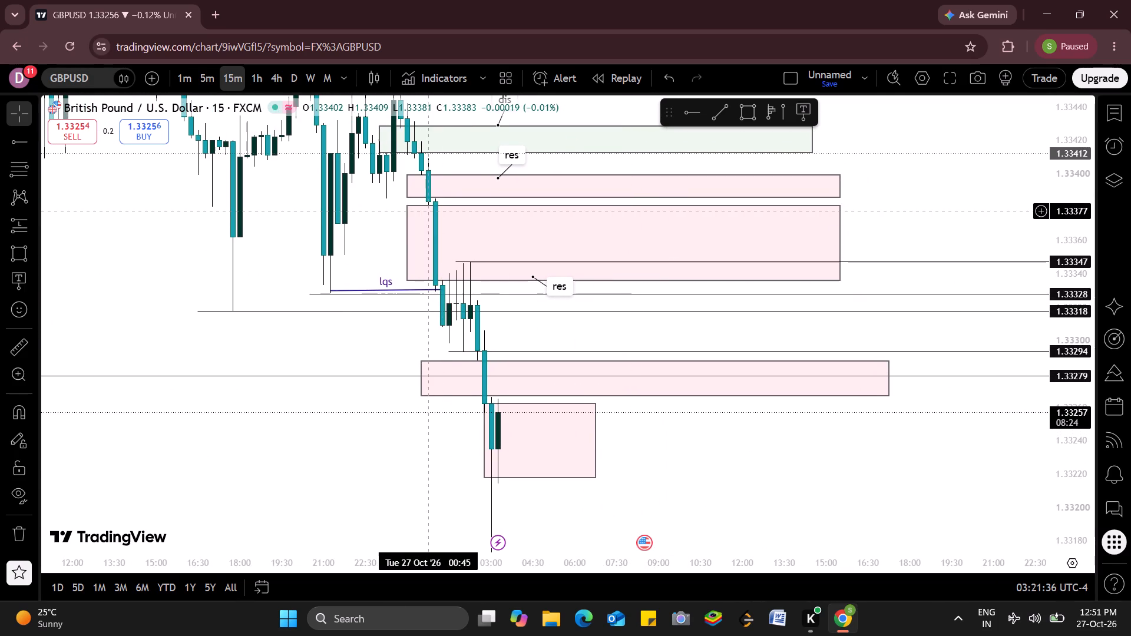
pyautogui.click(206, 78)
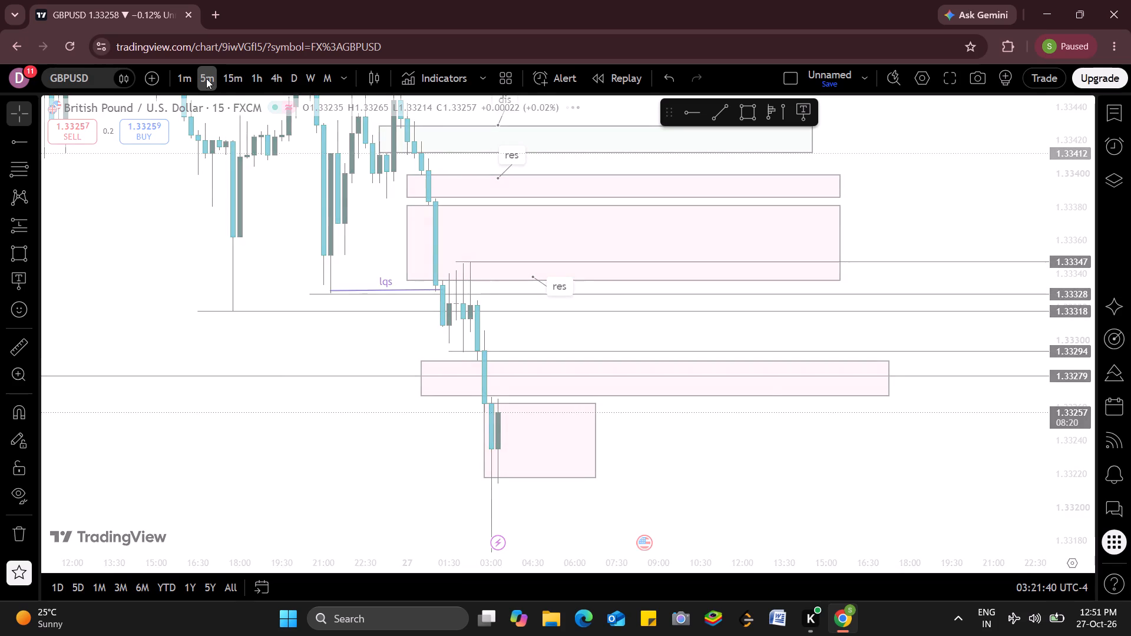
pyautogui.hscroll(3, 973, 526)
pyautogui.scroll(1, 104, 302)
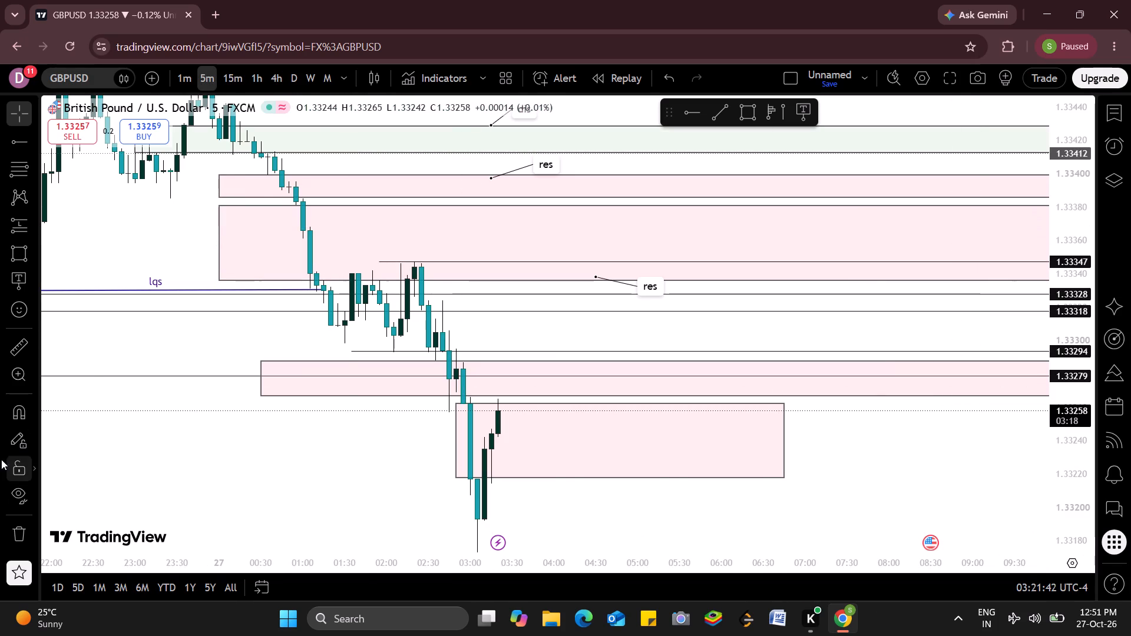
pyautogui.scroll(1, 1, 459)
# Hide the existing drawings on the 5-minute GBPUSD chart and remove them all.
pyautogui.click(16, 498)
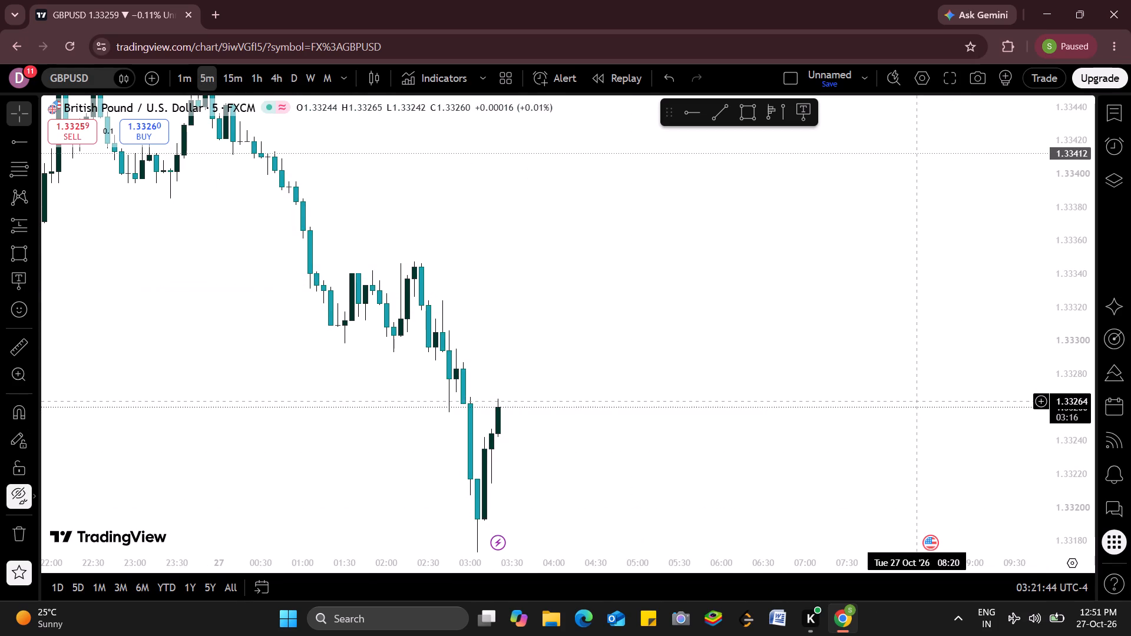
pyautogui.moveTo(916, 400); pyautogui.dragTo(881, 268)
pyautogui.scroll(-1, 756, 124)
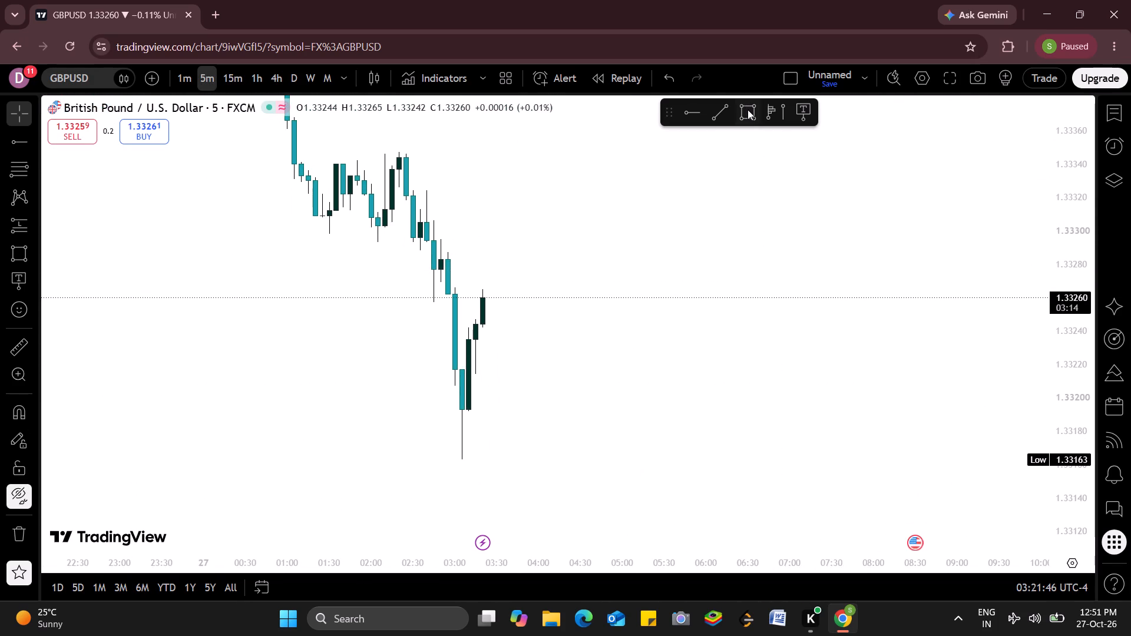
pyautogui.scroll(-1, 748, 110)
pyautogui.click(748, 110)
pyautogui.scroll(1, 597, 274)
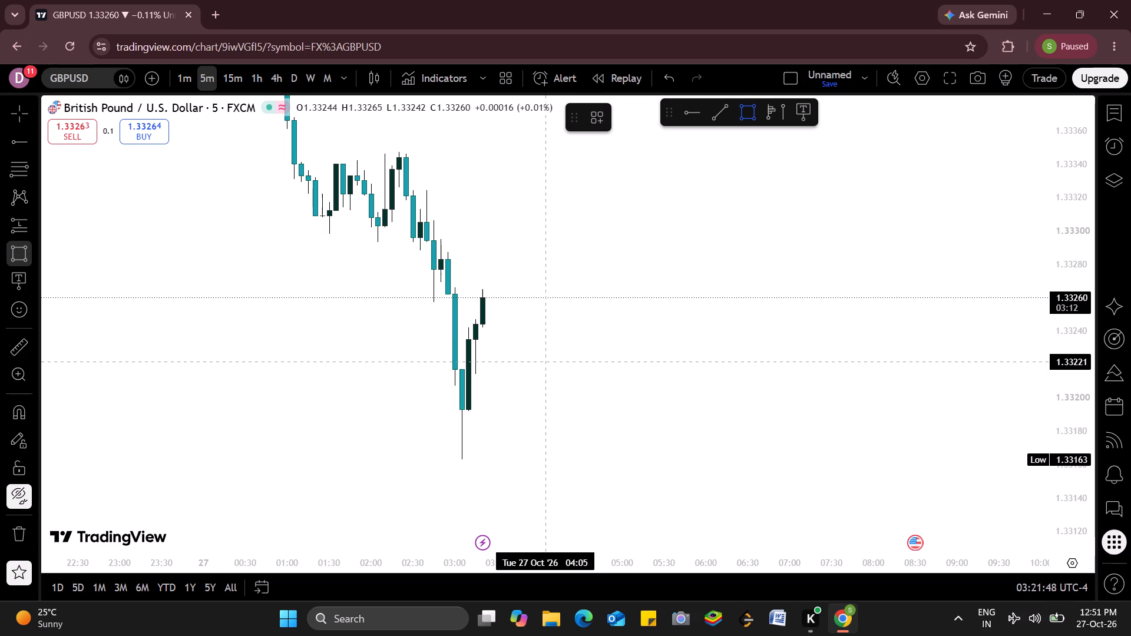
pyautogui.scroll(1, 544, 362)
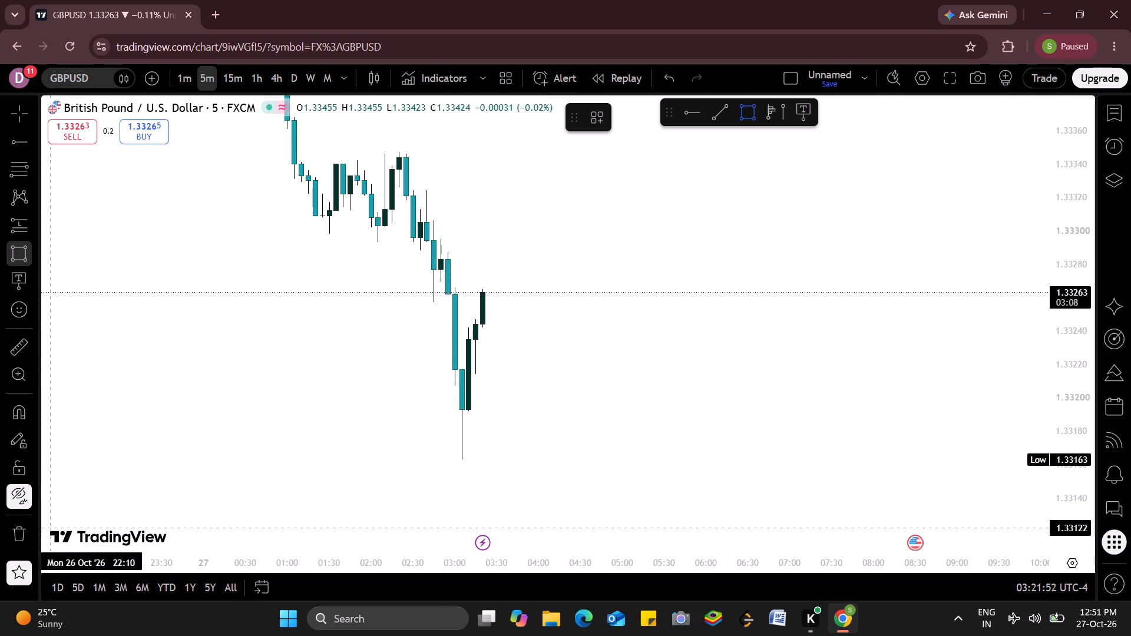
pyautogui.click(22, 539)
pyautogui.click(87, 561)
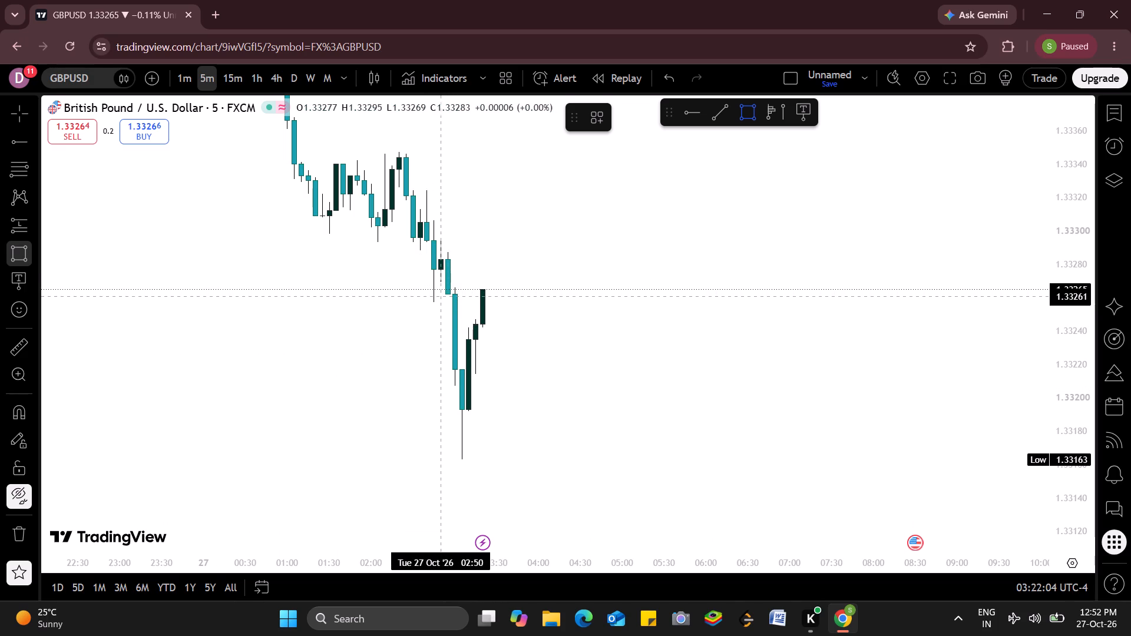
# Draw a rectangle over the gap in the latest drop, from about 1.33261 to 1.33217, spanning 02:50 to 09:40.
pyautogui.moveTo(442, 295); pyautogui.dragTo(998, 364)
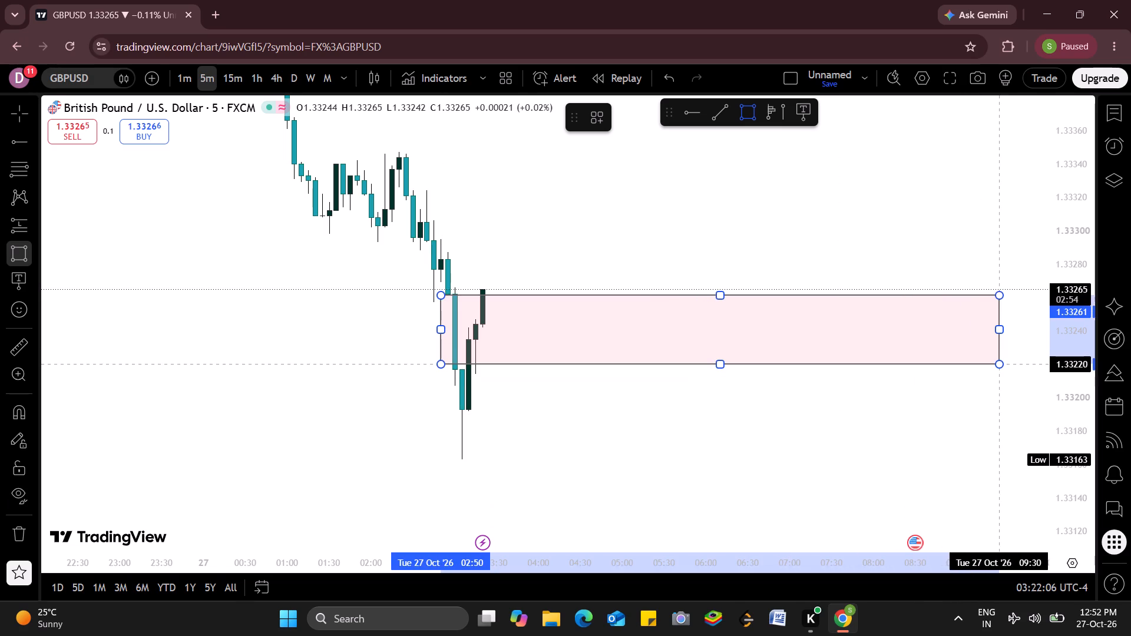
pyautogui.moveTo(998, 364); pyautogui.dragTo(1014, 369)
pyautogui.click(1014, 369)
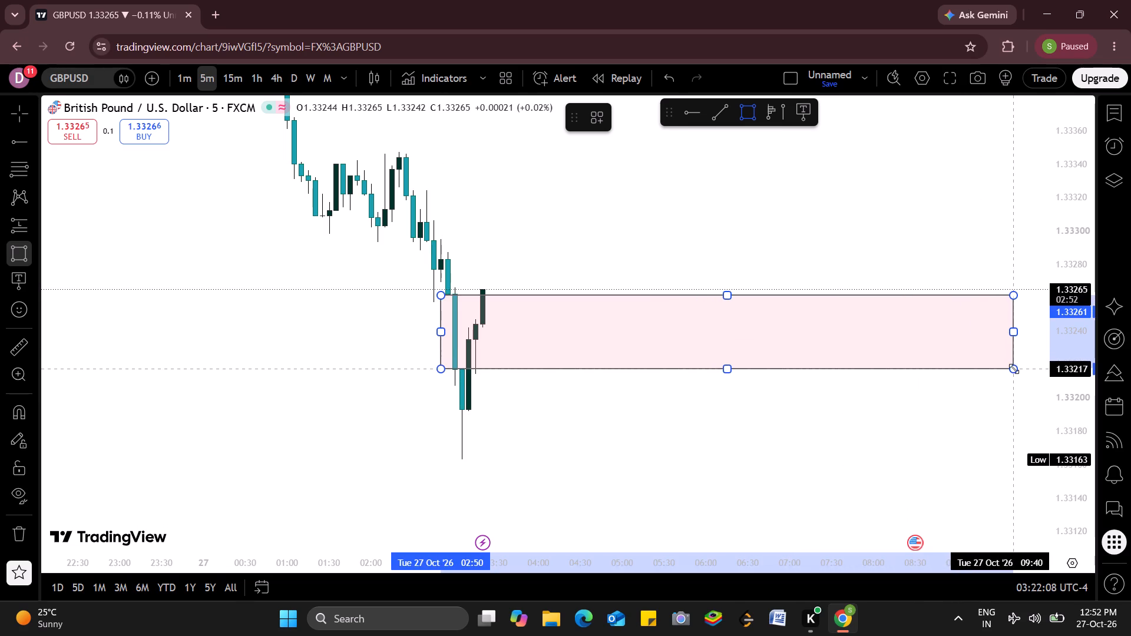
pyautogui.click(923, 439)
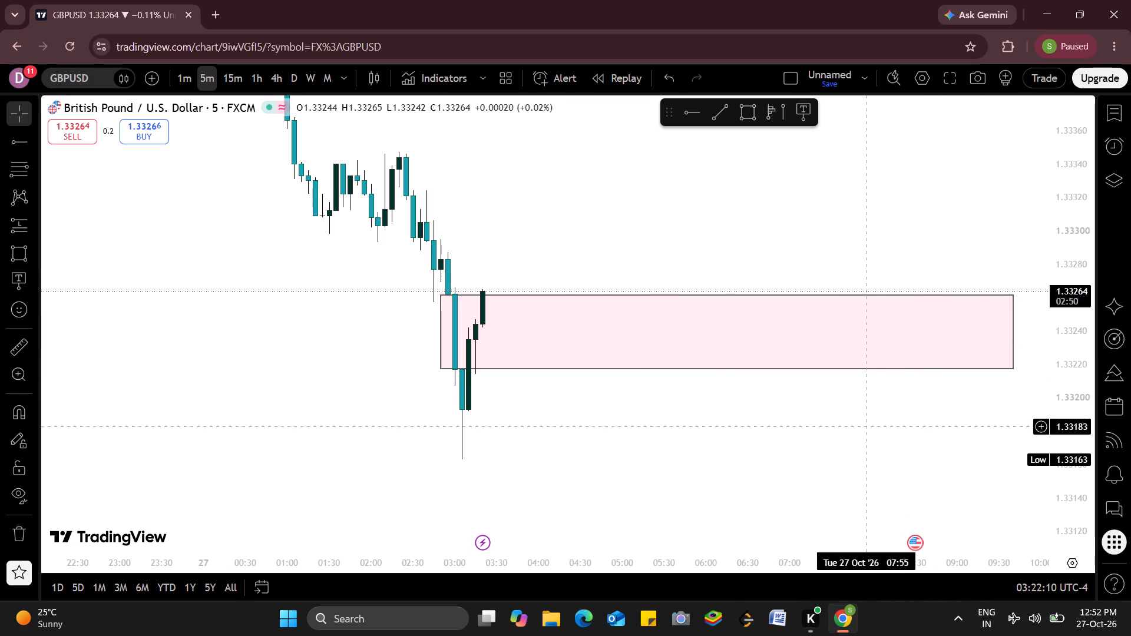
# Draw a trend line along the lowest wick, from 01:25 at about 1.33163 to 10:05 at about 1.33164.
pyautogui.click(726, 118)
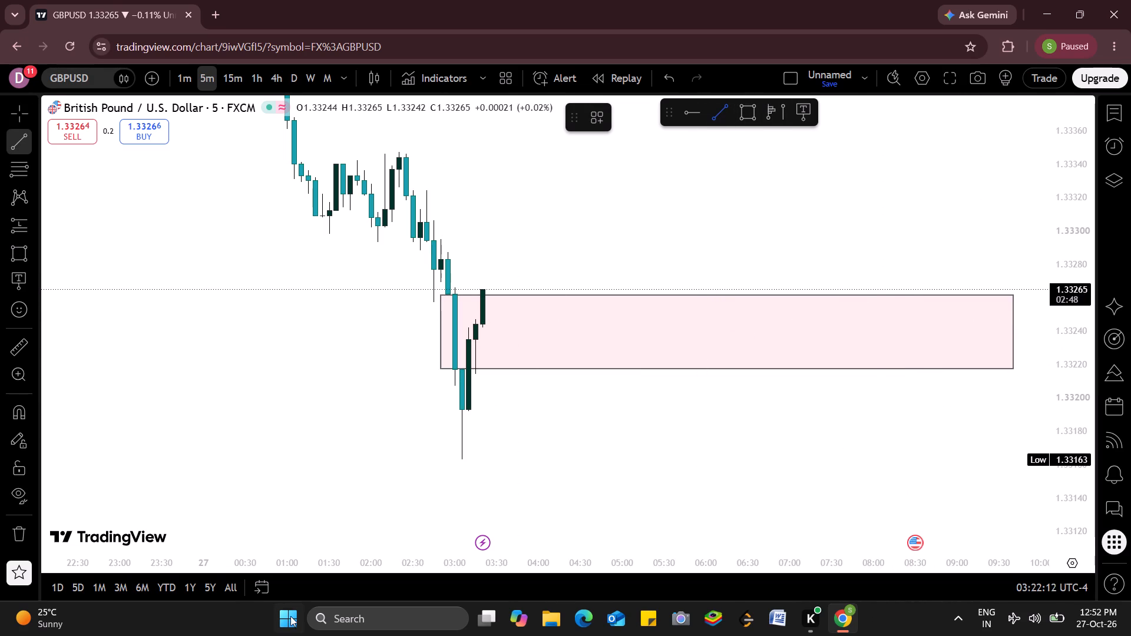
pyautogui.click(323, 460)
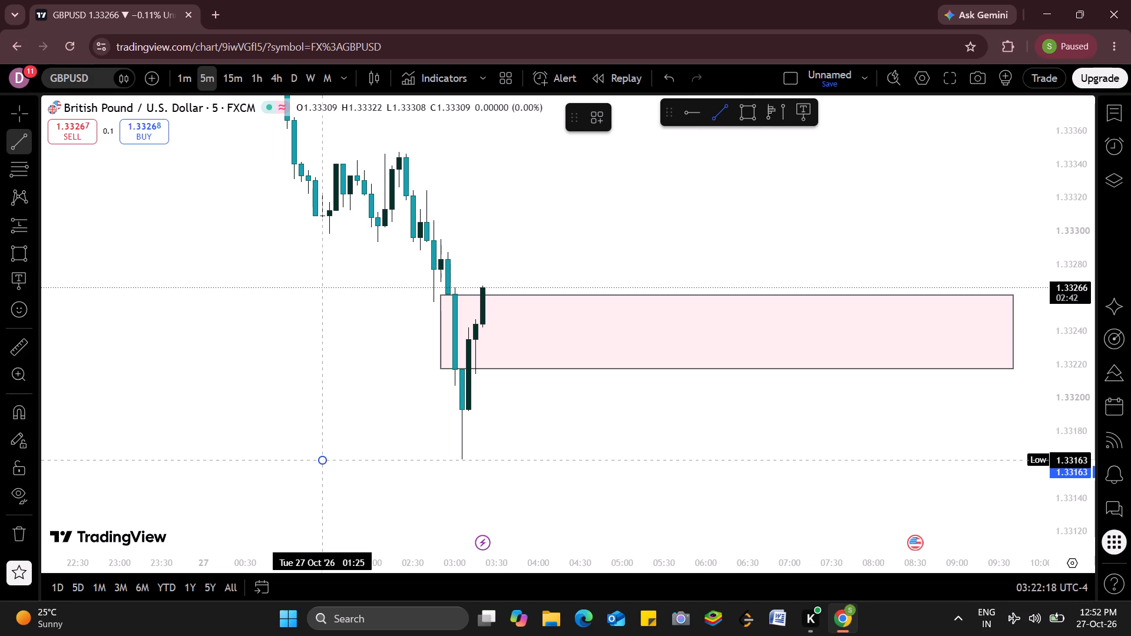
pyautogui.click(323, 460)
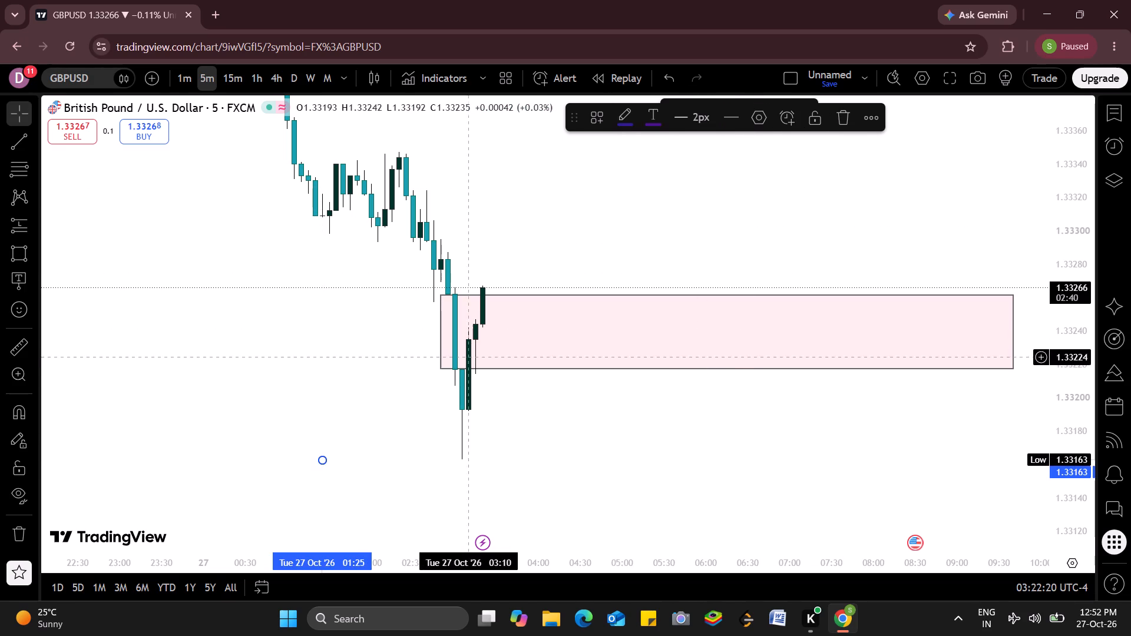
pyautogui.moveTo(321, 459); pyautogui.dragTo(1046, 450)
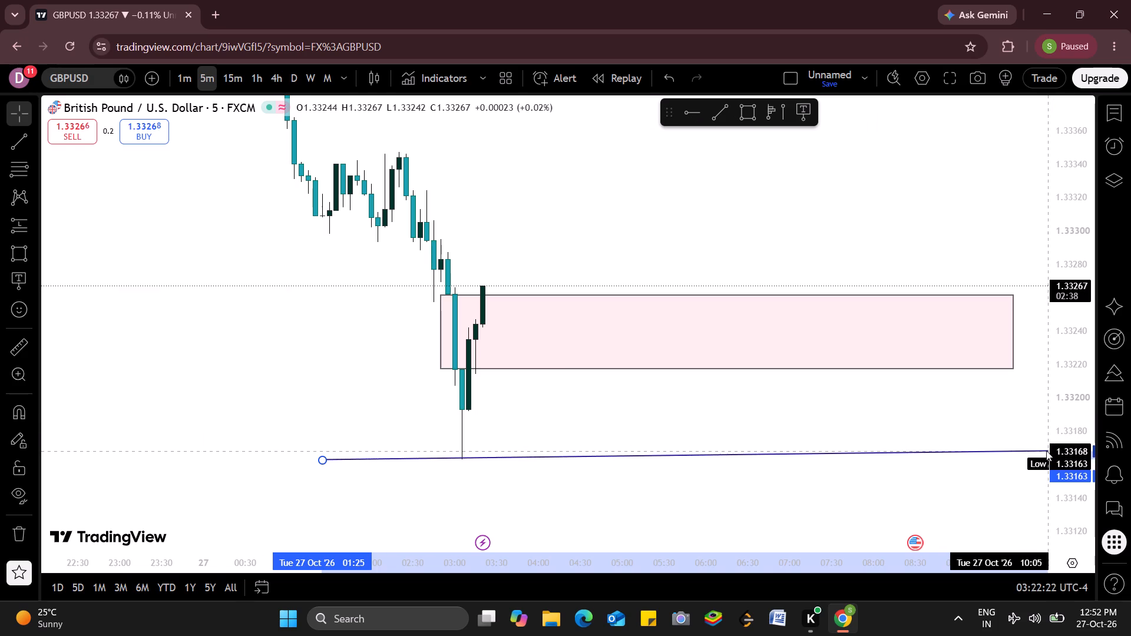
pyautogui.moveTo(1046, 450); pyautogui.dragTo(1046, 458)
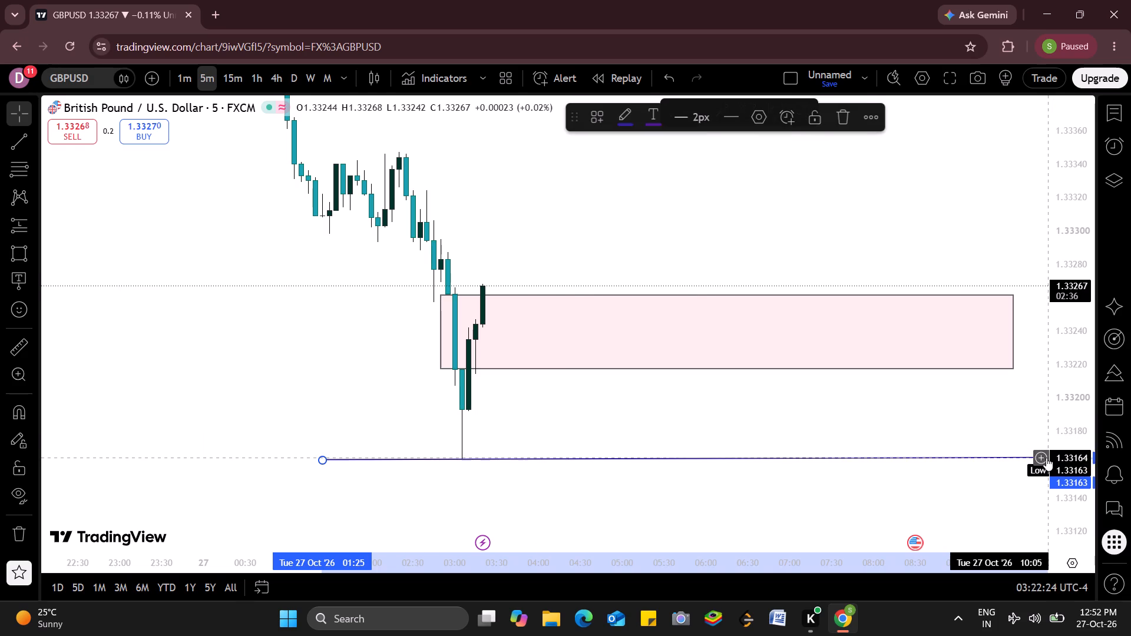
pyautogui.click(852, 385)
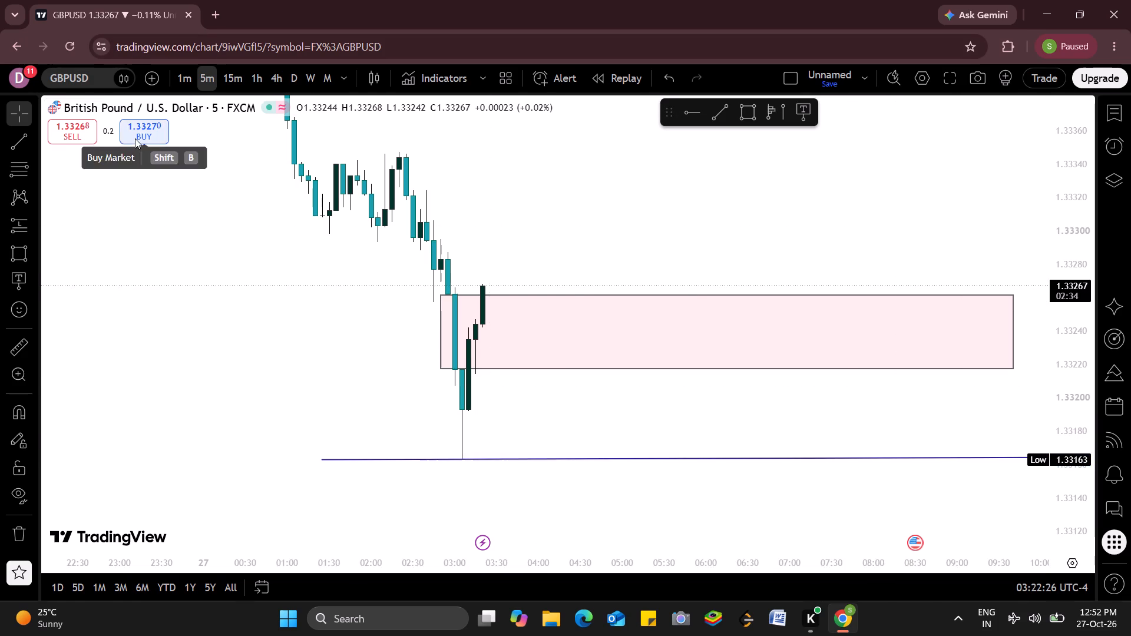
# Connect the chart to the Paper Trading simulator for placing orders.
pyautogui.click(135, 138)
pyautogui.click(254, 218)
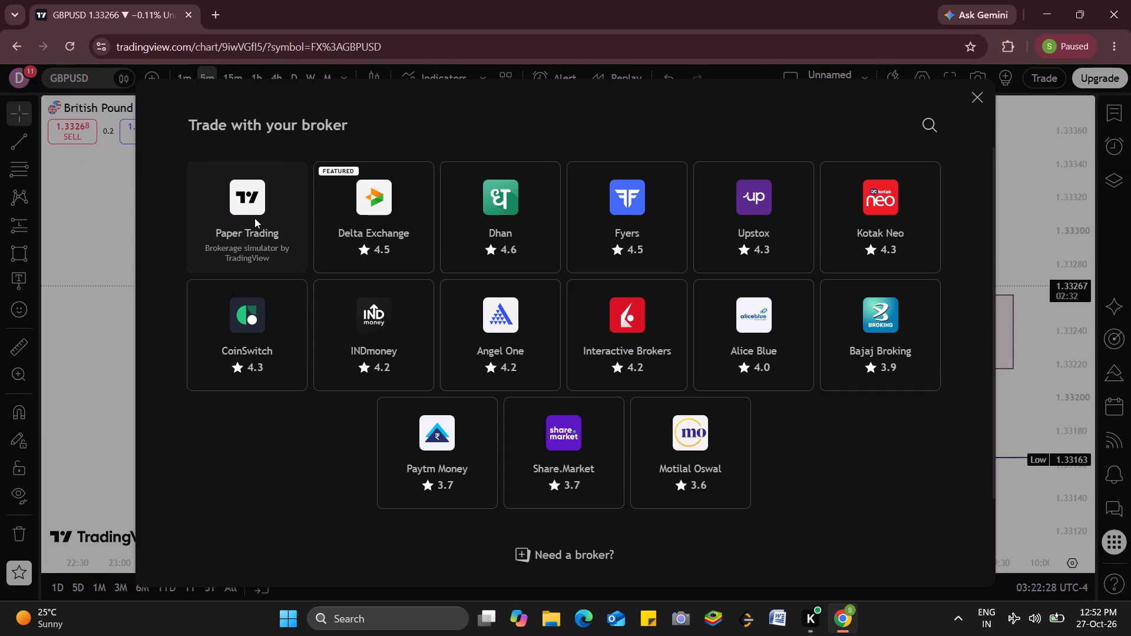
pyautogui.click(254, 218)
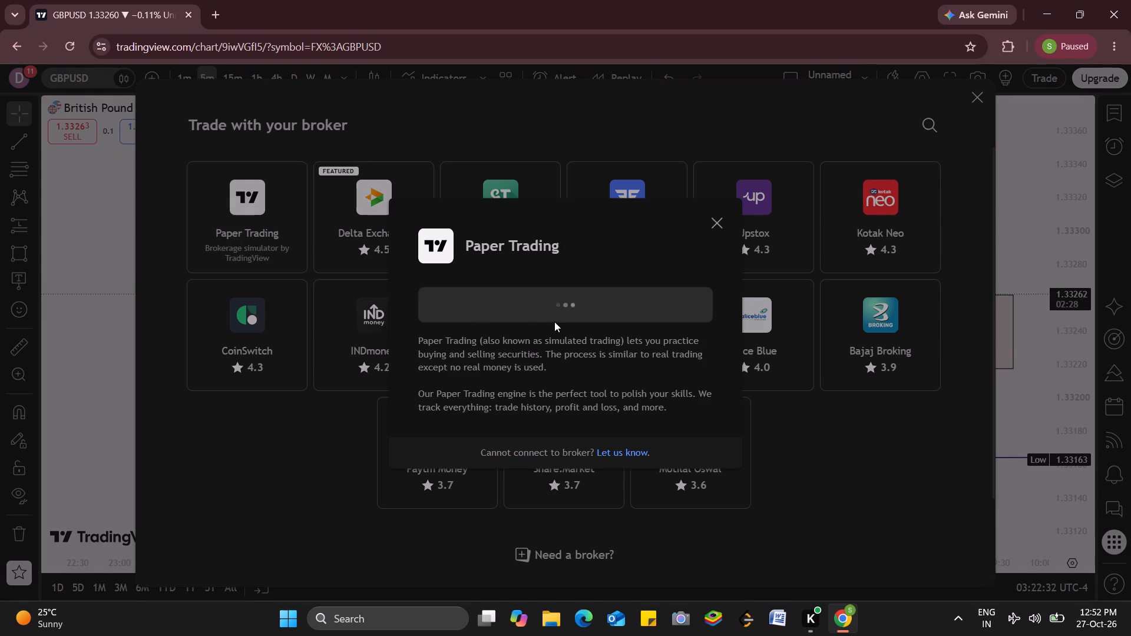
pyautogui.click(555, 304)
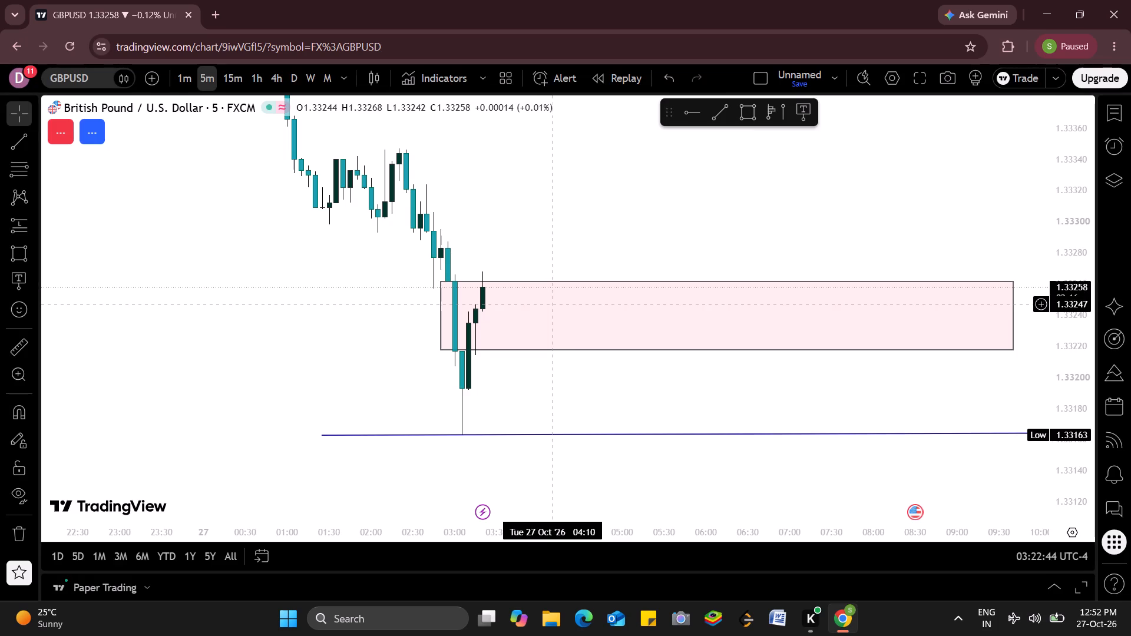
# Place a market buy order on GBPUSD with a USD margin of 984, for 36,921 units.
pyautogui.click(143, 125)
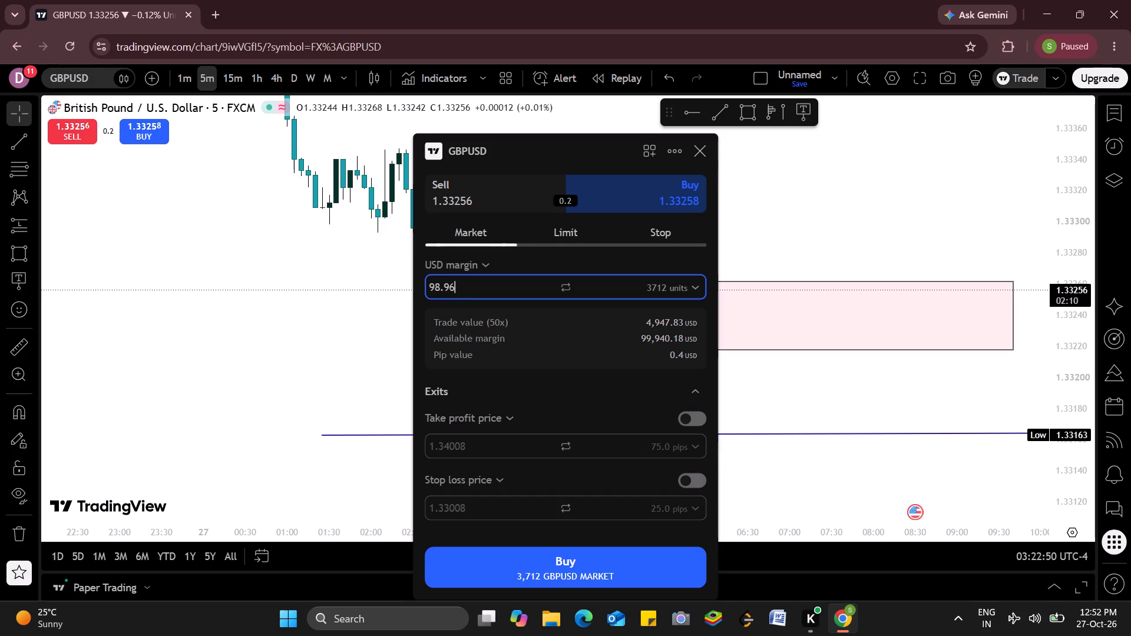
pyautogui.click(461, 286)
pyautogui.press('BackSpace')
pyautogui.press('BackSpace')
pyautogui.press('BackSpace')
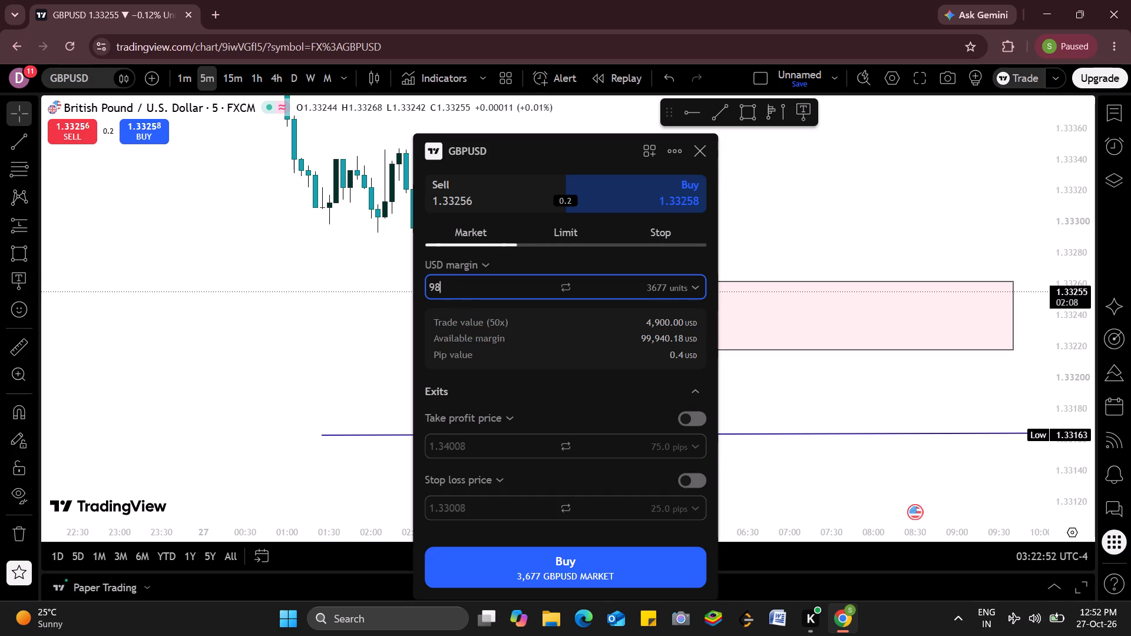
pyautogui.press('4')
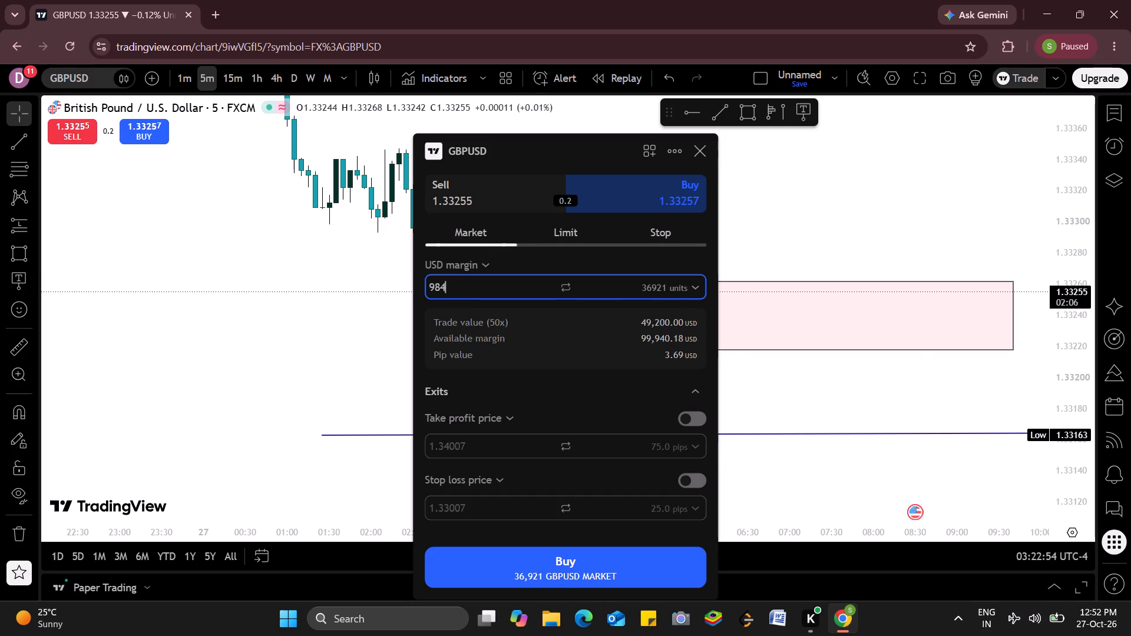
pyautogui.press('Return')
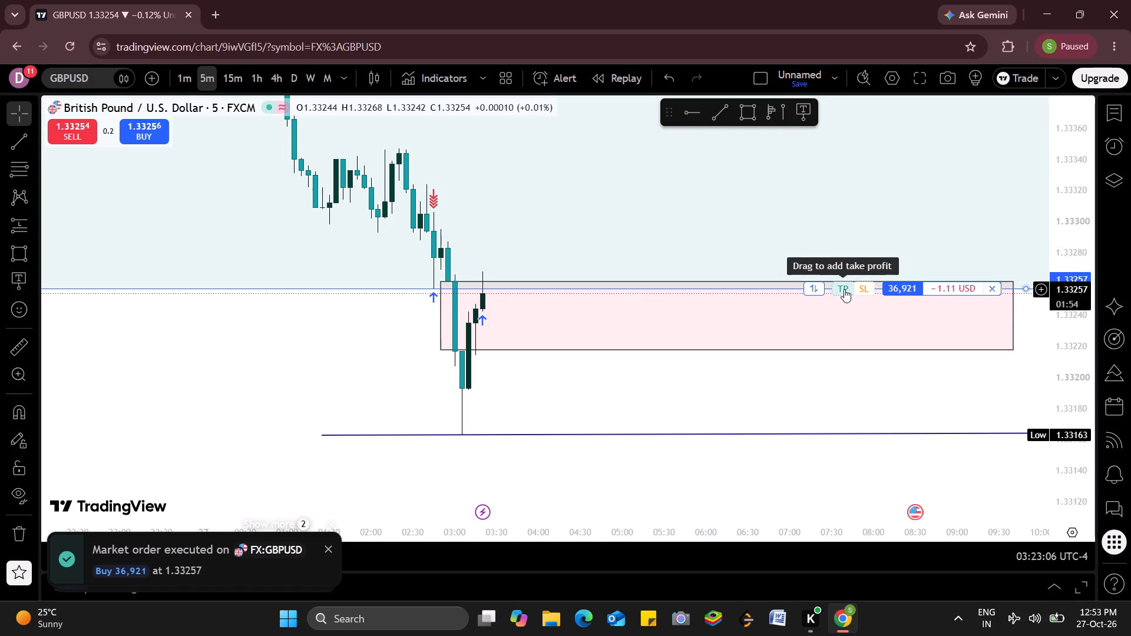
# Add a take profit to the open buy position at about 1.33324.
pyautogui.moveTo(844, 289); pyautogui.dragTo(843, 237)
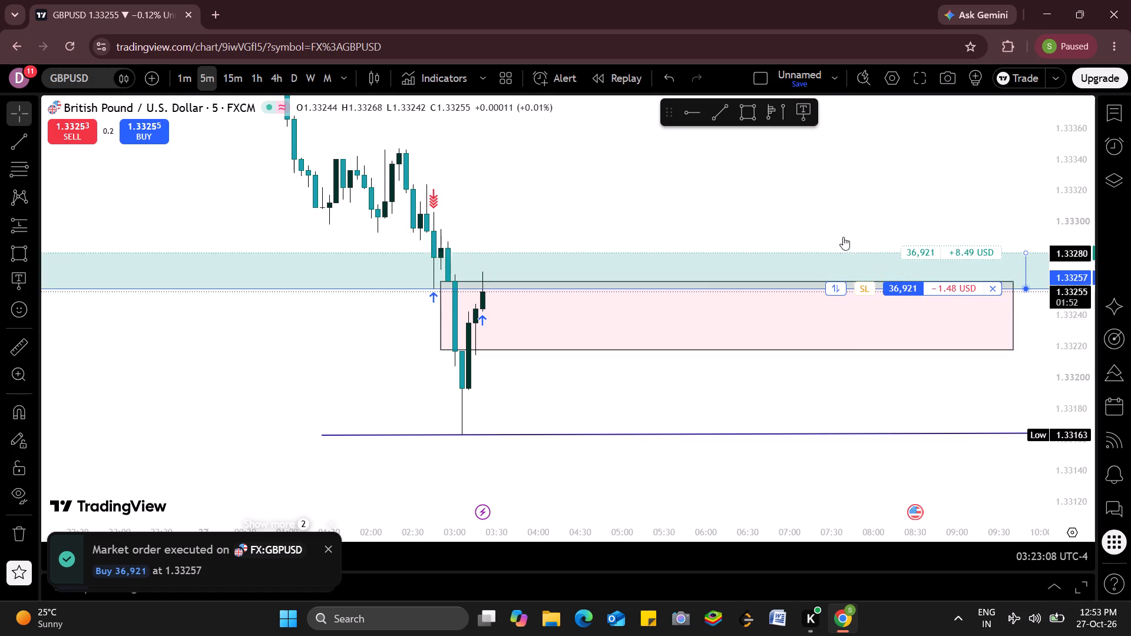
pyautogui.moveTo(843, 237); pyautogui.dragTo(845, 163)
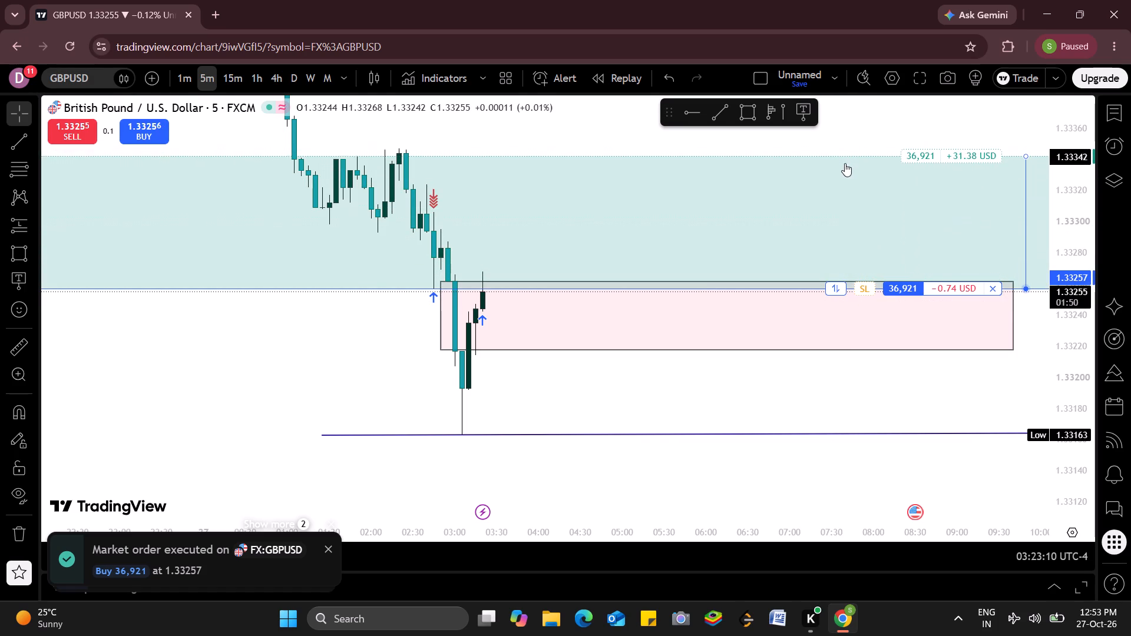
pyautogui.moveTo(845, 163); pyautogui.dragTo(847, 184)
pyautogui.click(847, 184)
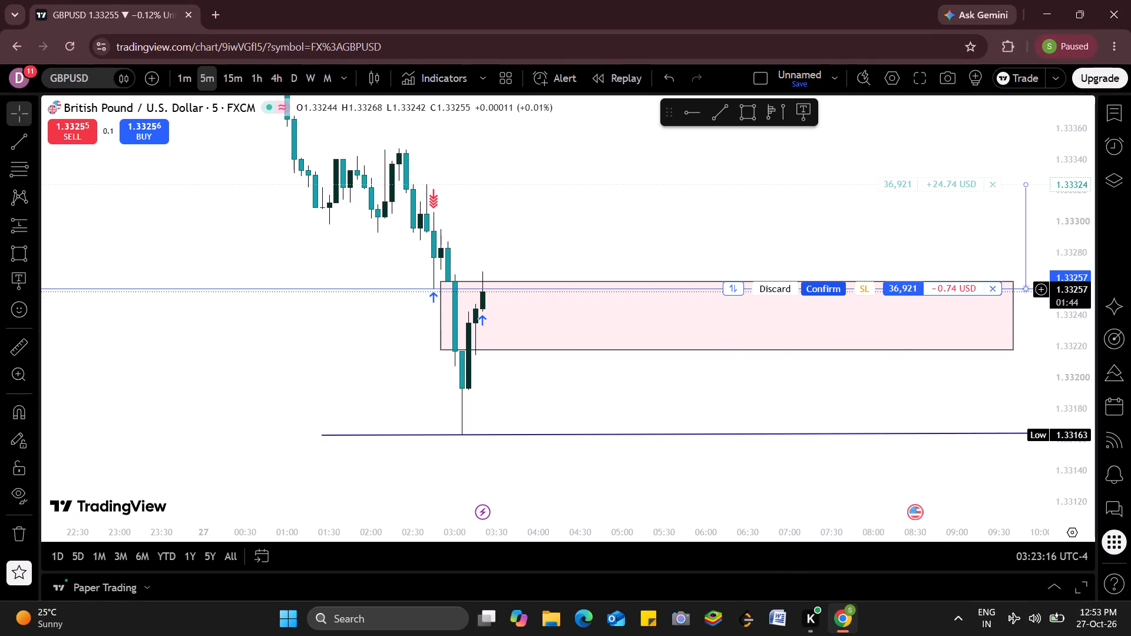
# Add a stop loss to the buy position at about 1.33163, on the swing-low line.
pyautogui.moveTo(865, 288); pyautogui.dragTo(874, 363)
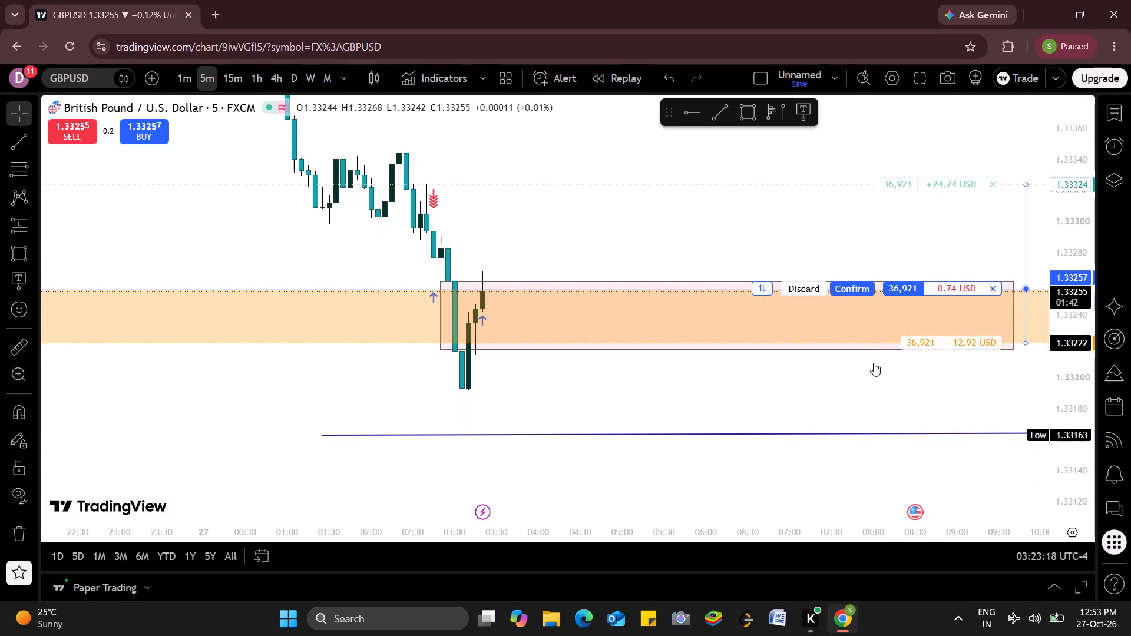
pyautogui.moveTo(874, 363); pyautogui.dragTo(879, 439)
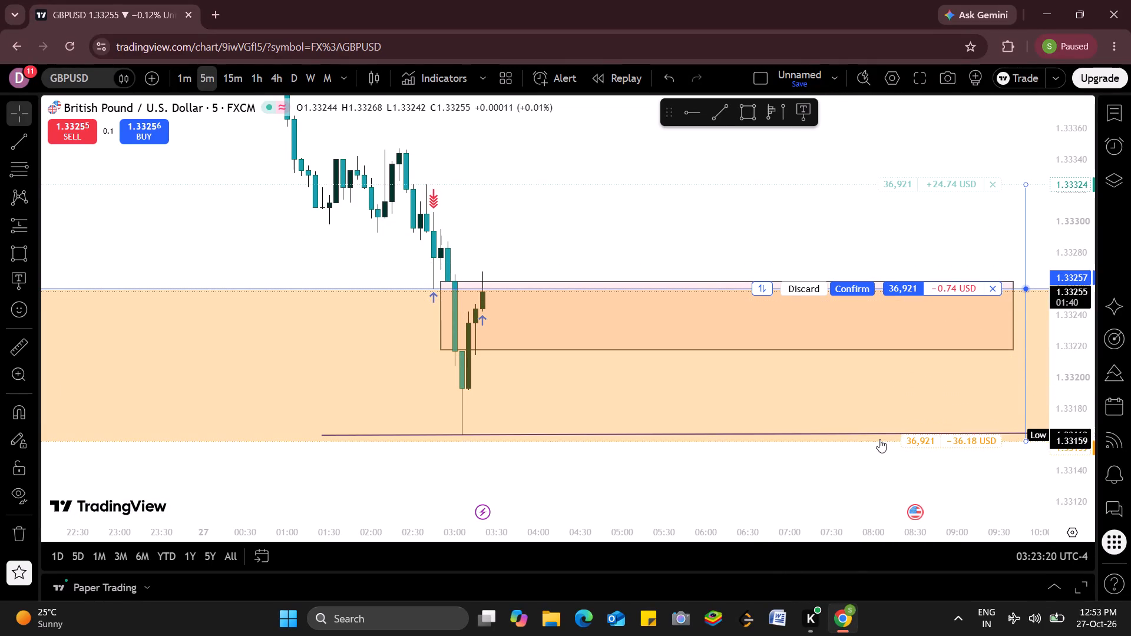
pyautogui.moveTo(879, 439); pyautogui.dragTo(878, 434)
pyautogui.click(878, 434)
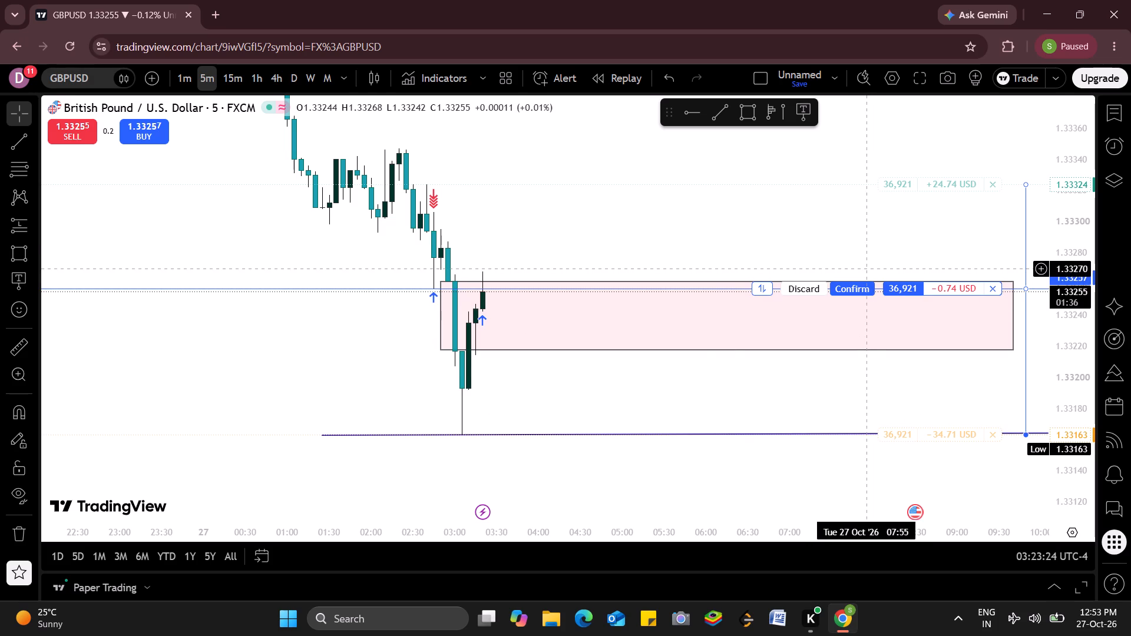
# Raise the buy position's take profit to about 1.33348, level with the earlier swing high.
pyautogui.moveTo(862, 240); pyautogui.dragTo(853, 336)
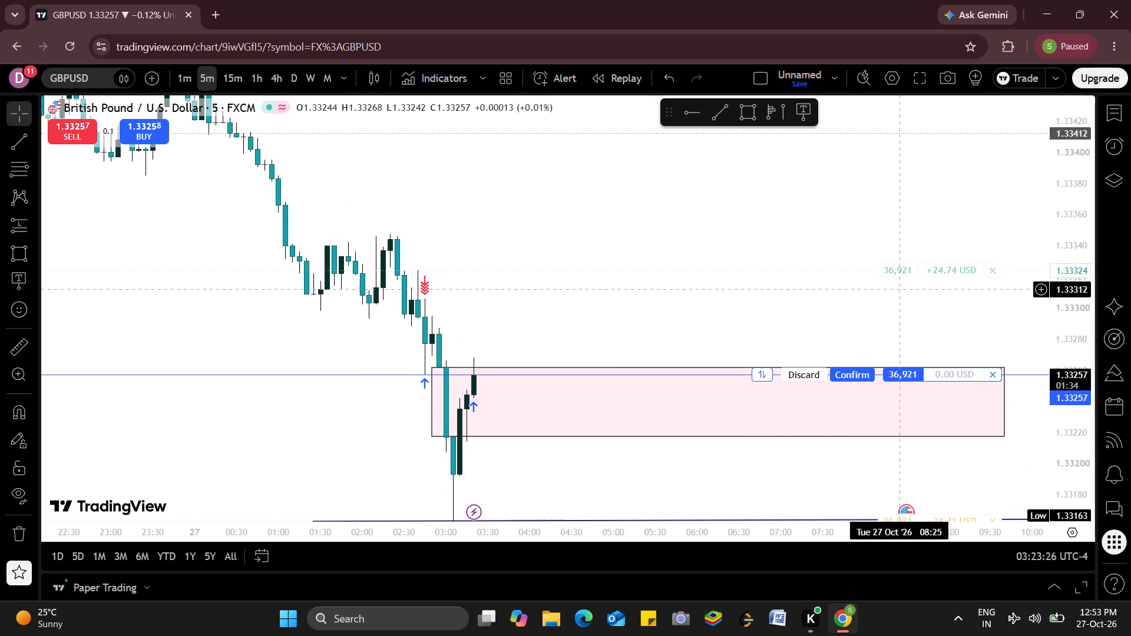
pyautogui.moveTo(899, 267); pyautogui.dragTo(905, 233)
pyautogui.click(905, 233)
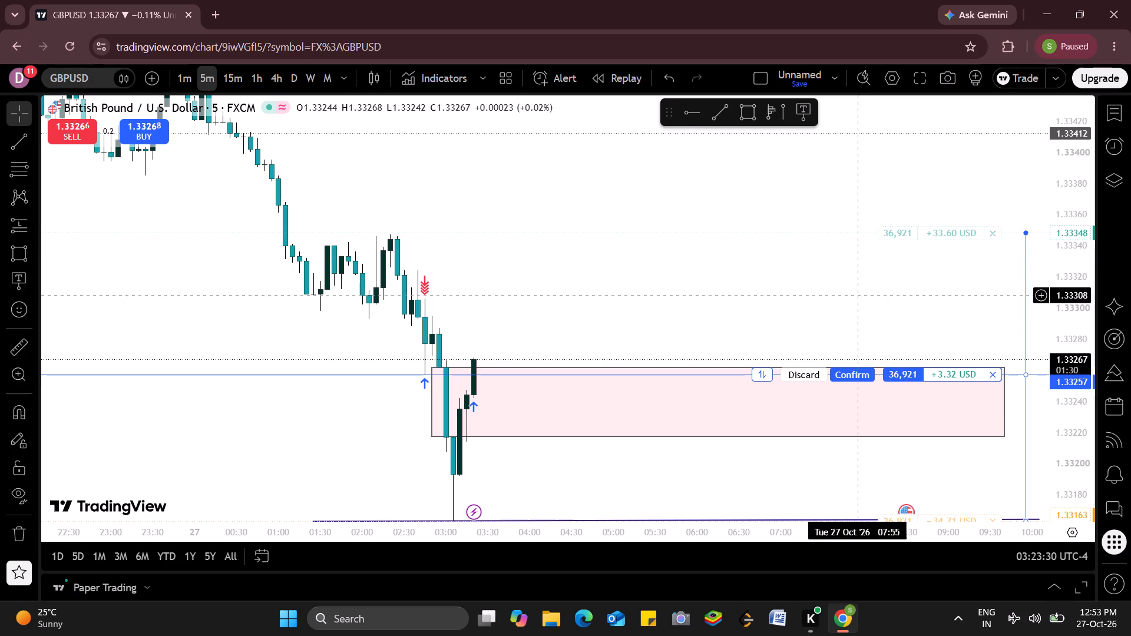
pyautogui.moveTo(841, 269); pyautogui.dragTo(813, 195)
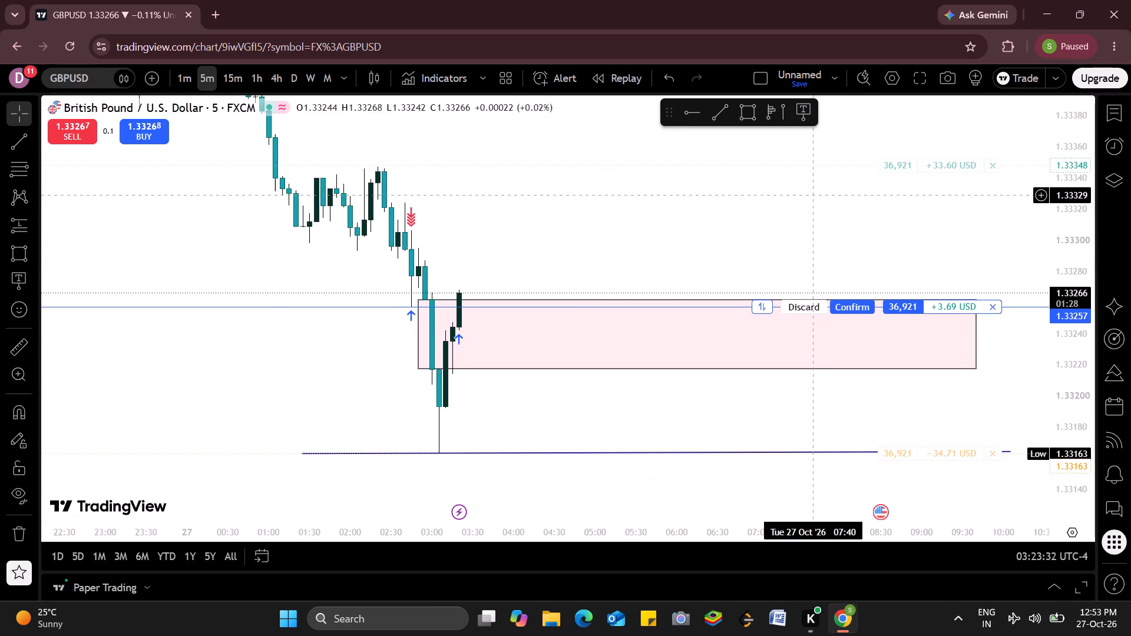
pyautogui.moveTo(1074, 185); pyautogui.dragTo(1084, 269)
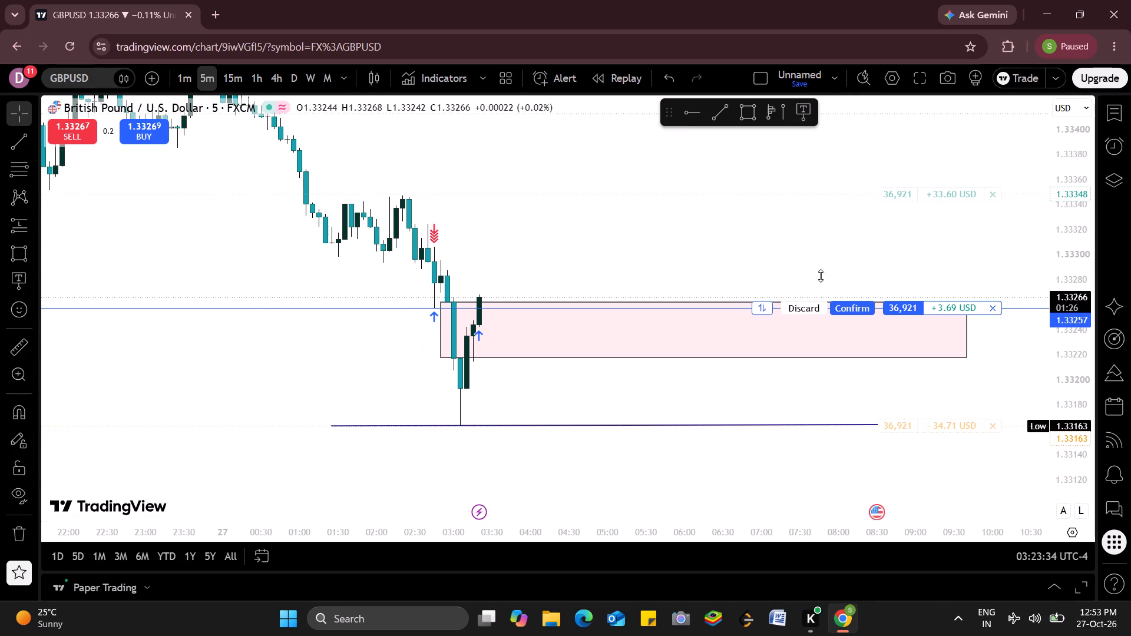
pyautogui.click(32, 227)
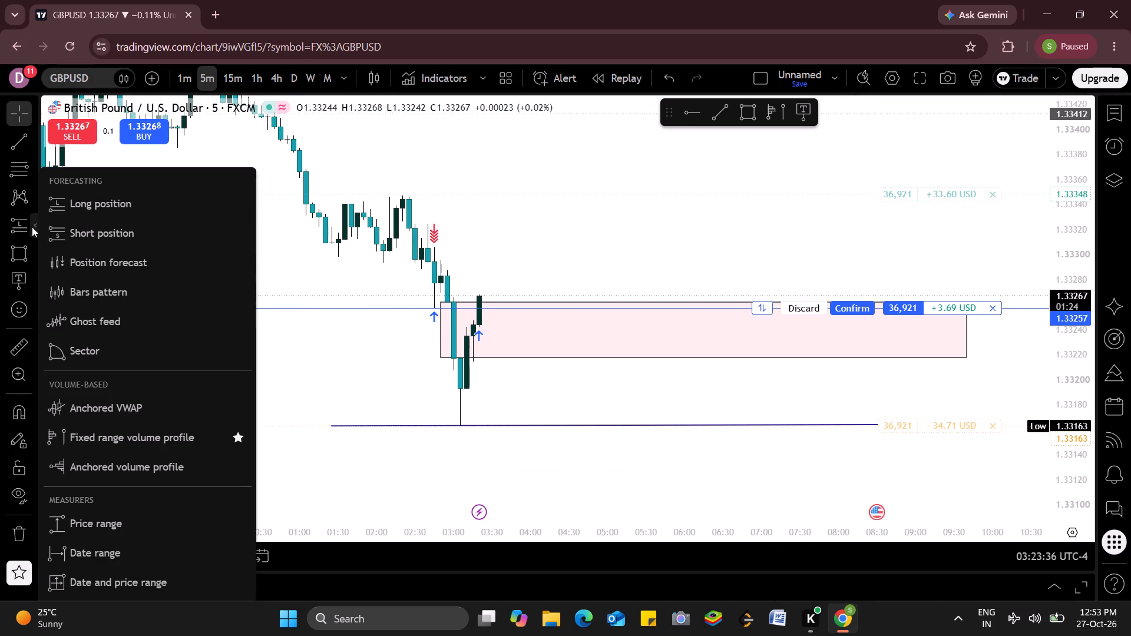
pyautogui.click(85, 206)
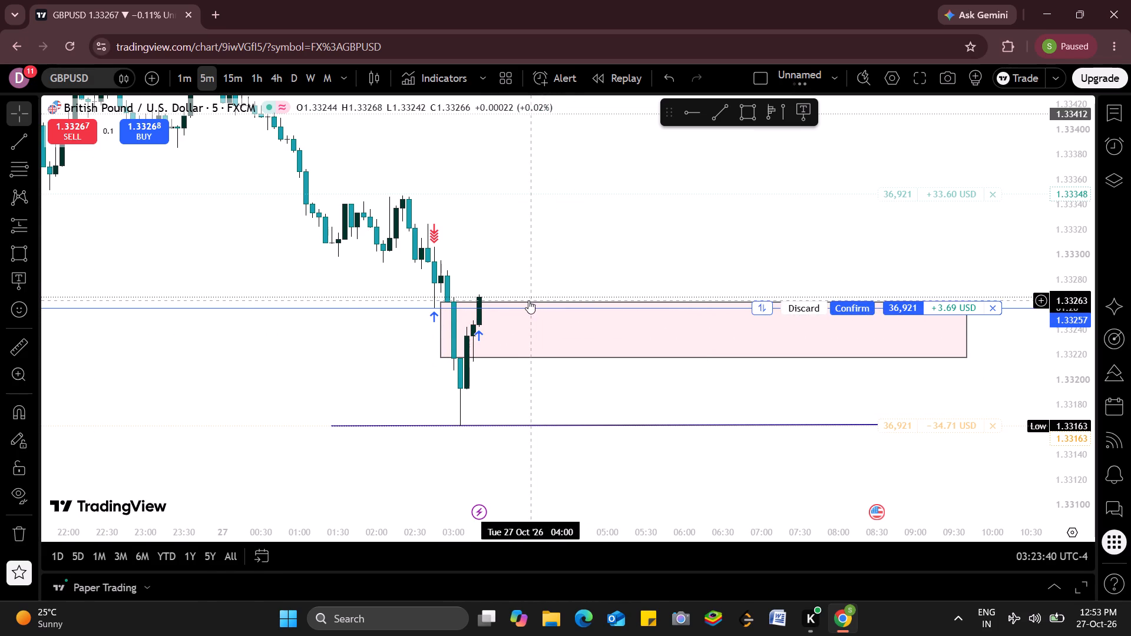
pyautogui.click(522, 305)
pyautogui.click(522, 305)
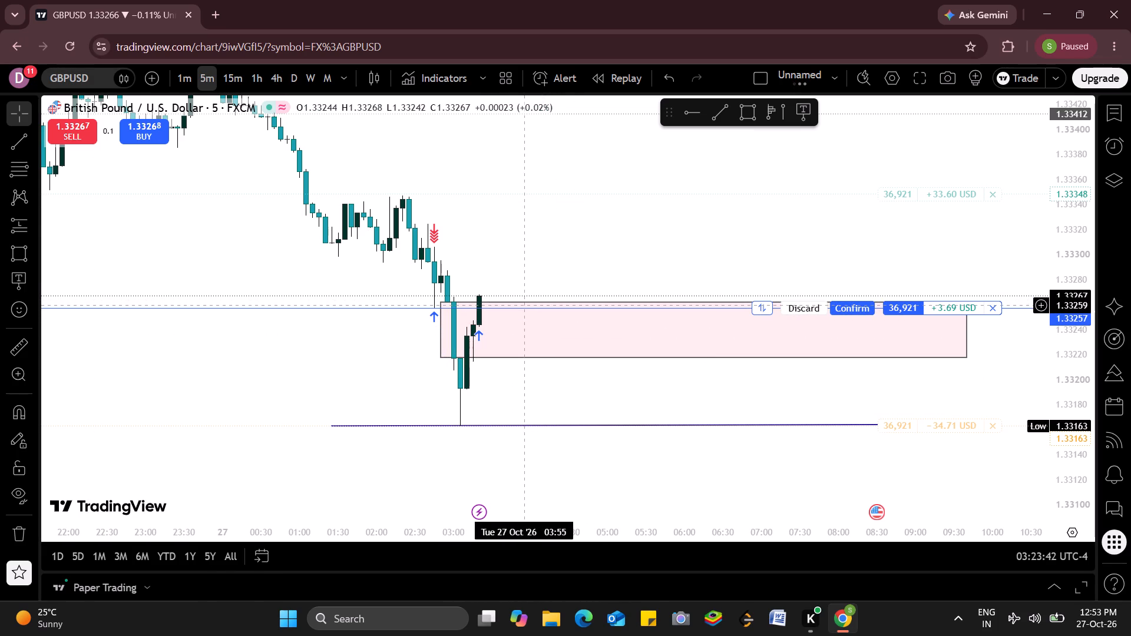
# Draw a Long position forecast beside the latest candle, from 03:25 to 05:25 with its entry at about 1.33259.
pyautogui.click(21, 234)
pyautogui.click(18, 227)
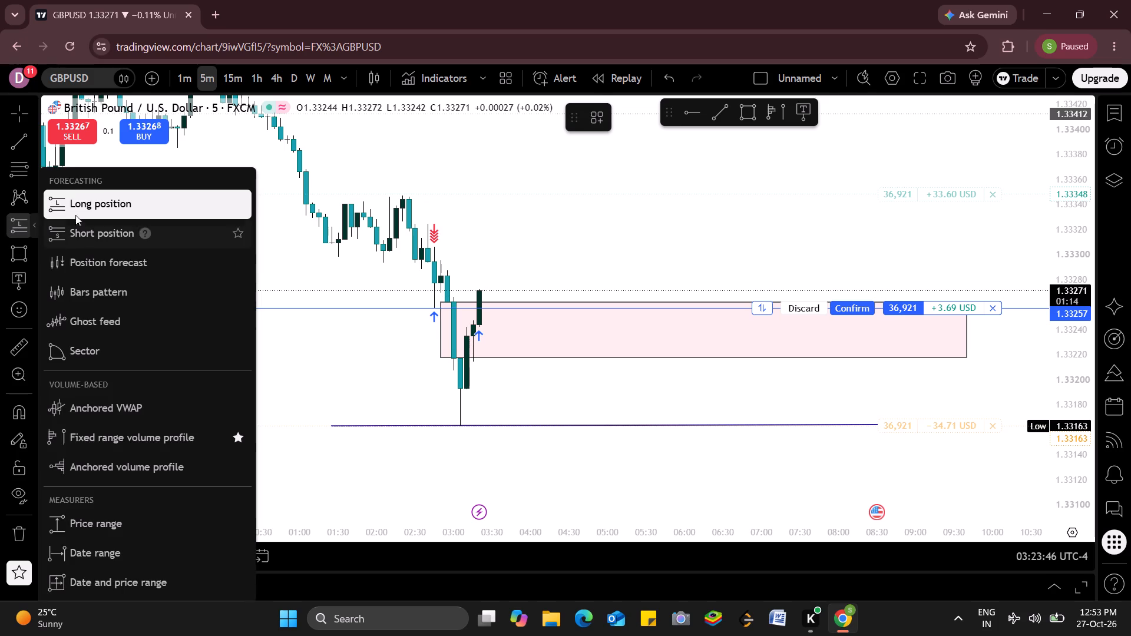
pyautogui.click(74, 191)
pyautogui.moveTo(420, 313); pyautogui.dragTo(505, 279)
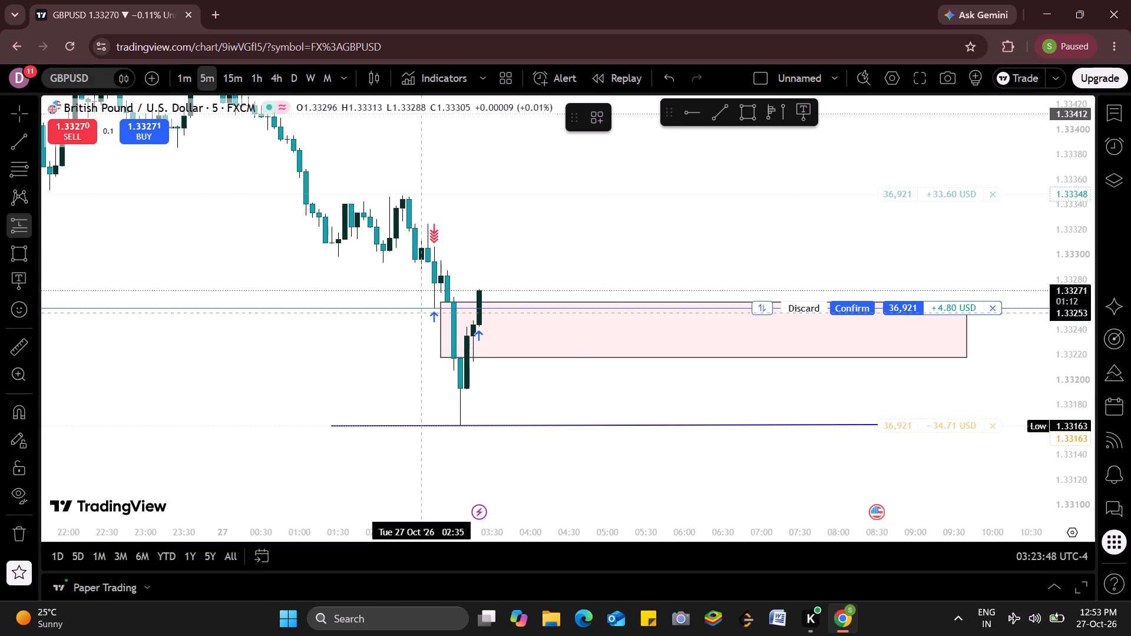
pyautogui.moveTo(505, 279); pyautogui.dragTo(461, 287)
pyautogui.moveTo(444, 289); pyautogui.dragTo(500, 283)
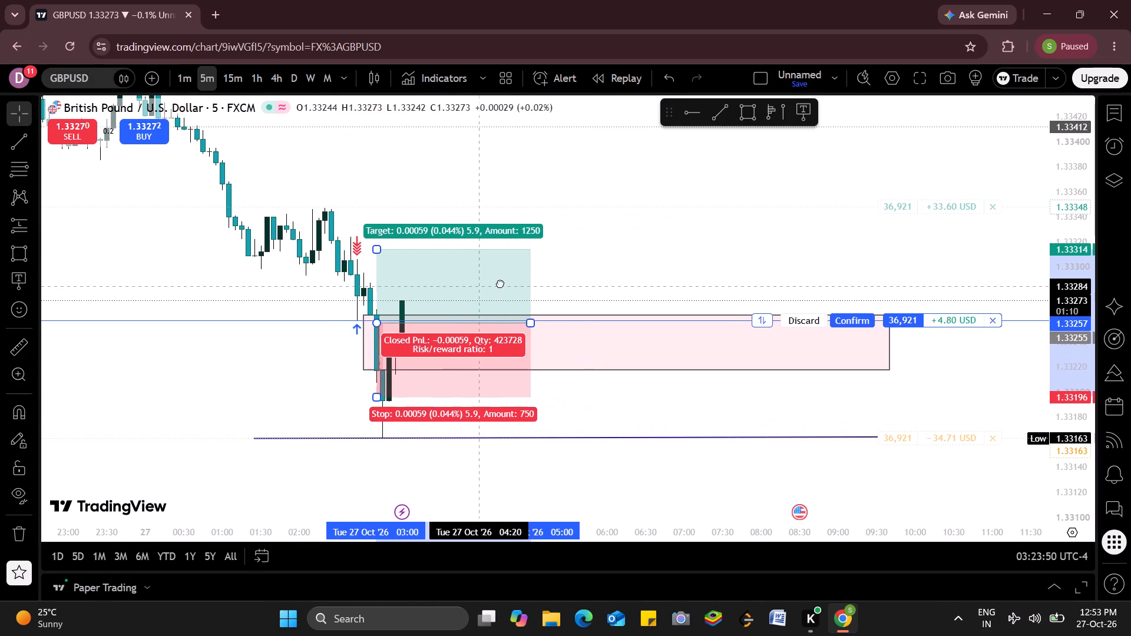
pyautogui.moveTo(500, 283); pyautogui.dragTo(527, 277)
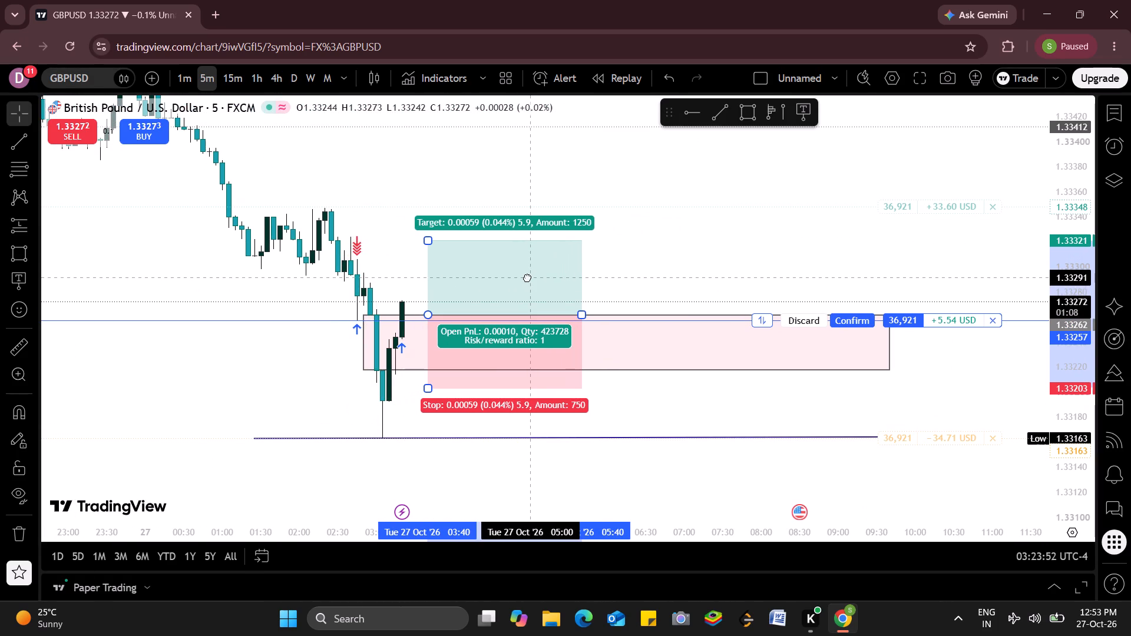
pyautogui.moveTo(527, 277); pyautogui.dragTo(507, 282)
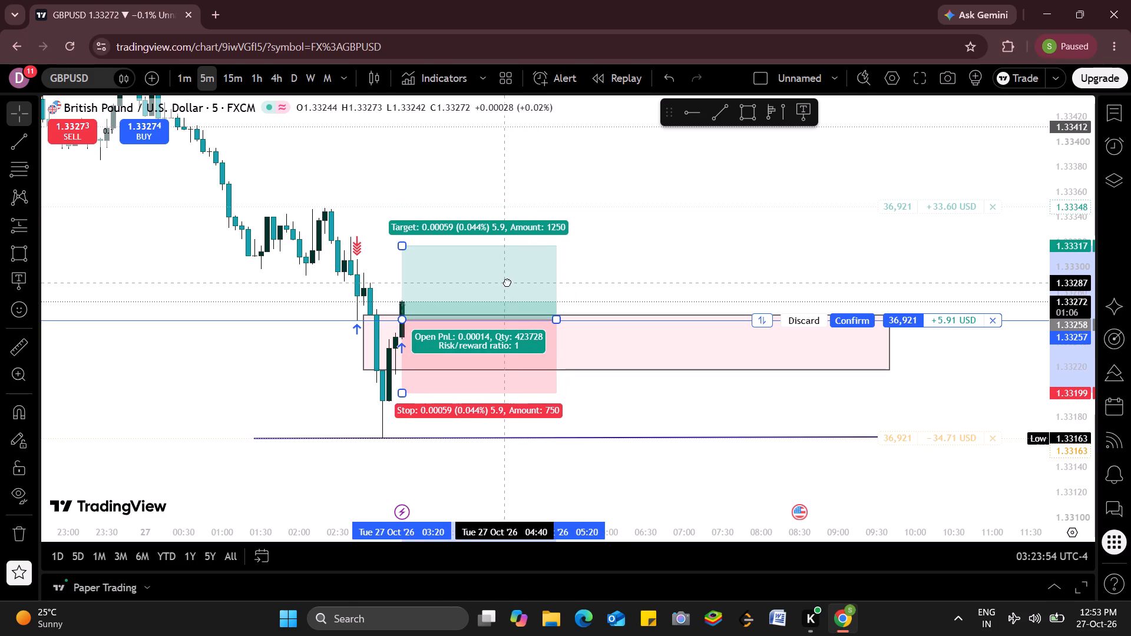
pyautogui.moveTo(507, 282); pyautogui.dragTo(507, 283)
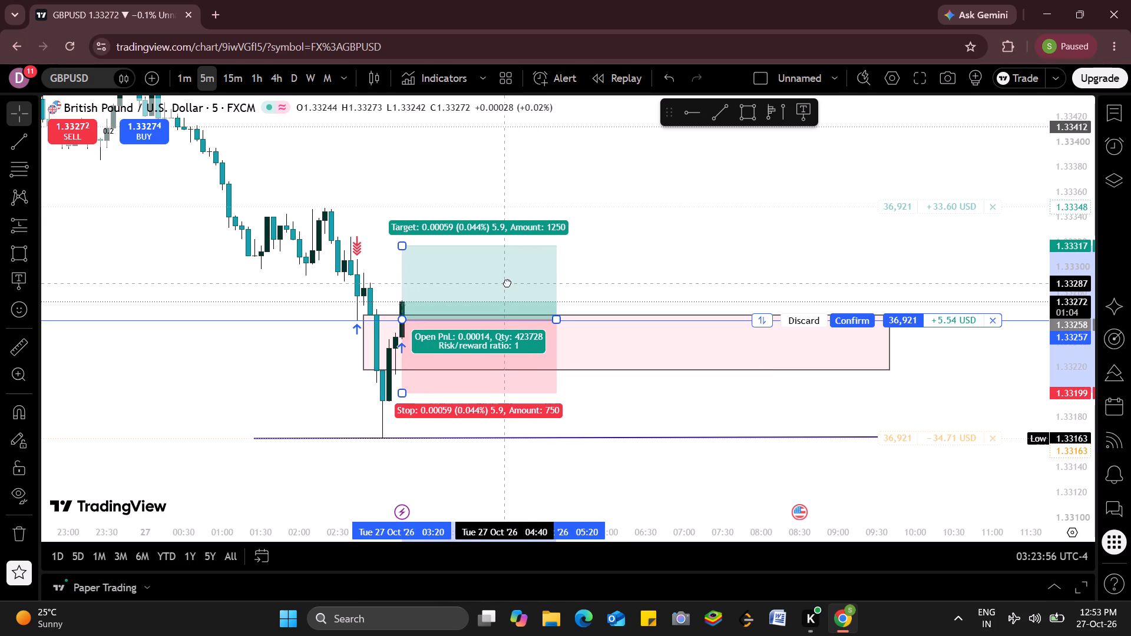
pyautogui.moveTo(507, 283); pyautogui.dragTo(508, 281)
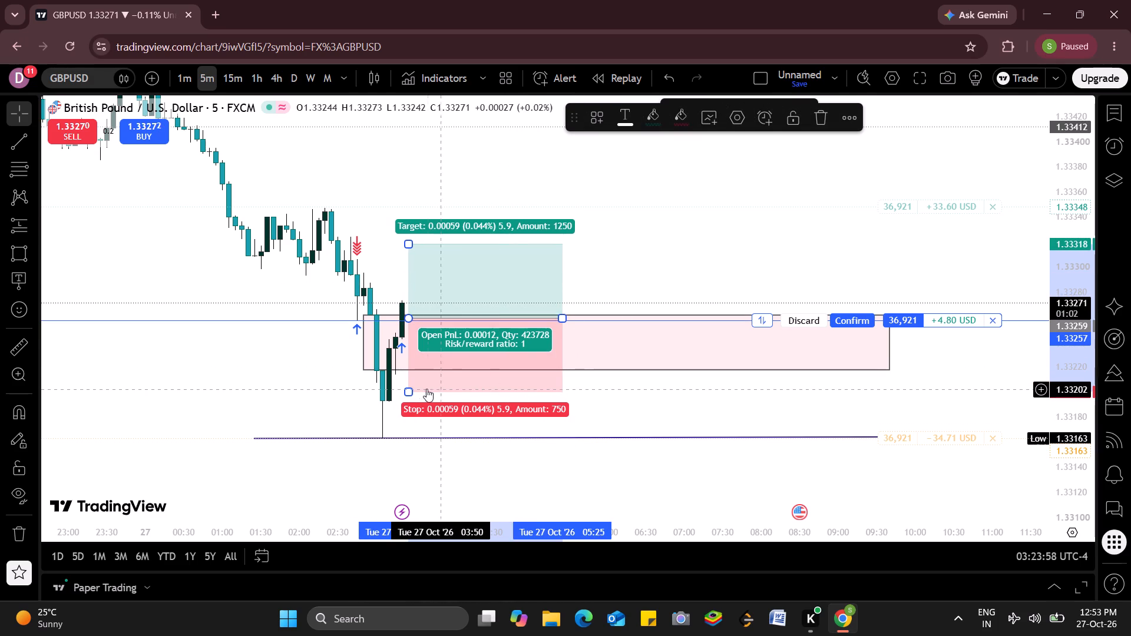
# Extend the Long position drawing's stop to about 1.33164 at the swing-low line and its target to about 1.33347.
pyautogui.moveTo(410, 389); pyautogui.dragTo(412, 433)
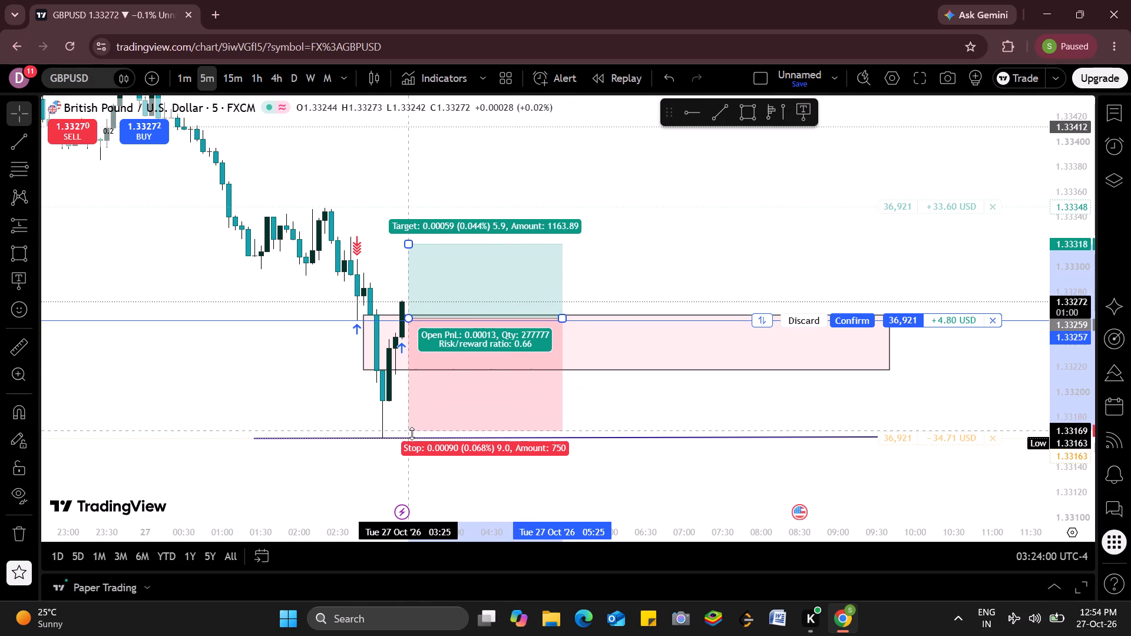
pyautogui.moveTo(412, 433); pyautogui.dragTo(413, 439)
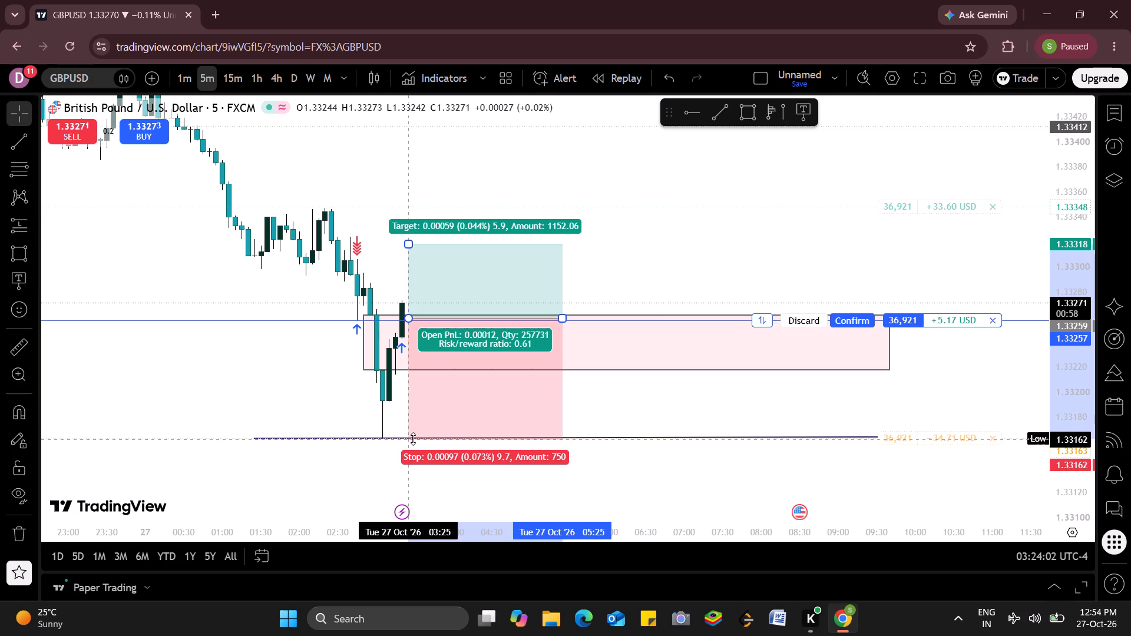
pyautogui.moveTo(413, 439); pyautogui.dragTo(415, 437)
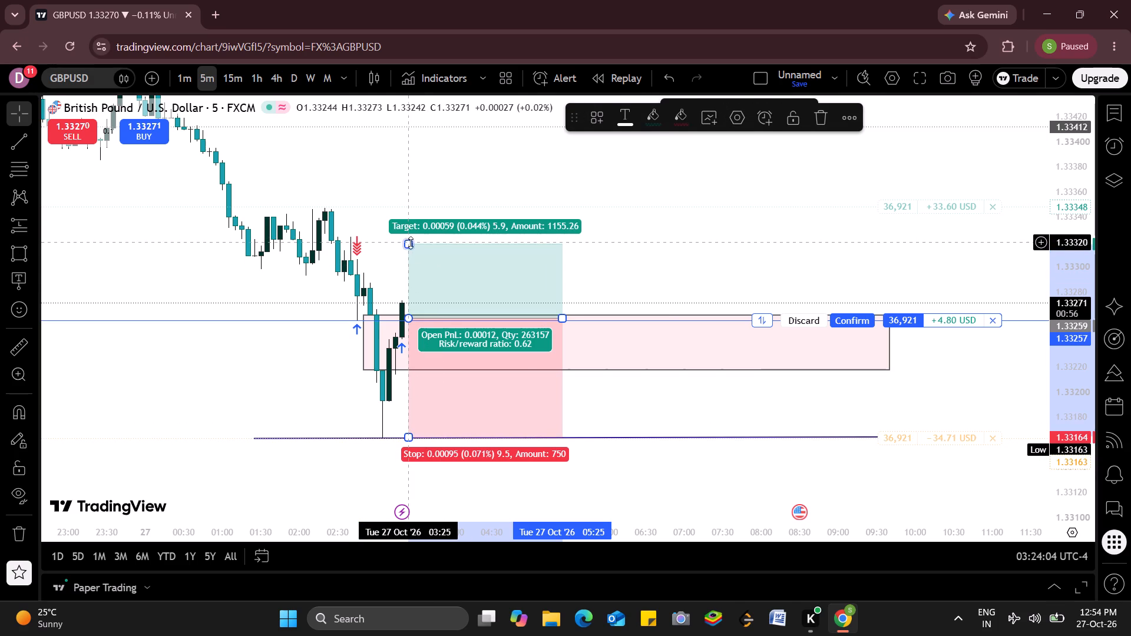
pyautogui.moveTo(411, 244); pyautogui.dragTo(411, 208)
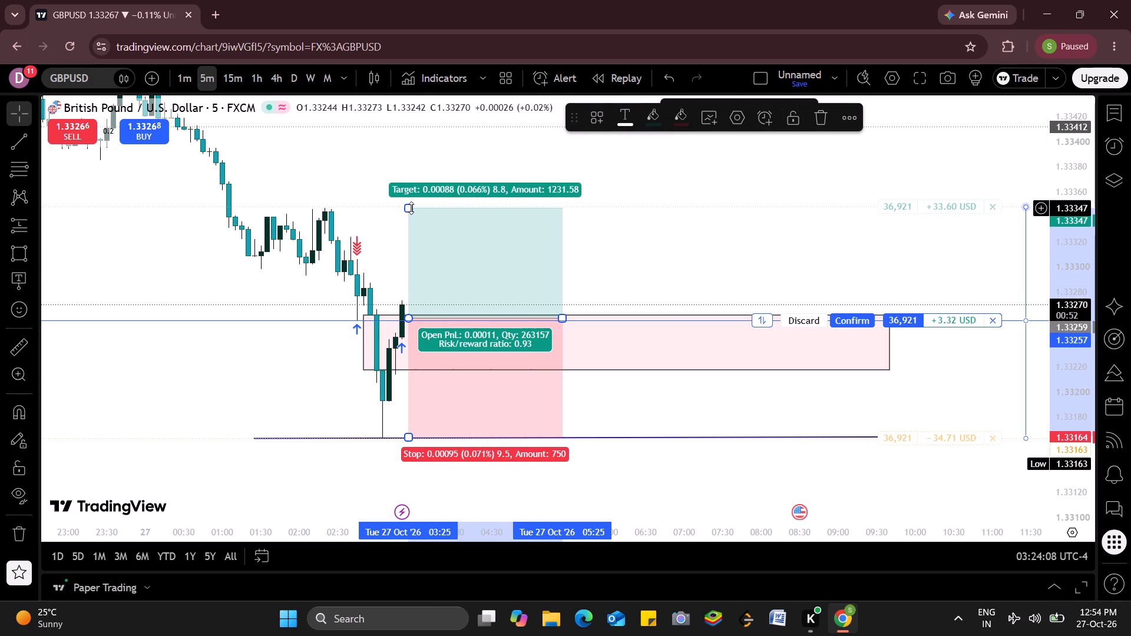
pyautogui.click(411, 208)
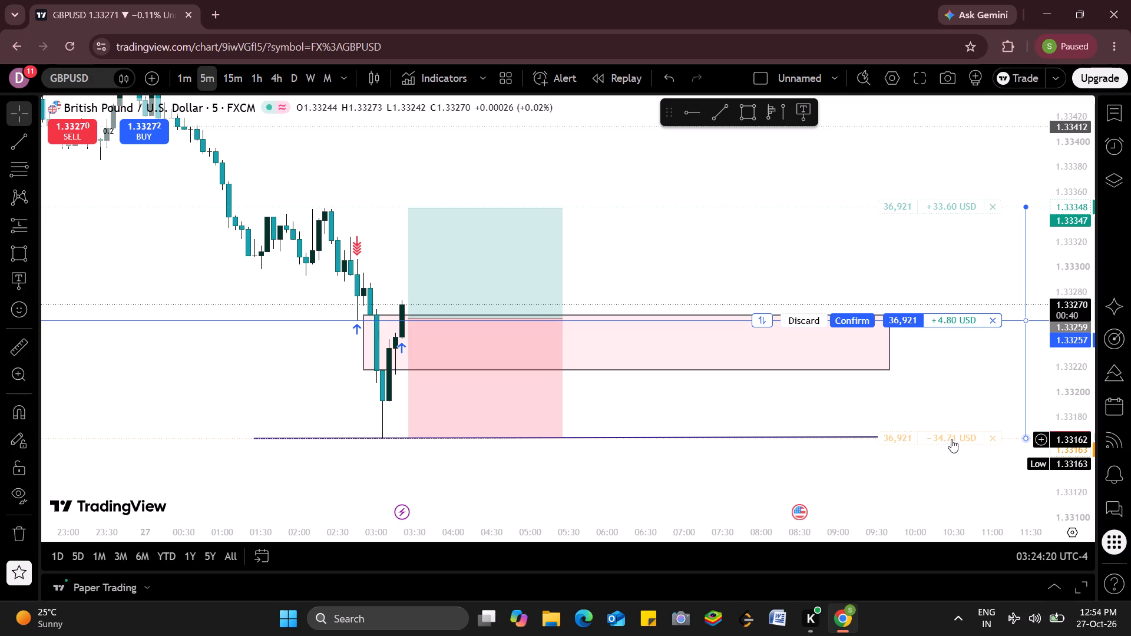
# Raise the buy position's stop loss to about 1.33190.
pyautogui.moveTo(896, 436); pyautogui.dragTo(895, 430)
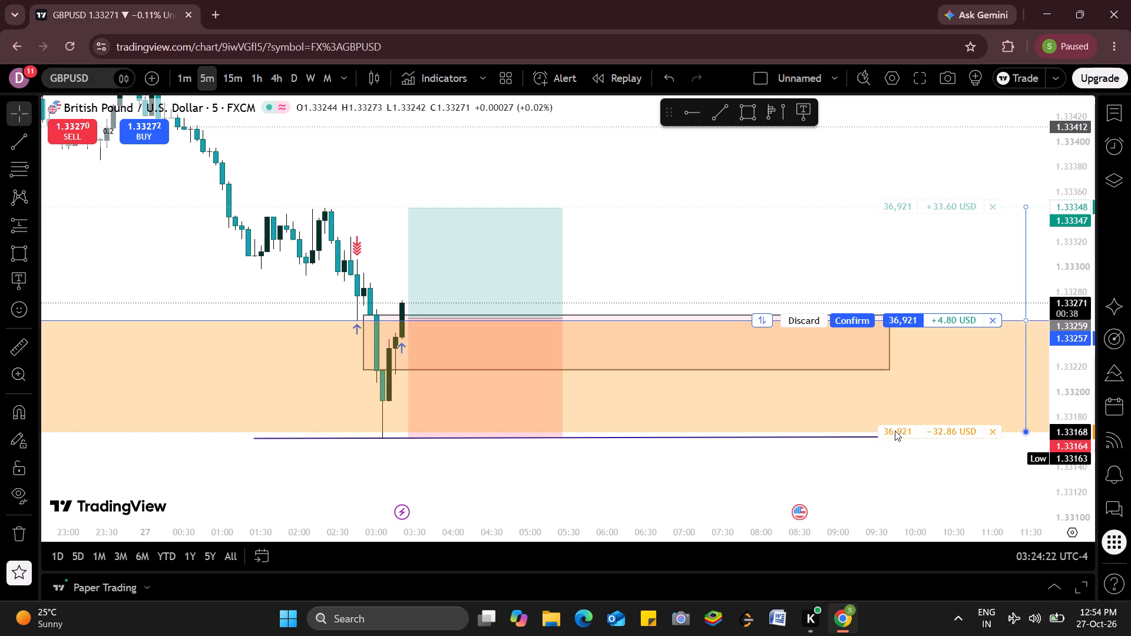
pyautogui.moveTo(895, 430); pyautogui.dragTo(884, 401)
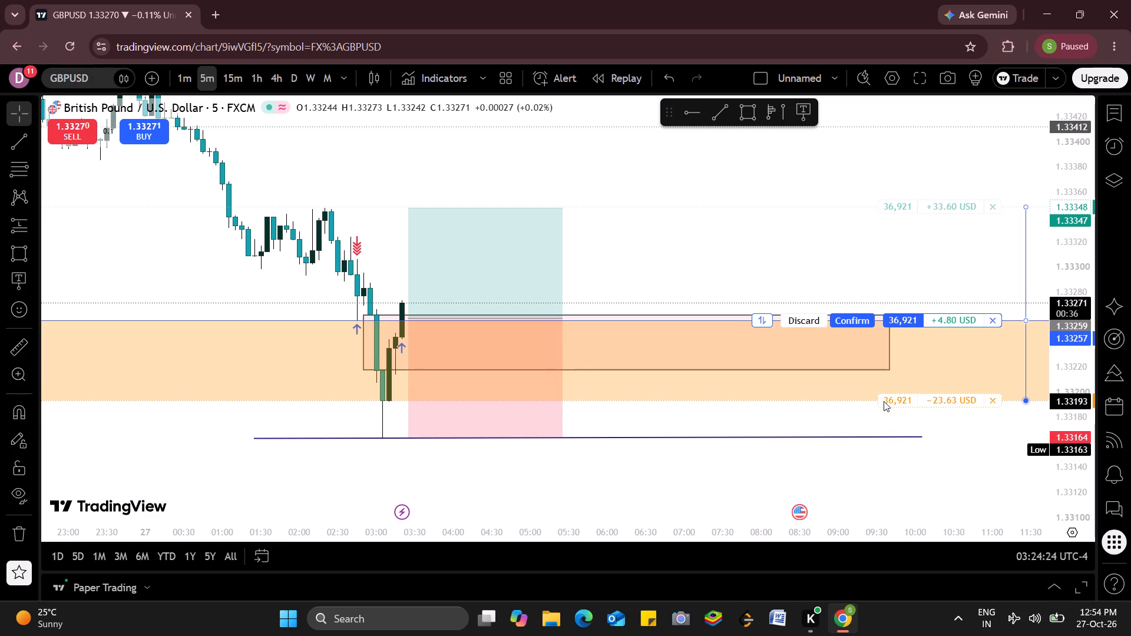
pyautogui.moveTo(884, 401); pyautogui.dragTo(884, 404)
pyautogui.click(884, 404)
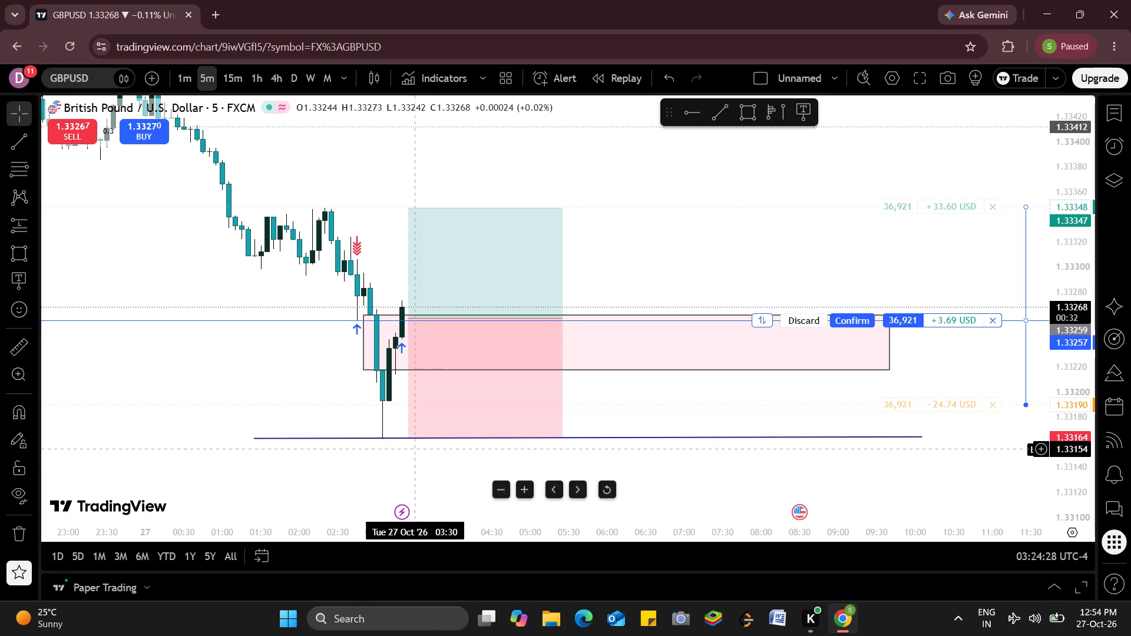
# Raise the Long position drawing's stop to about 1.33191 and shift its entry to 03:20 at about 1.33258.
pyautogui.moveTo(405, 440); pyautogui.dragTo(416, 407)
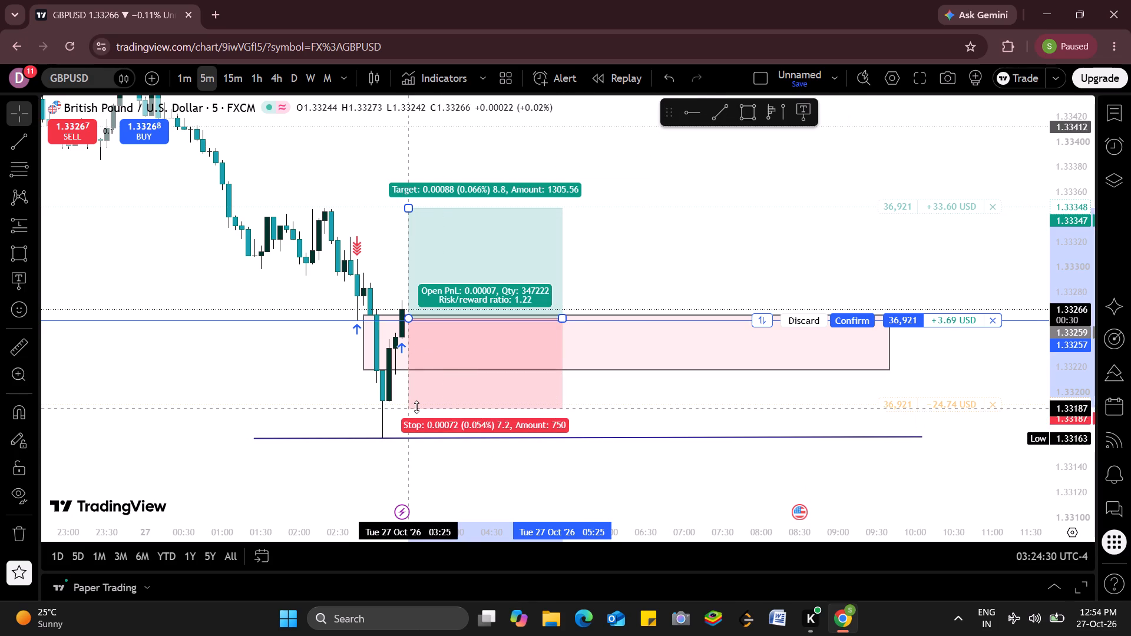
pyautogui.moveTo(416, 407); pyautogui.dragTo(418, 402)
pyautogui.click(418, 402)
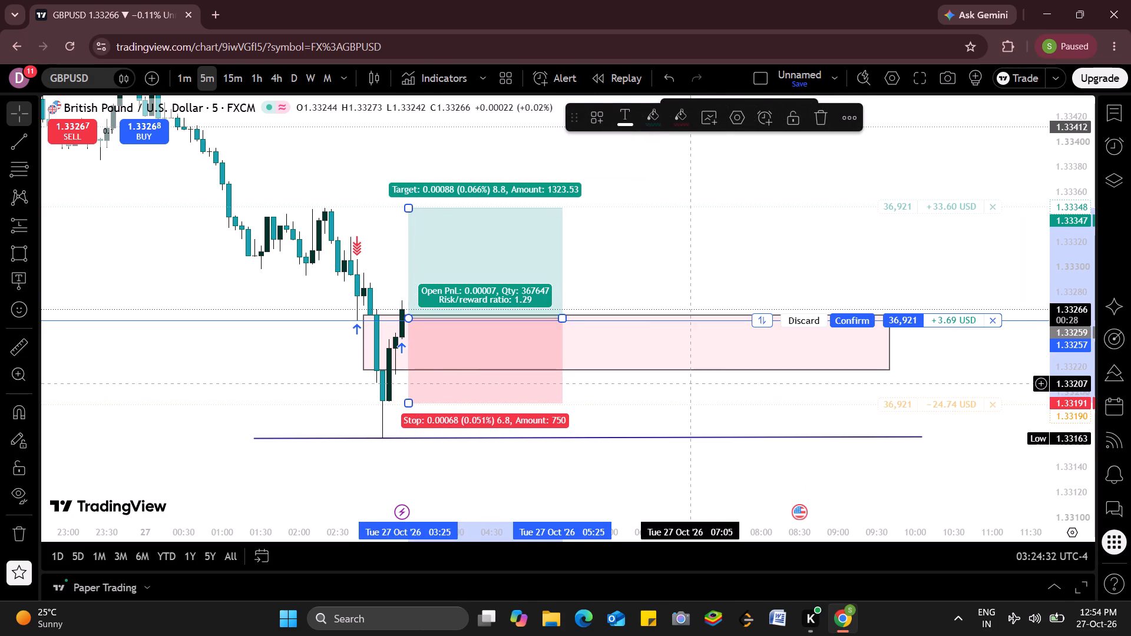
pyautogui.click(713, 378)
pyautogui.moveTo(411, 319); pyautogui.dragTo(402, 319)
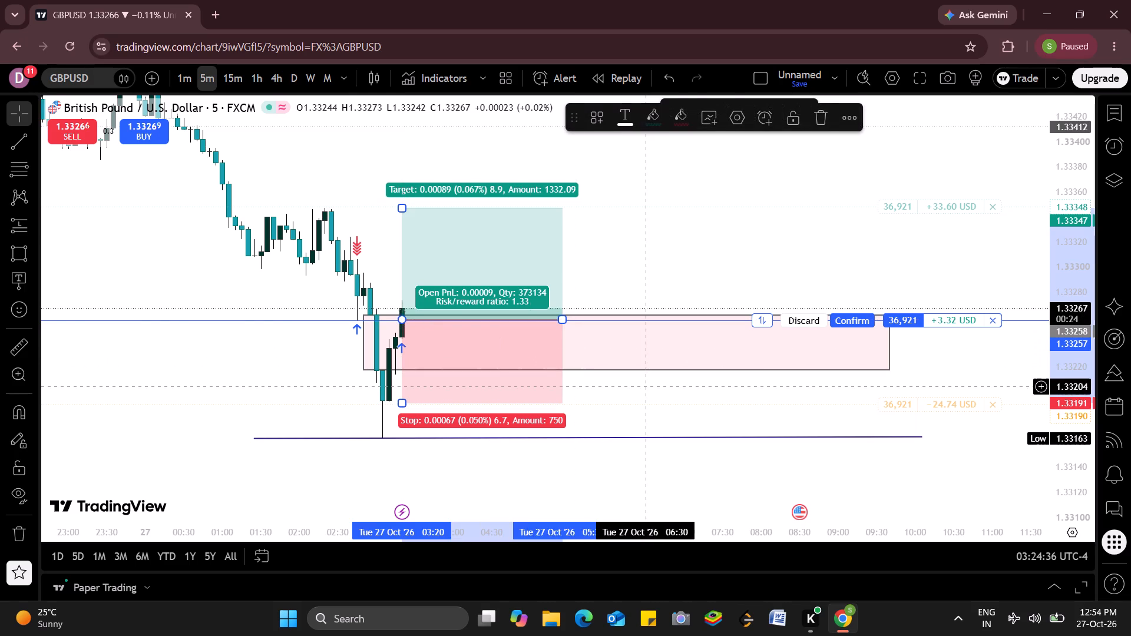
# Draw a level trendline along the earlier swing low, from 20:35 to 01:10 at about 1.33328.
pyautogui.click(648, 387)
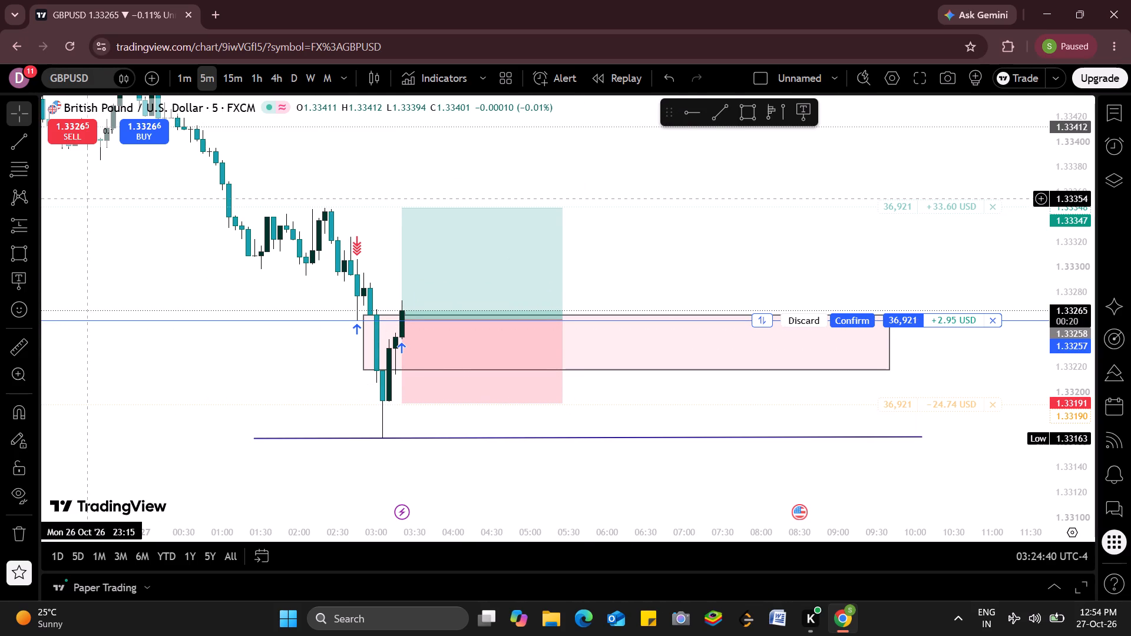
pyautogui.moveTo(88, 200); pyautogui.dragTo(216, 210)
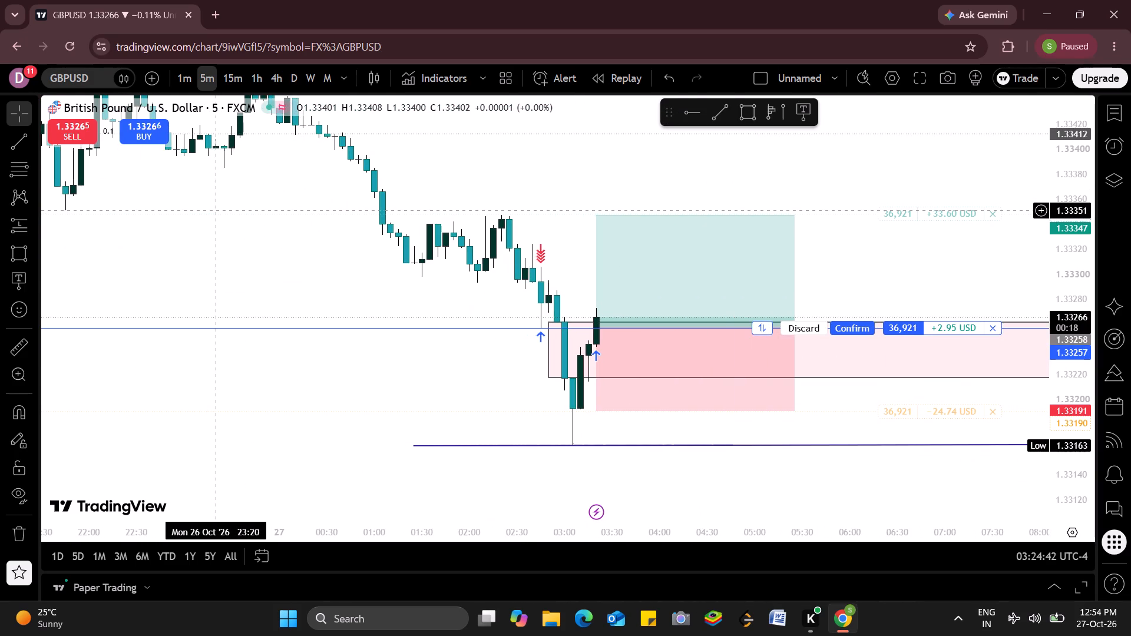
pyautogui.moveTo(216, 210); pyautogui.dragTo(398, 265)
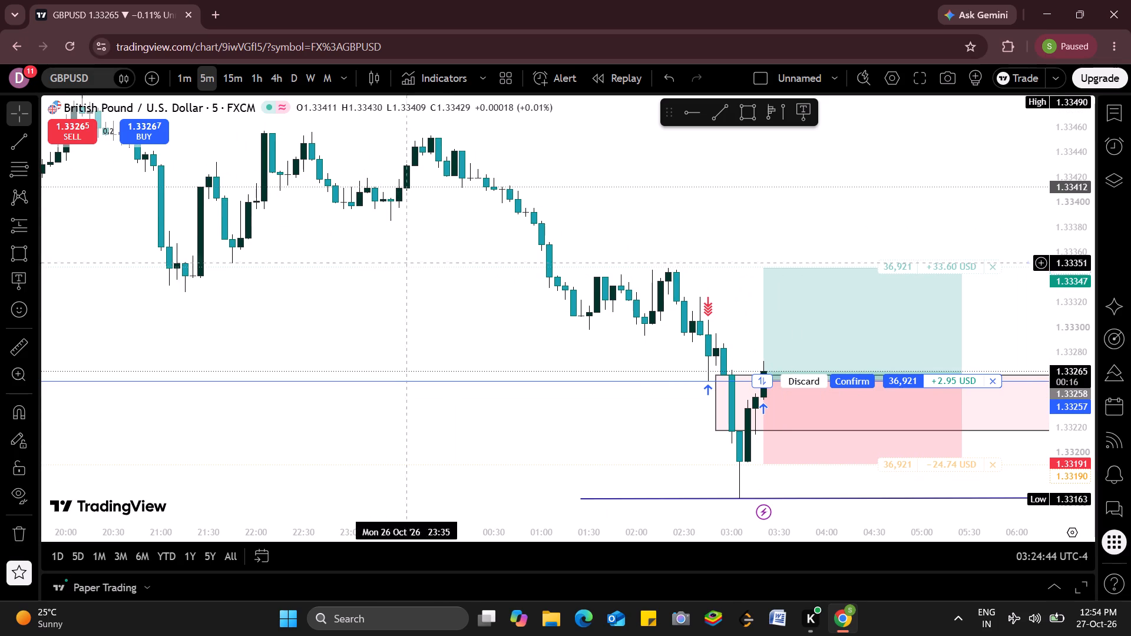
pyautogui.click(691, 118)
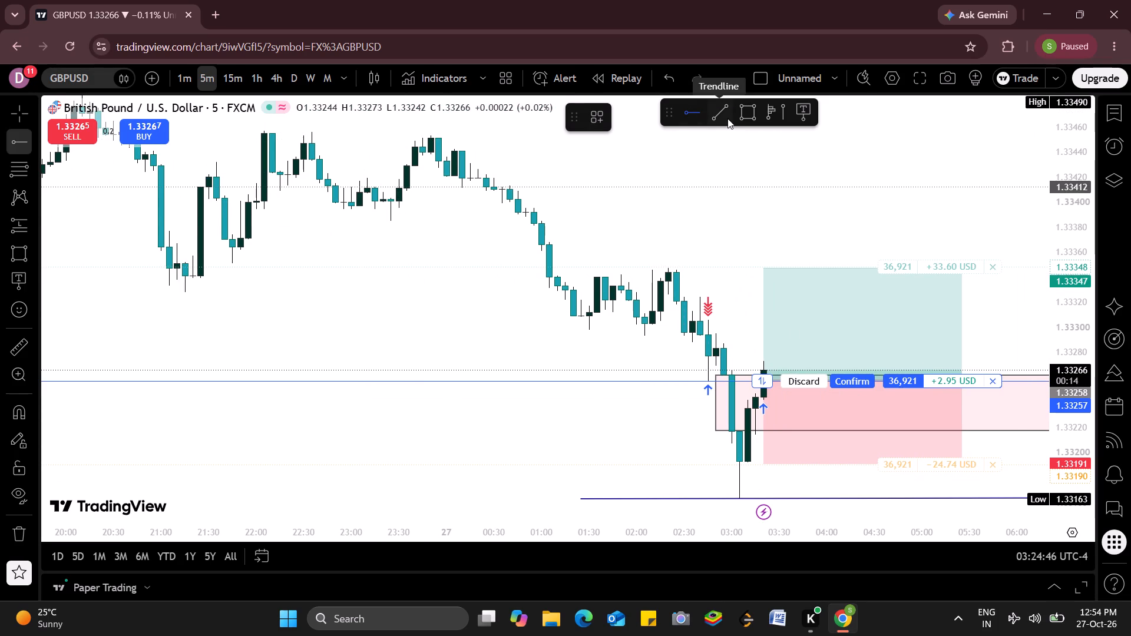
pyautogui.click(727, 118)
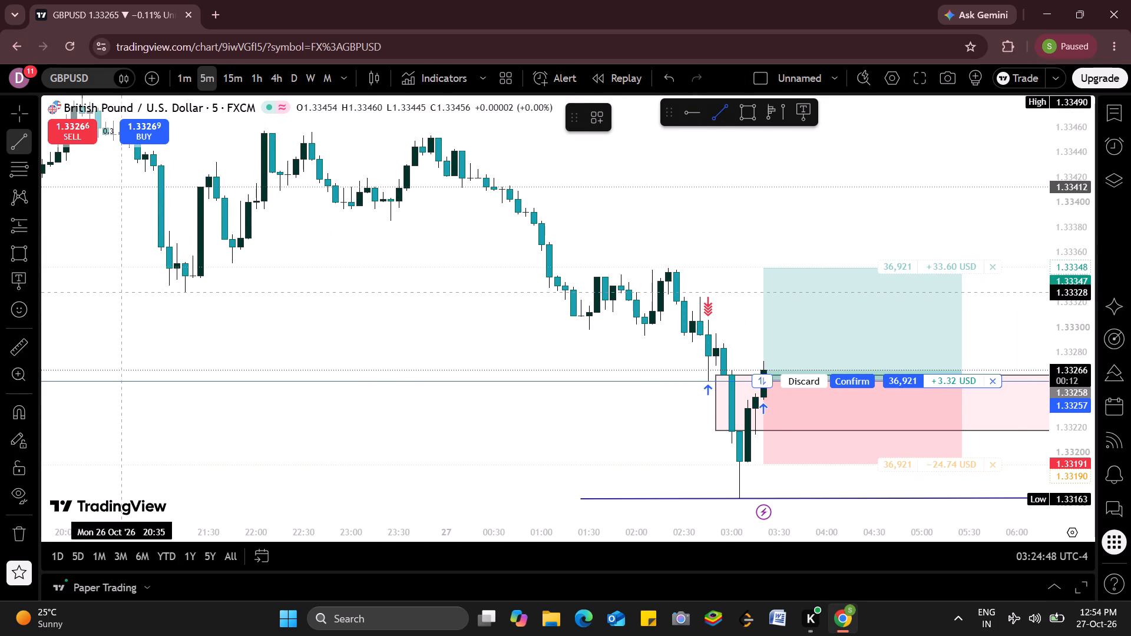
pyautogui.moveTo(121, 291); pyautogui.dragTo(563, 293)
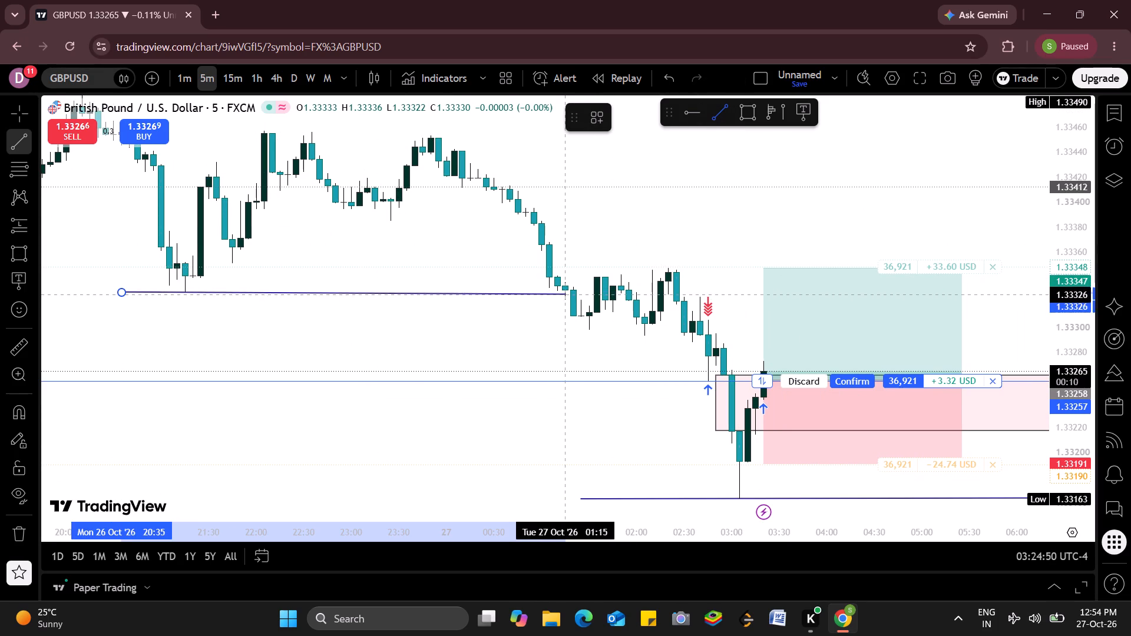
pyautogui.moveTo(563, 293); pyautogui.dragTo(562, 286)
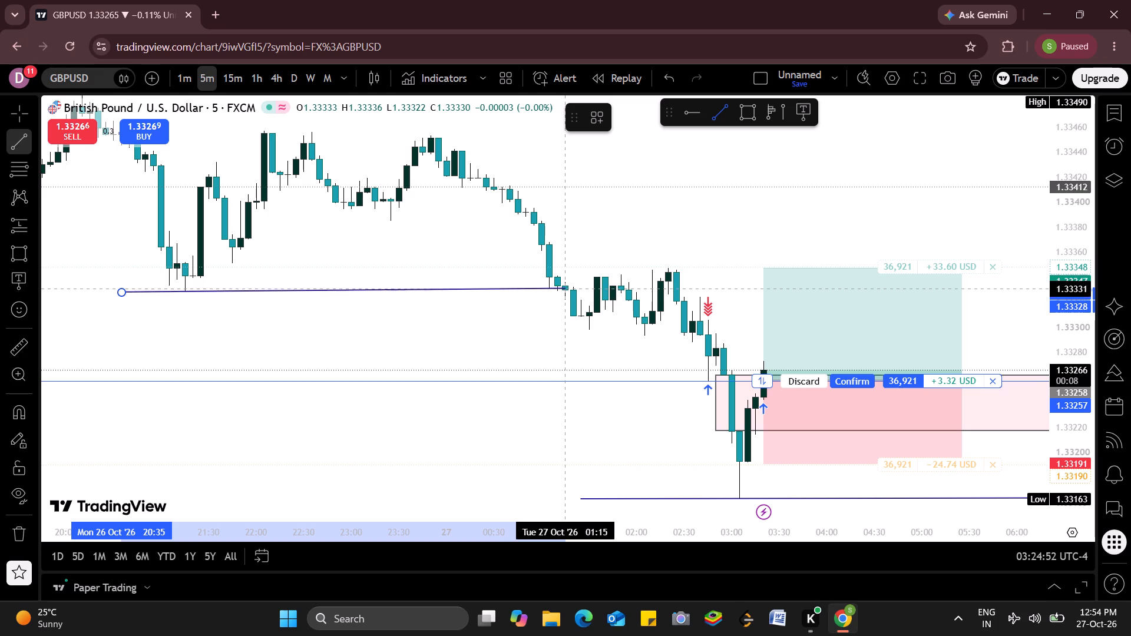
pyautogui.moveTo(562, 286); pyautogui.dragTo(558, 300)
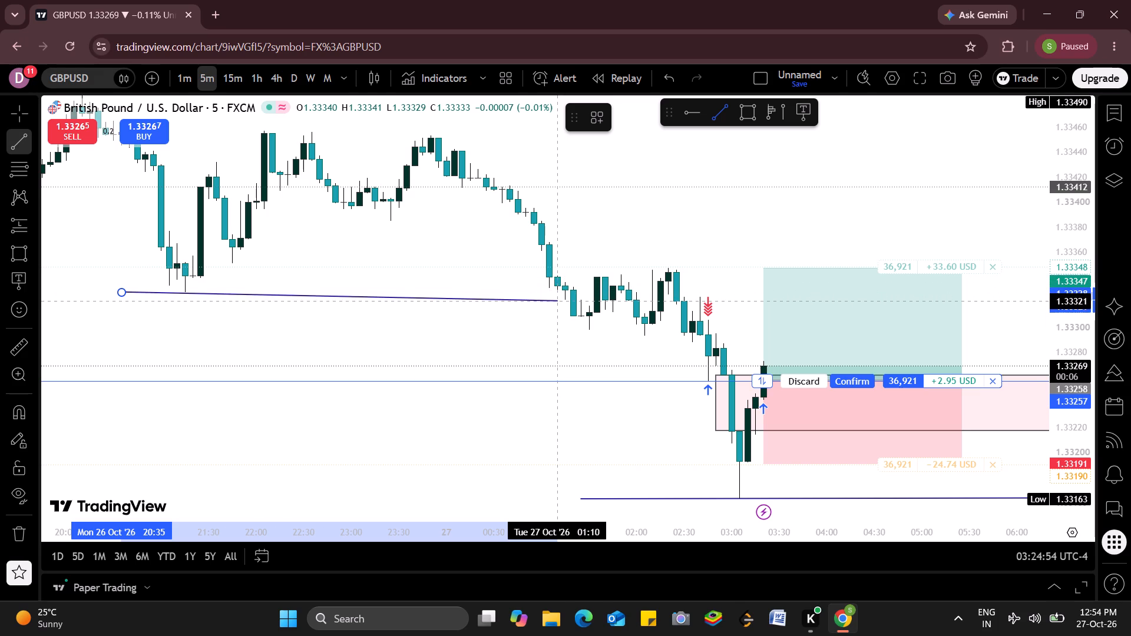
pyautogui.moveTo(558, 300); pyautogui.dragTo(559, 292)
pyautogui.click(559, 292)
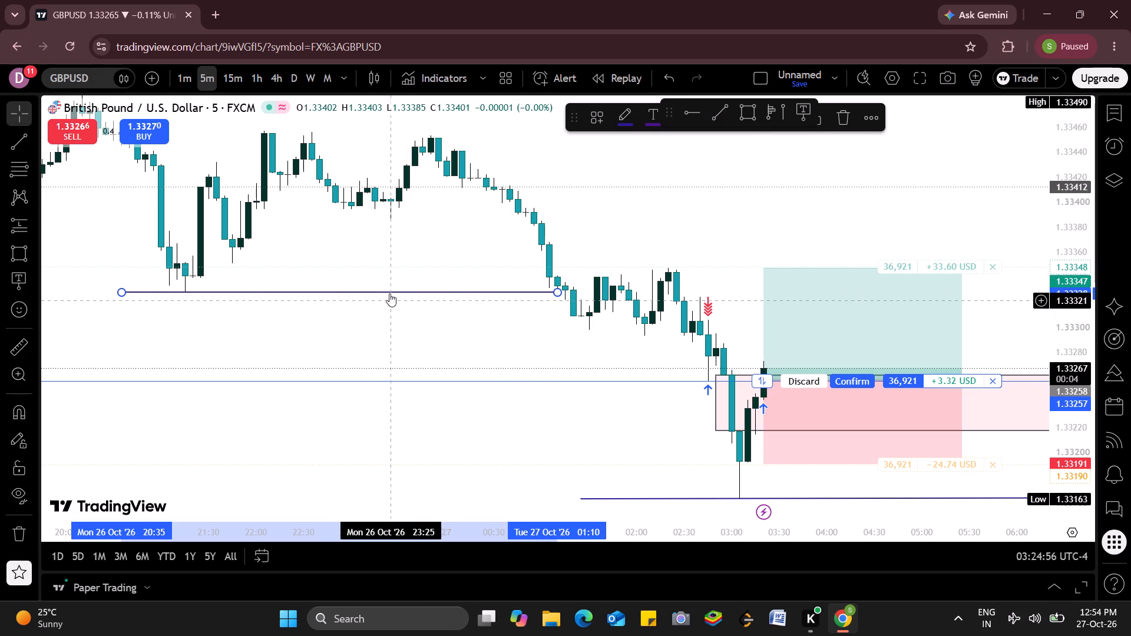
# Label the new swing-low trendline with the text "lqs".
pyautogui.click(343, 293)
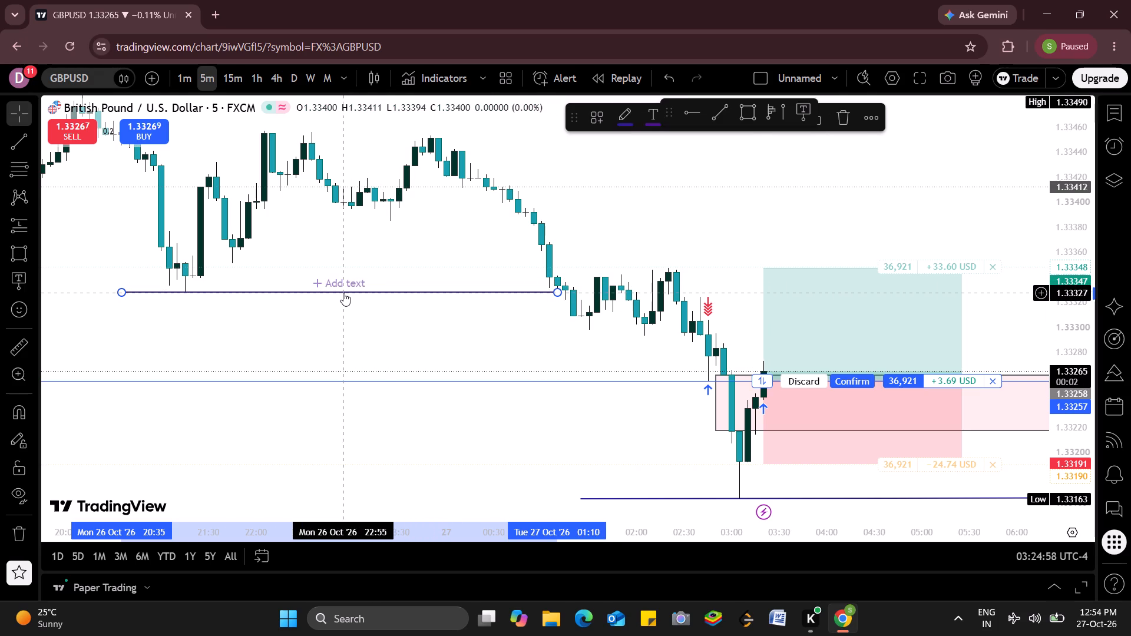
pyautogui.click(346, 279)
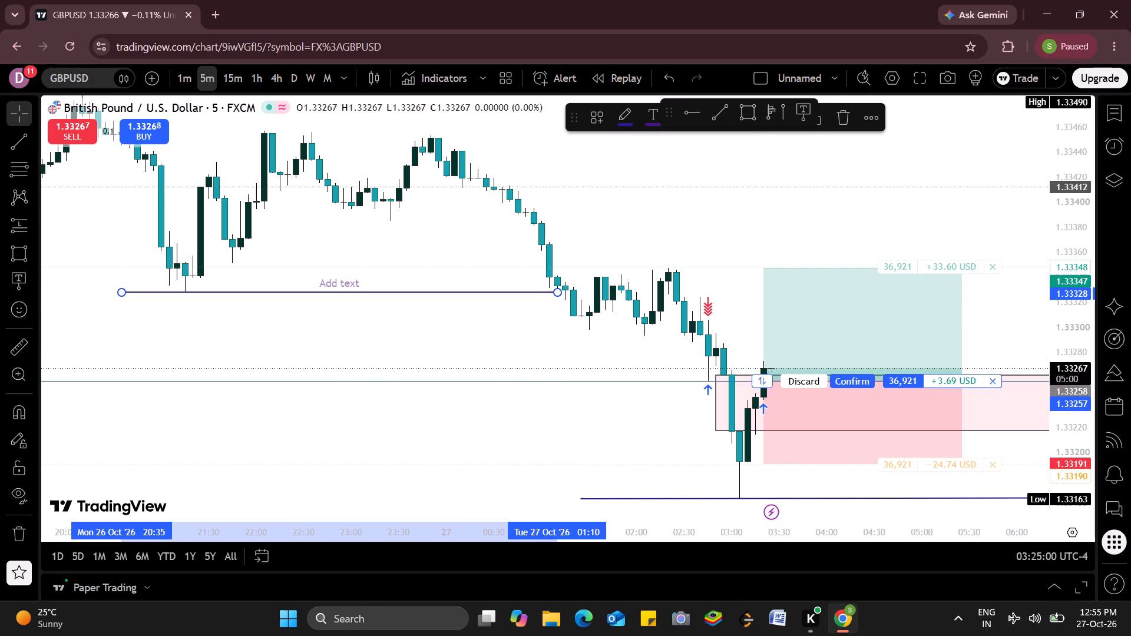
pyautogui.write('lqs')
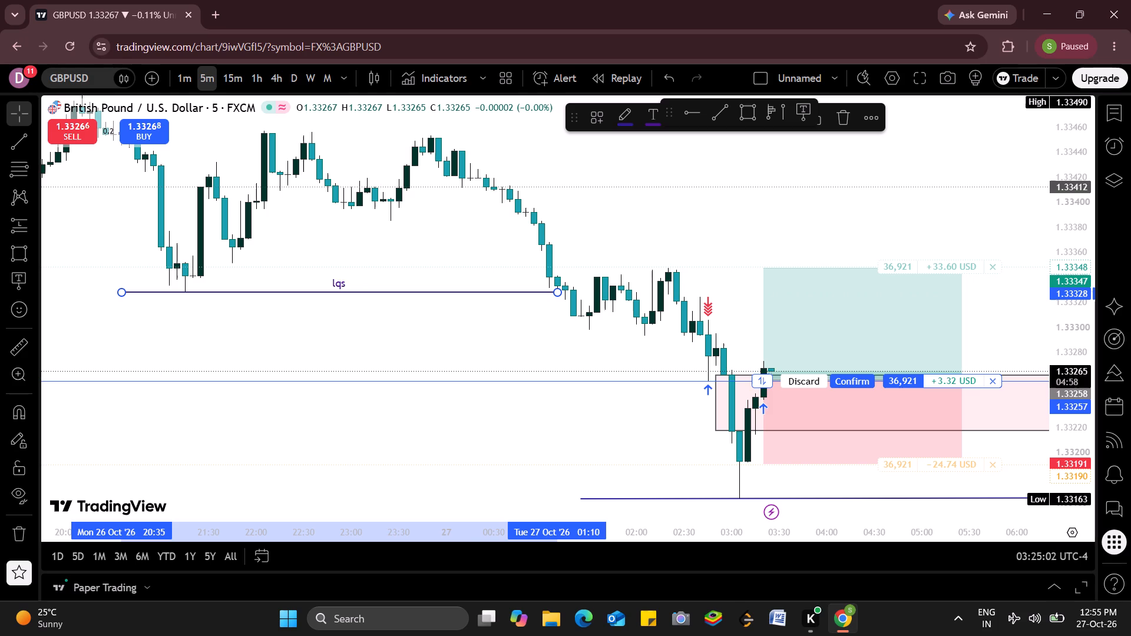
pyautogui.click(594, 224)
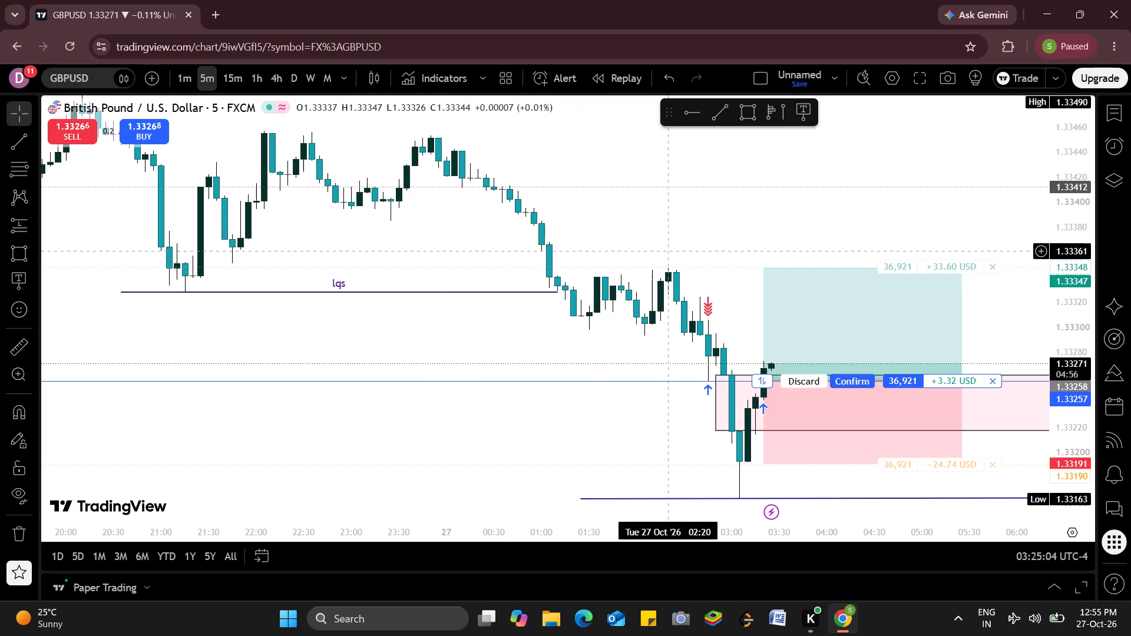
# Place a horizontal ray from the swing high near 02:15 at about 1.33346.
pyautogui.moveTo(659, 244); pyautogui.dragTo(620, 342)
pyautogui.moveTo(620, 342); pyautogui.dragTo(495, 236)
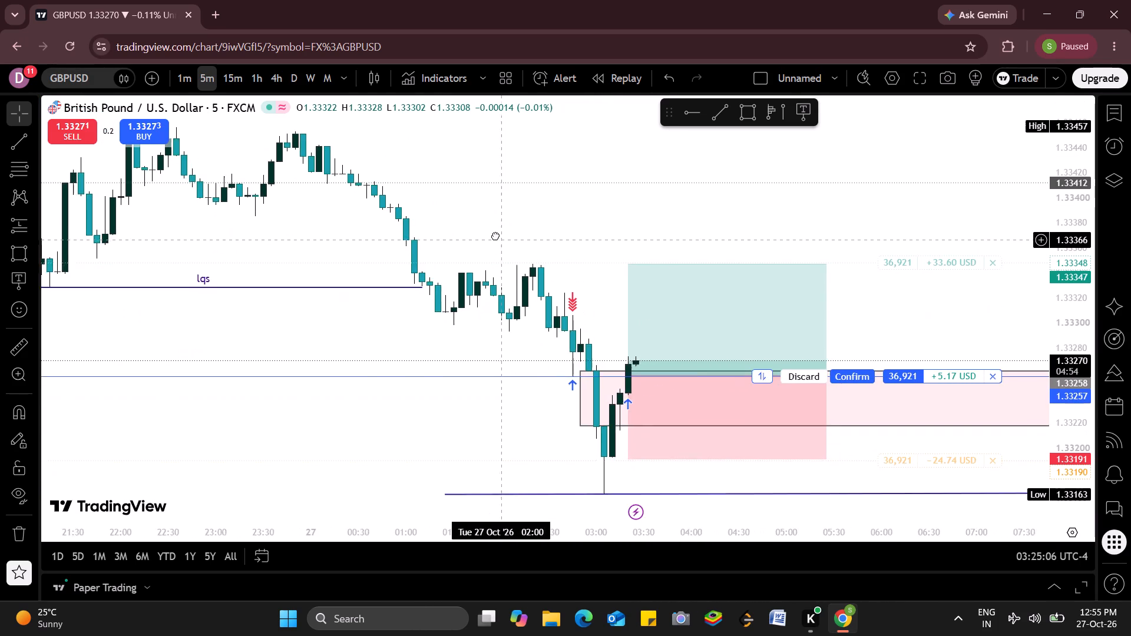
pyautogui.moveTo(495, 236); pyautogui.dragTo(431, 243)
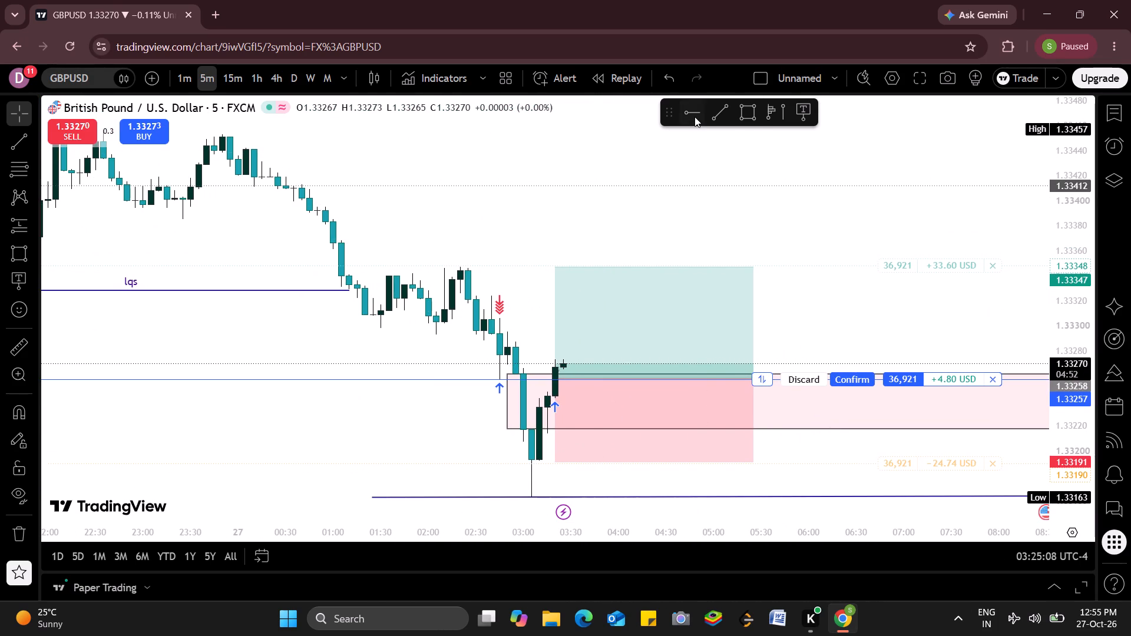
pyautogui.click(695, 117)
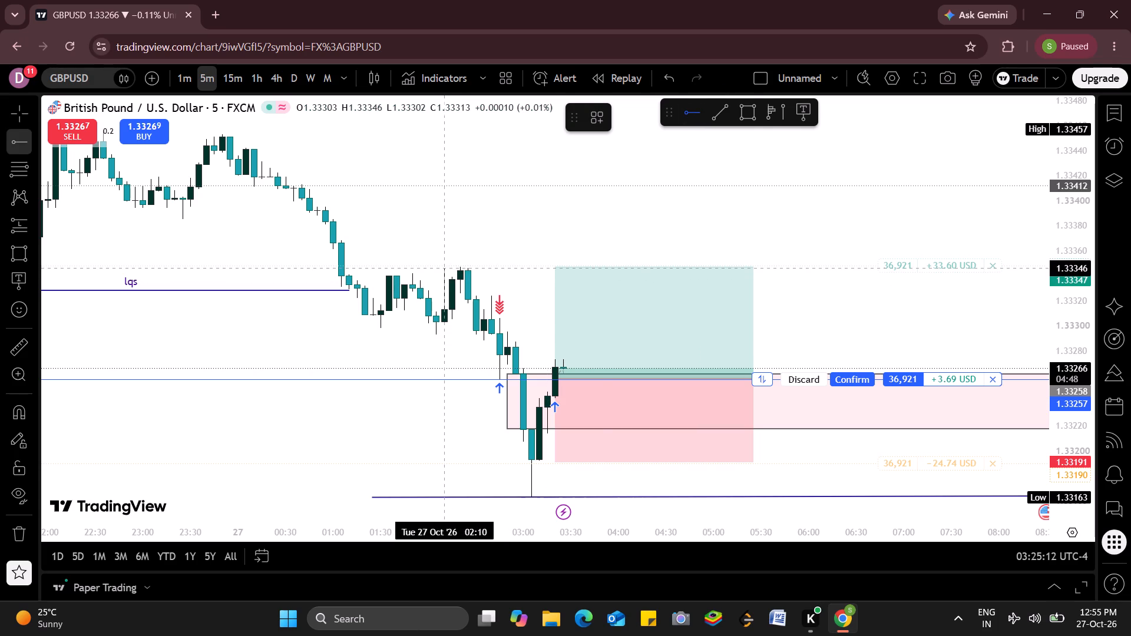
pyautogui.click(449, 267)
pyautogui.click(602, 183)
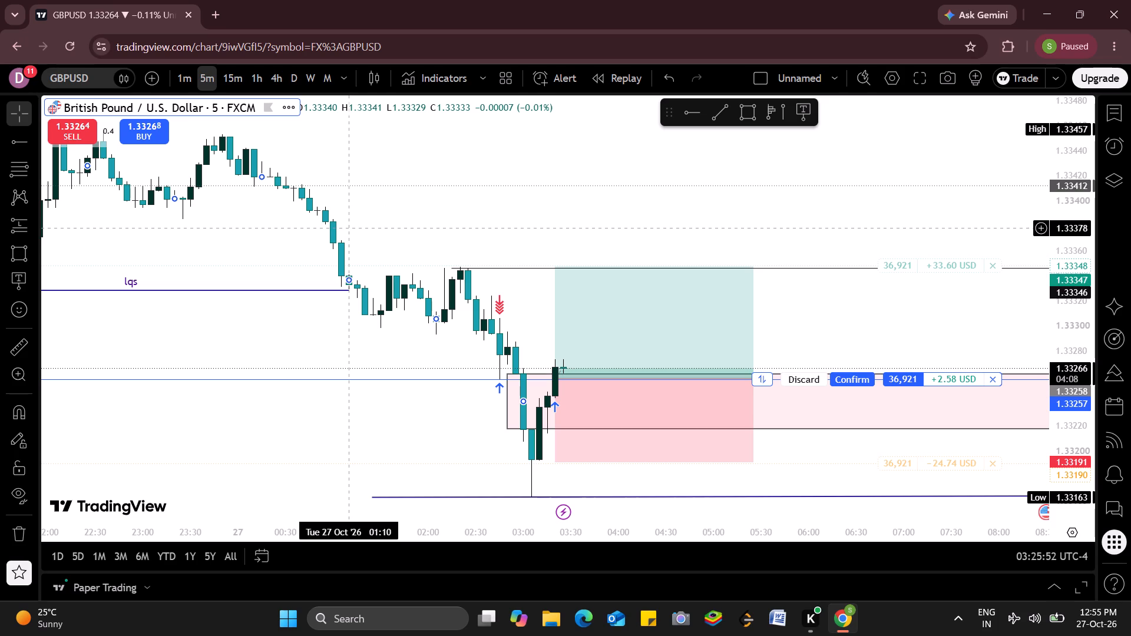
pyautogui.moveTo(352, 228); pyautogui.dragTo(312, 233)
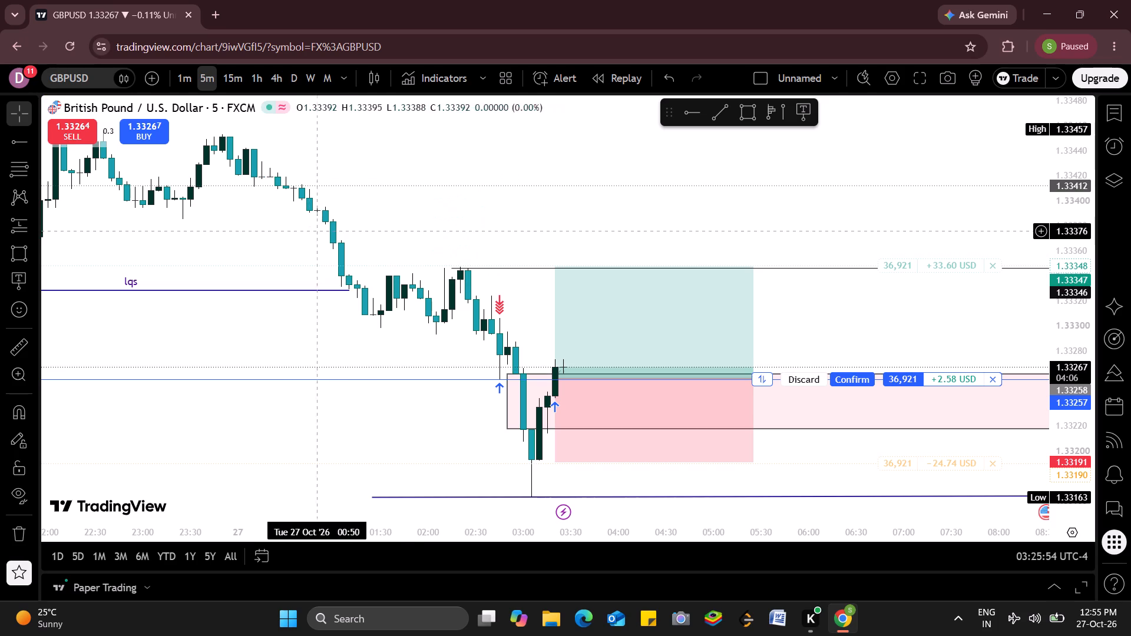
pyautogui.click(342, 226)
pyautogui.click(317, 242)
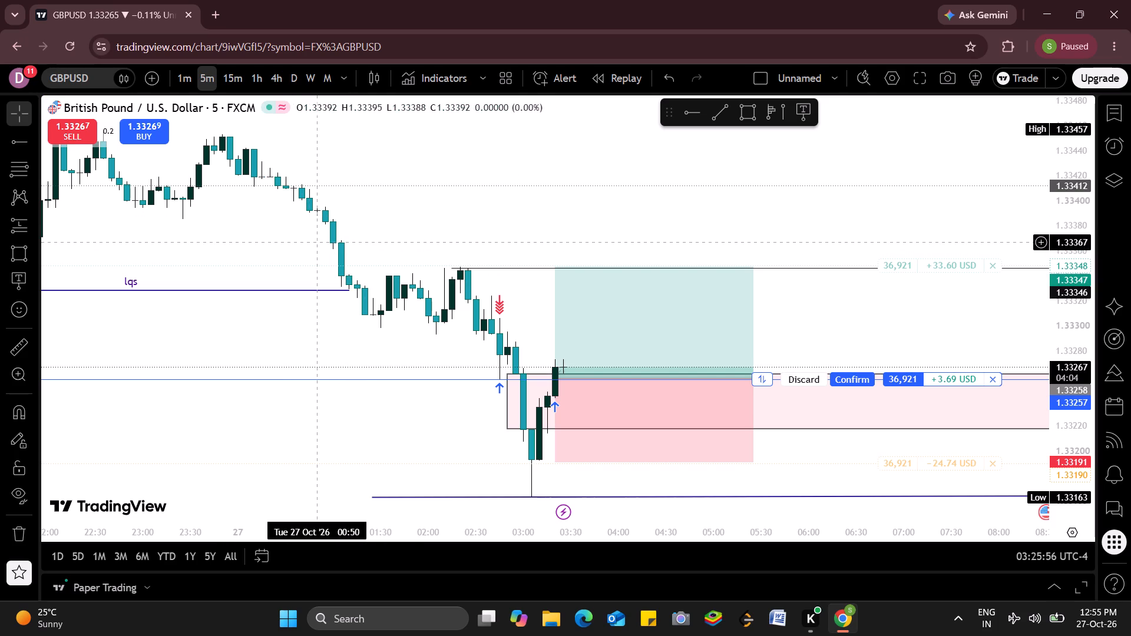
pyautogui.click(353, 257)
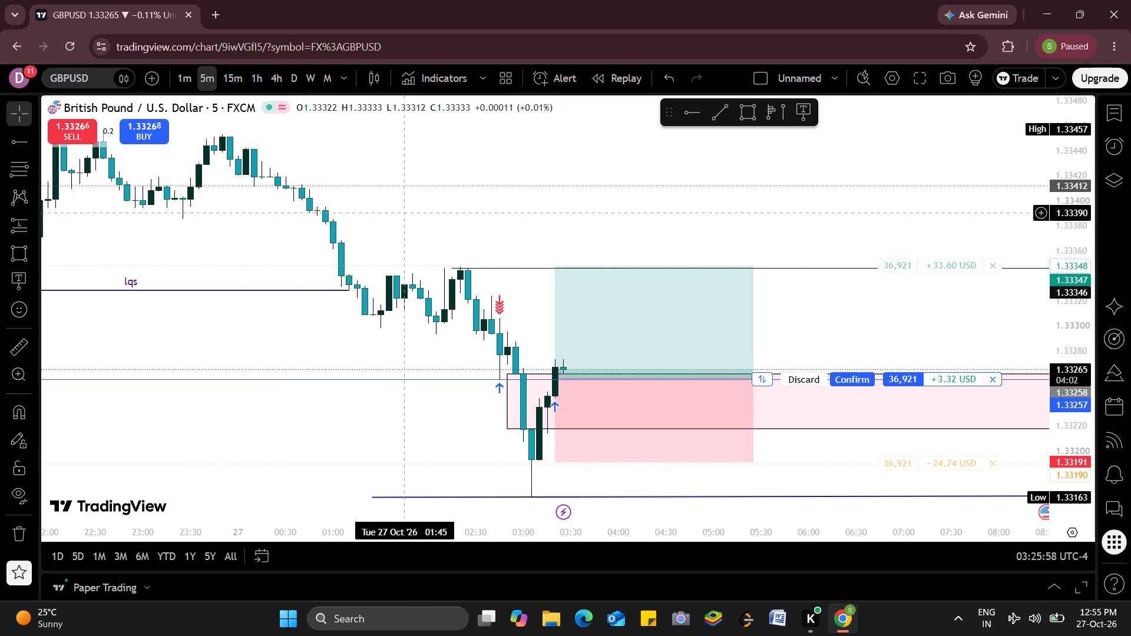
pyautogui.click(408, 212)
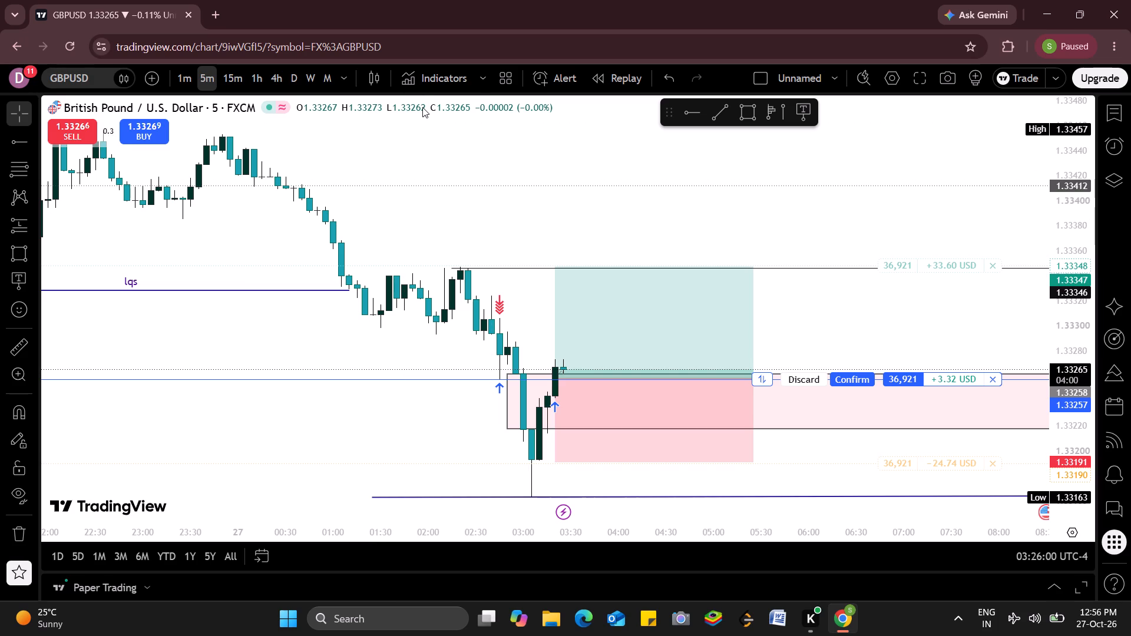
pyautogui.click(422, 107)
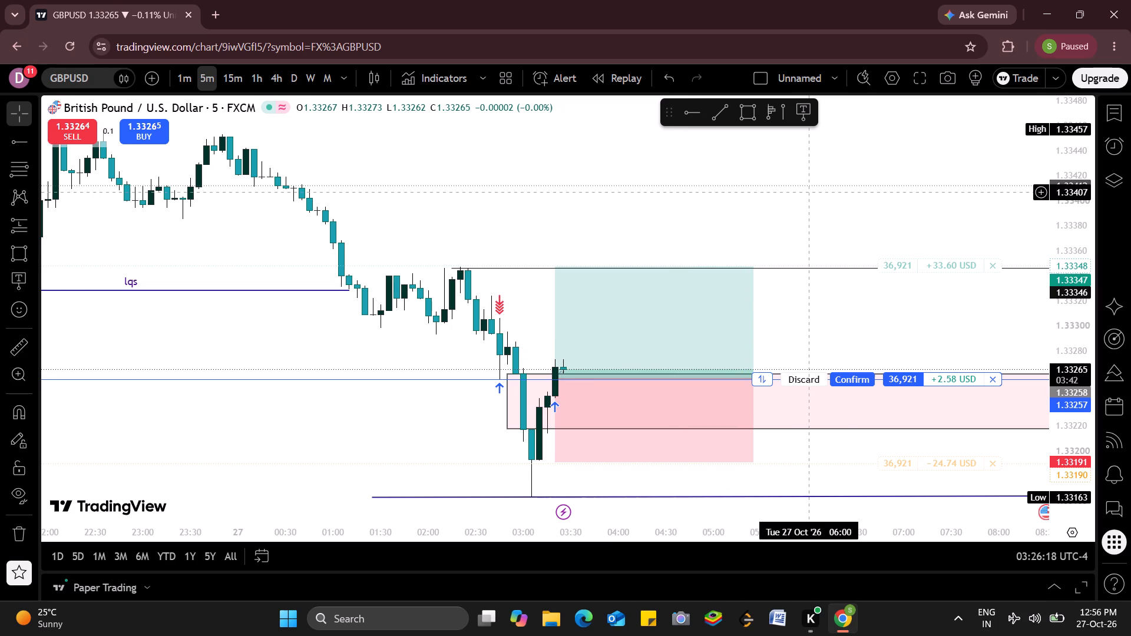
# Draw a thin rectangle over the price gap from 02:20 to 03:10, between about 1.33318 and 1.33313.
pyautogui.click(756, 108)
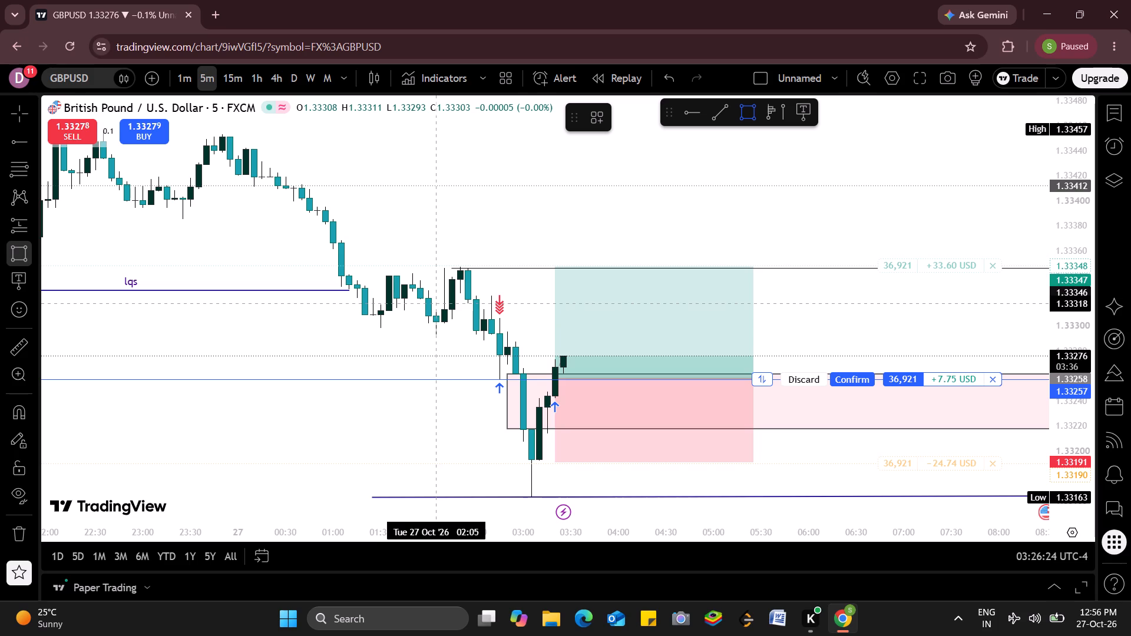
pyautogui.moveTo(461, 303); pyautogui.dragTo(630, 284)
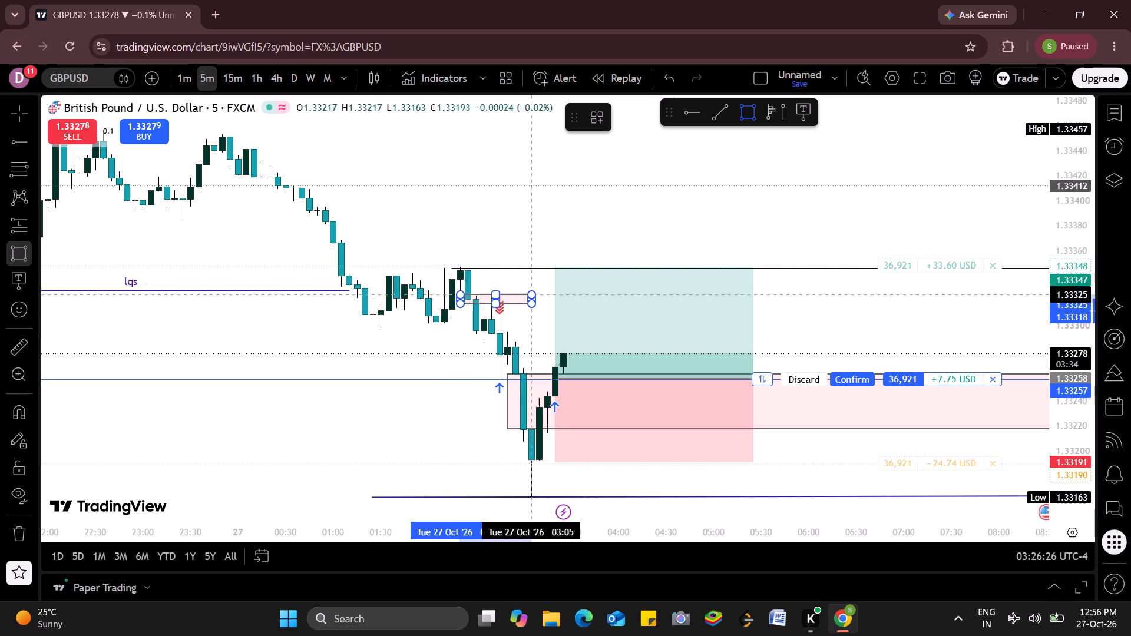
pyautogui.moveTo(630, 284); pyautogui.dragTo(923, 310)
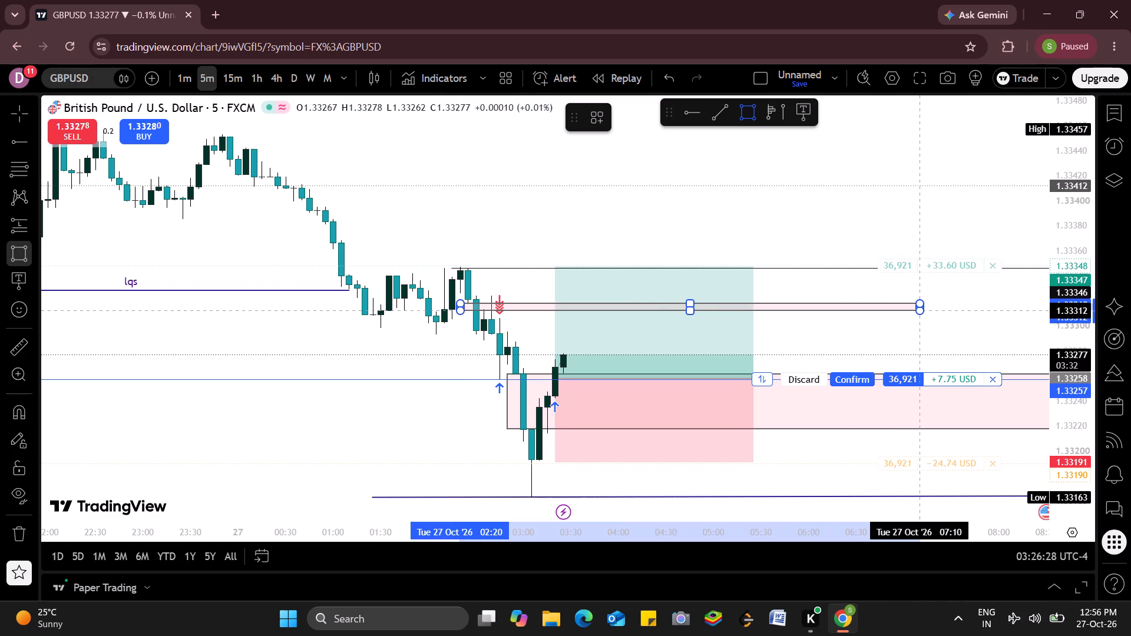
pyautogui.moveTo(923, 310); pyautogui.dragTo(944, 307)
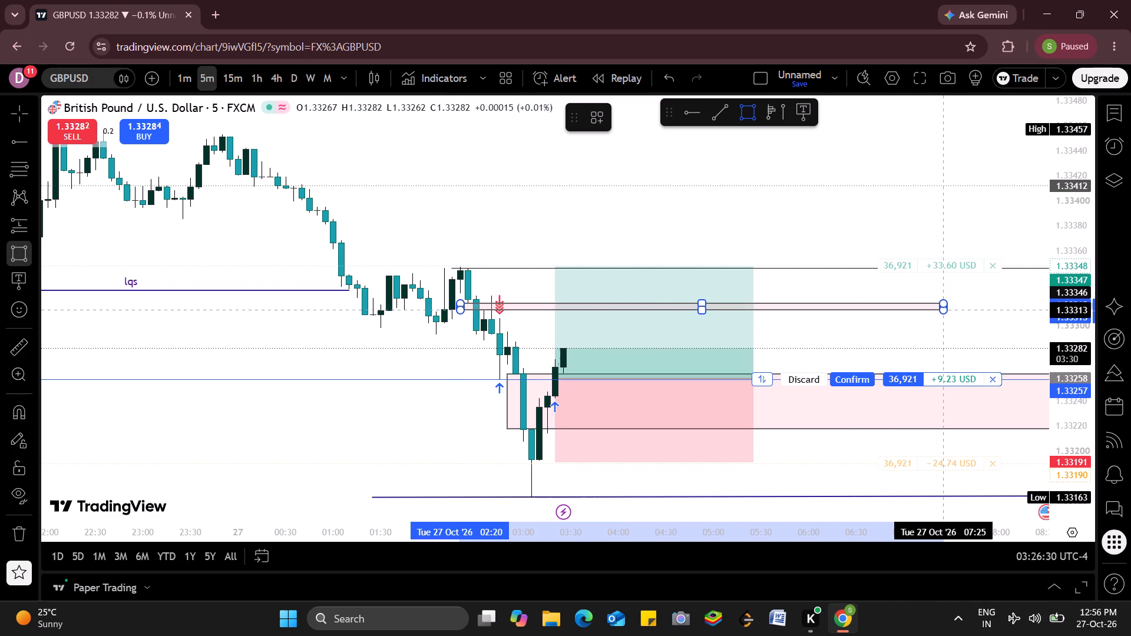
pyautogui.moveTo(944, 307); pyautogui.dragTo(952, 309)
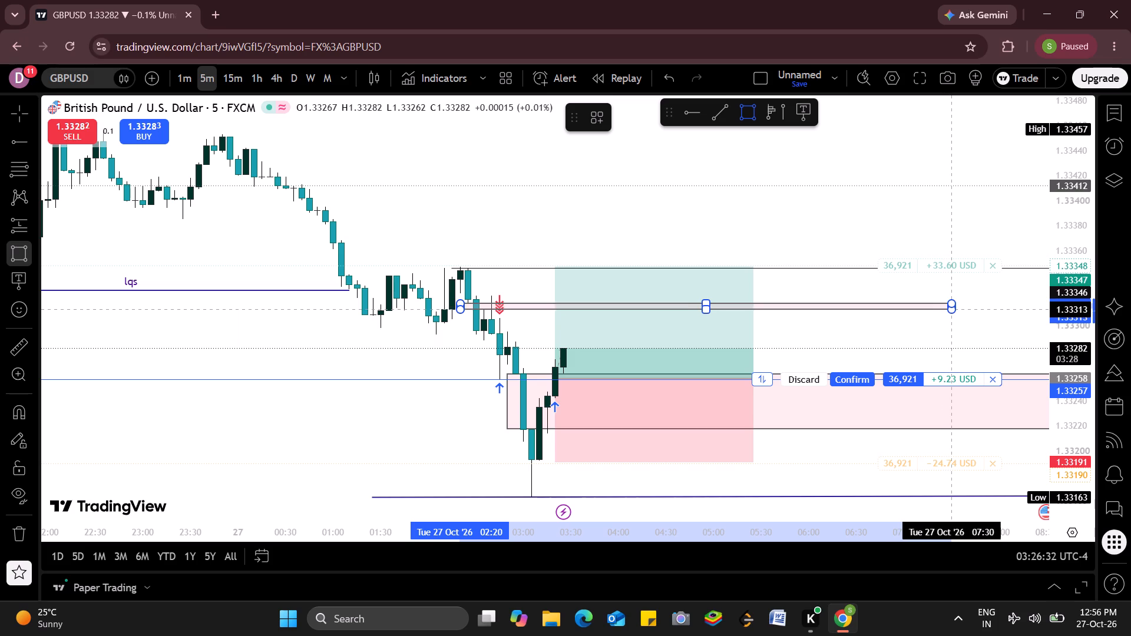
pyautogui.moveTo(952, 309); pyautogui.dragTo(954, 311)
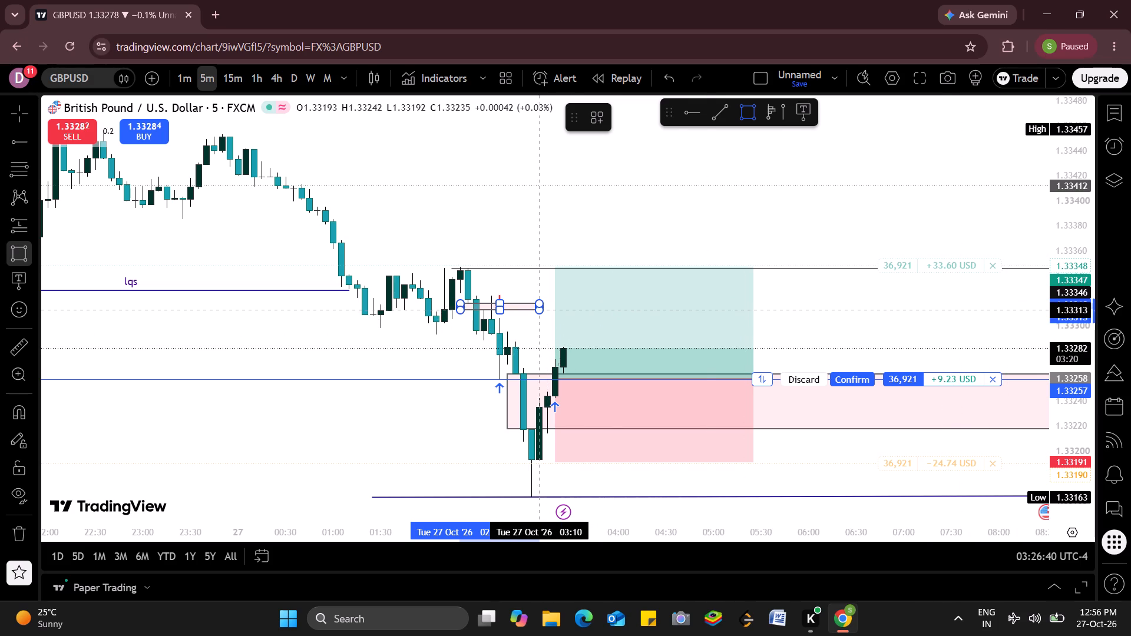
pyautogui.click(543, 310)
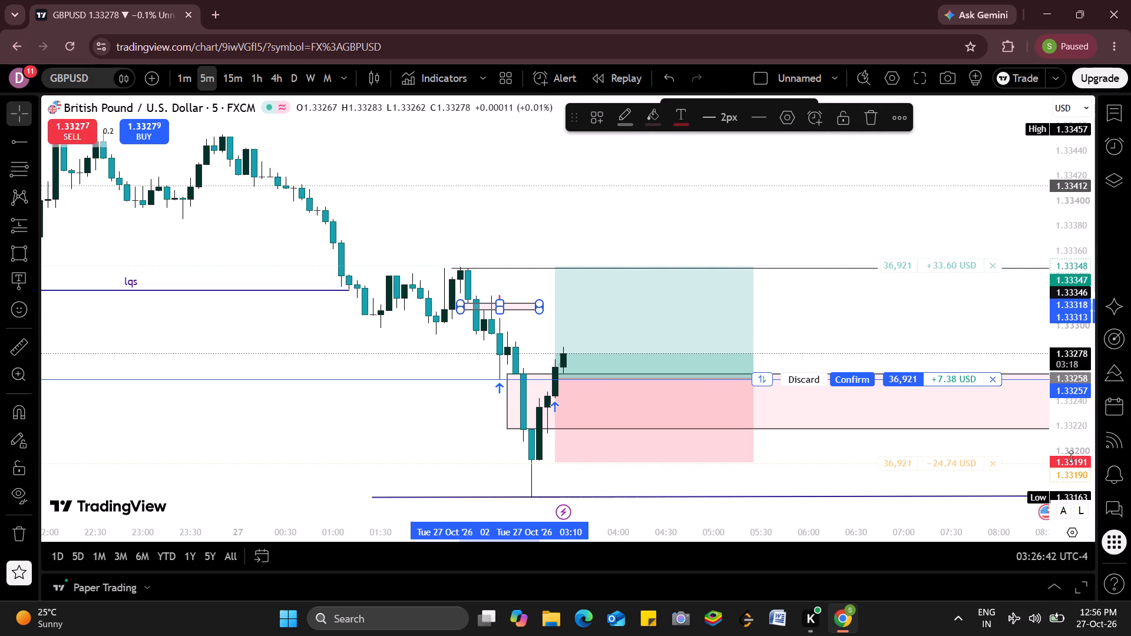
# Draw a larger rectangle around the thin gap rectangle, from 01:45 to 03:15, between about 1.33321 and 1.33311.
pyautogui.moveTo(1071, 456); pyautogui.dragTo(1049, 323)
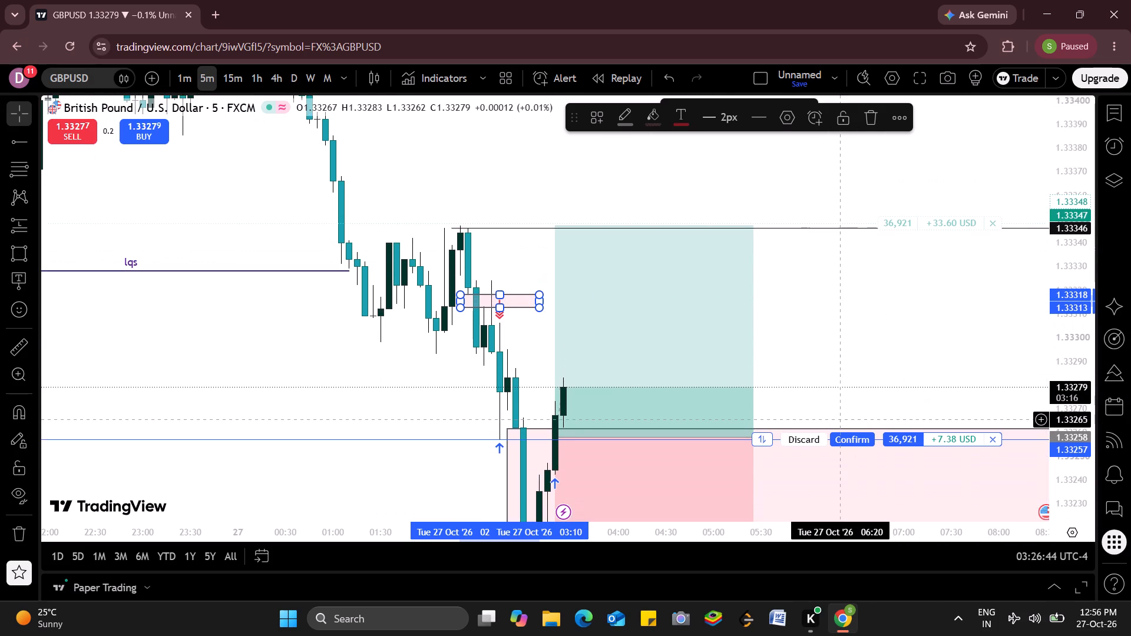
pyautogui.click(819, 372)
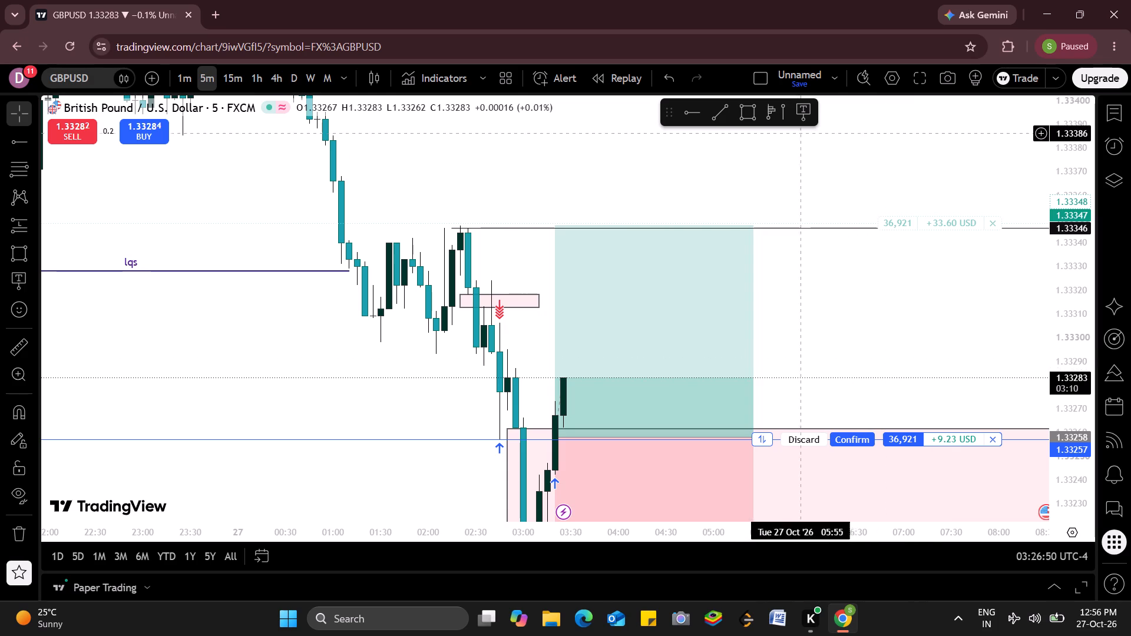
pyautogui.click(743, 110)
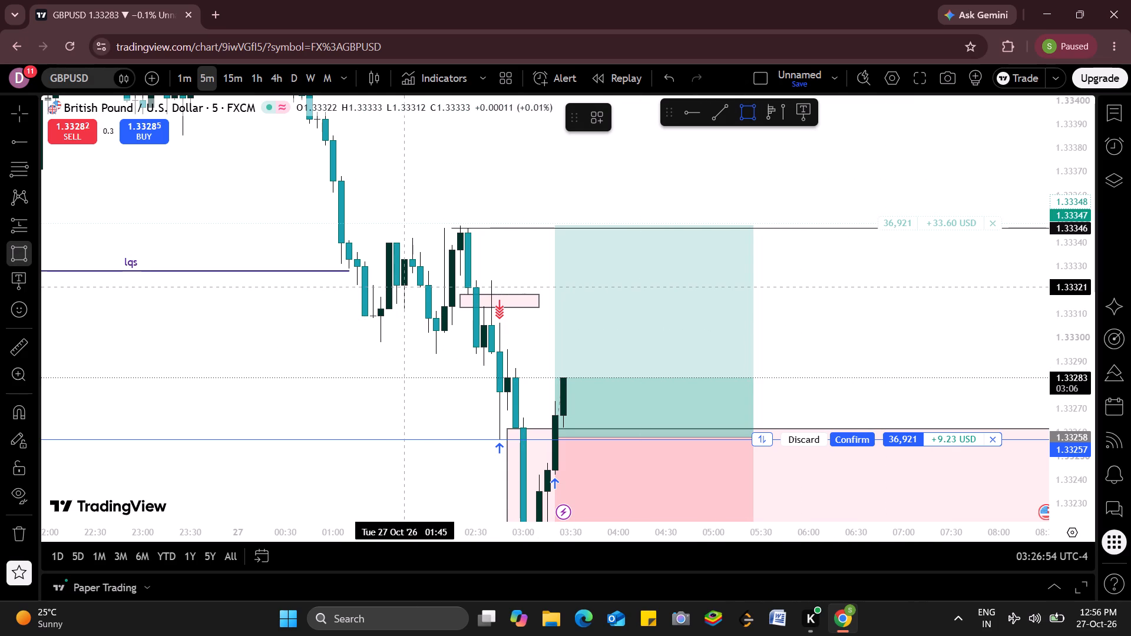
pyautogui.moveTo(404, 287); pyautogui.dragTo(488, 306)
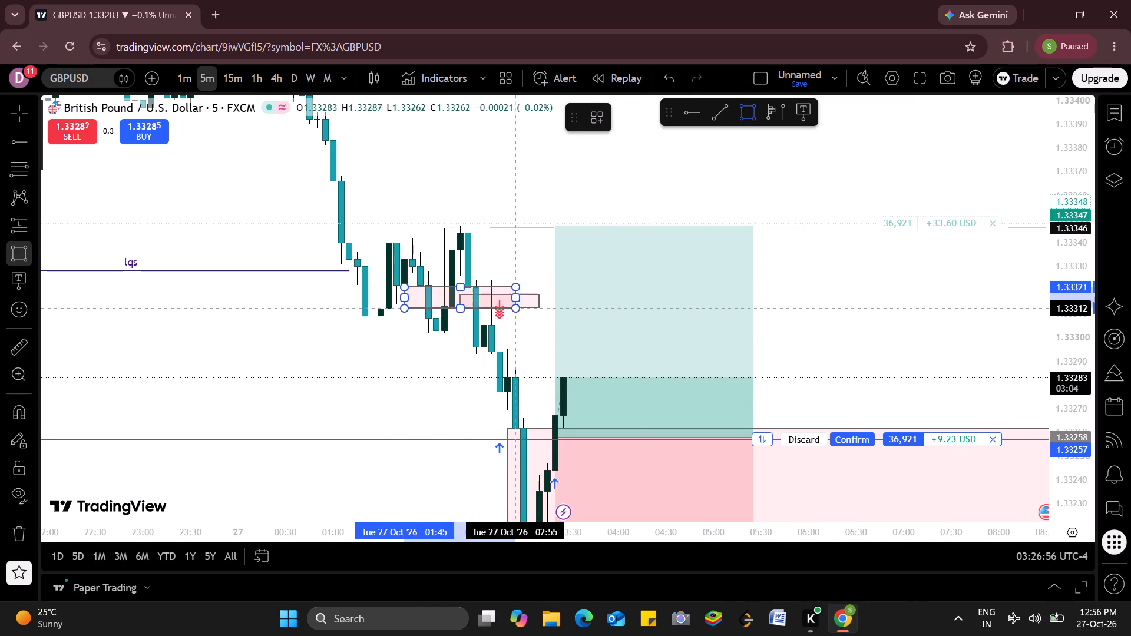
pyautogui.moveTo(488, 306); pyautogui.dragTo(556, 320)
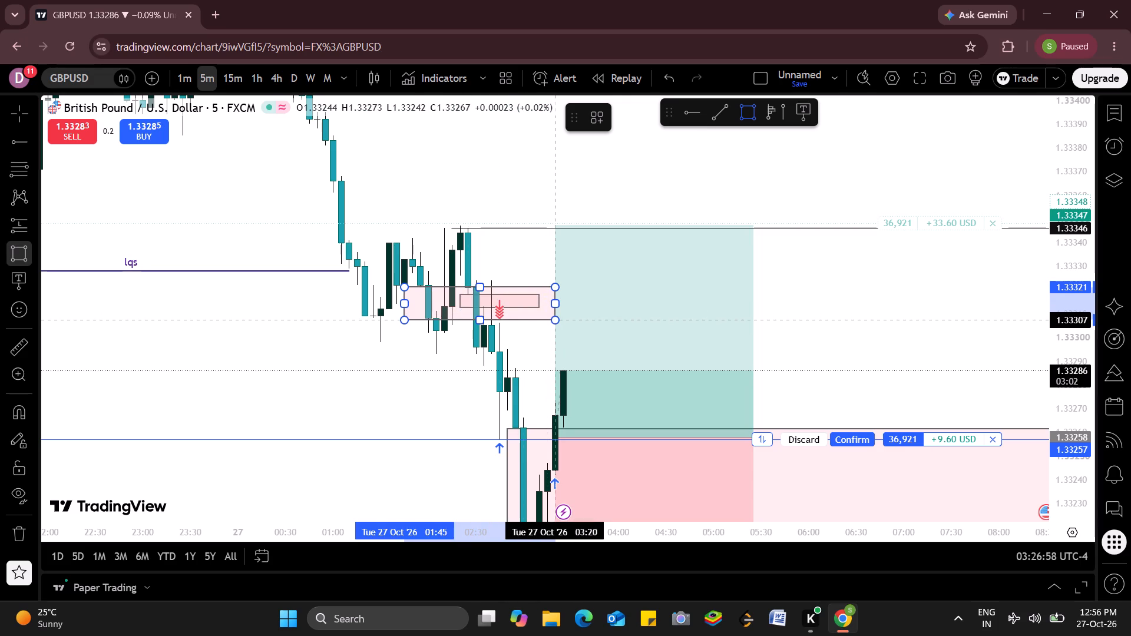
pyautogui.moveTo(556, 320); pyautogui.dragTo(541, 307)
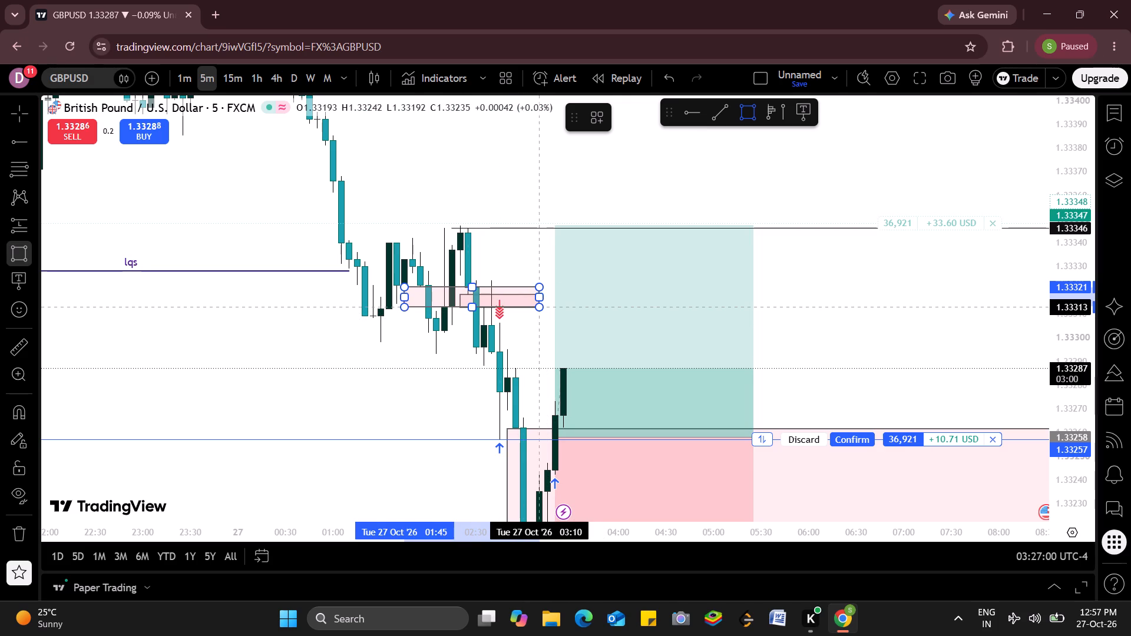
pyautogui.moveTo(541, 307); pyautogui.dragTo(544, 311)
pyautogui.click(544, 311)
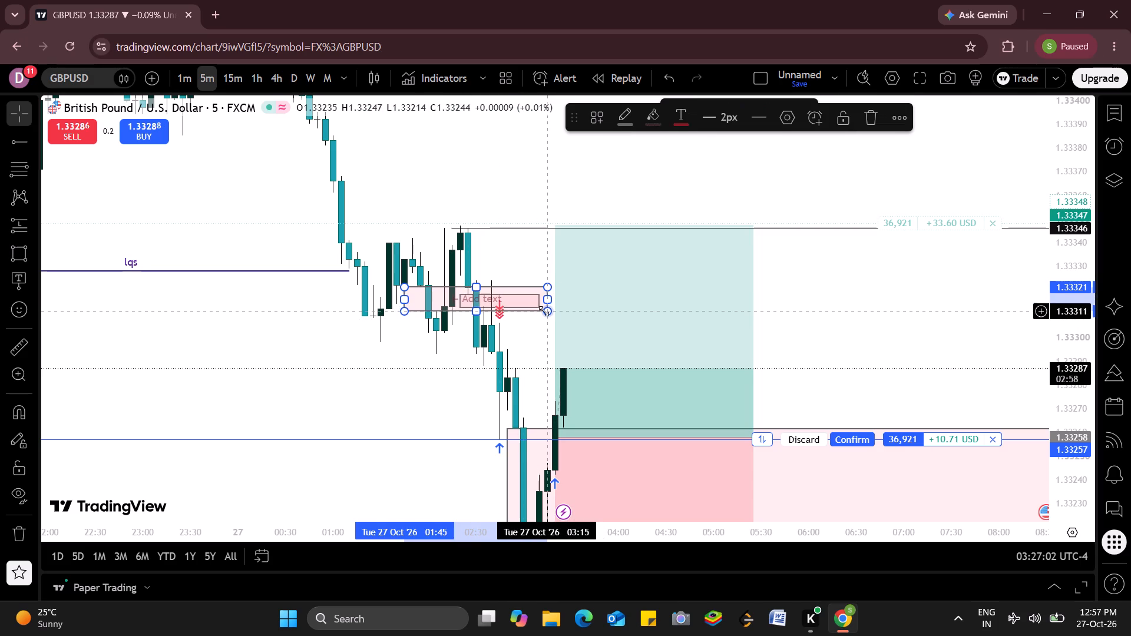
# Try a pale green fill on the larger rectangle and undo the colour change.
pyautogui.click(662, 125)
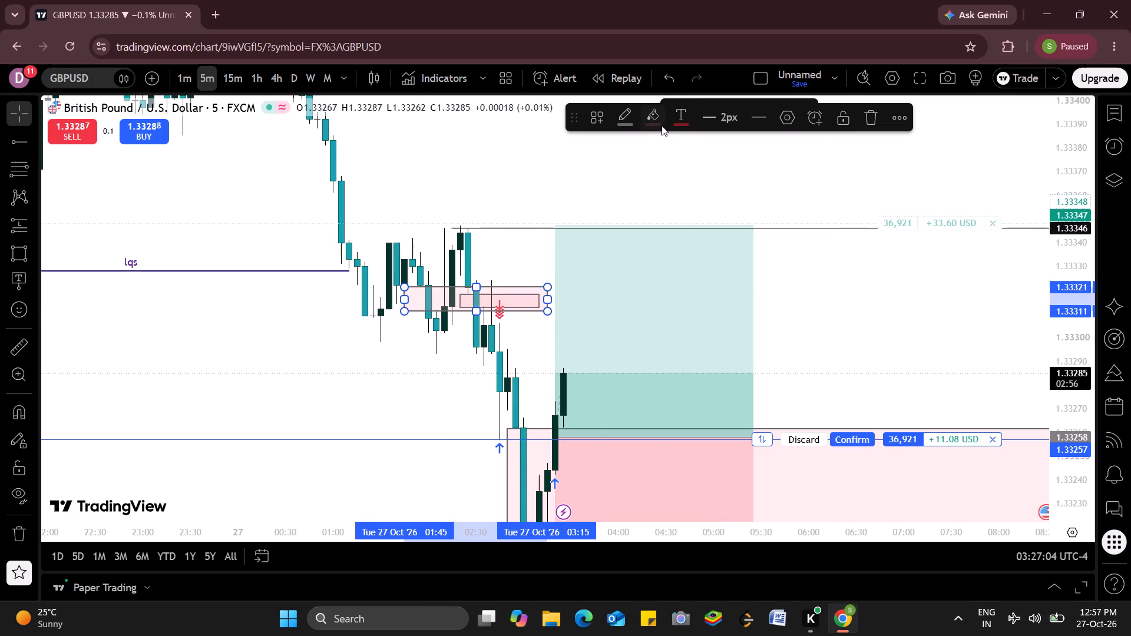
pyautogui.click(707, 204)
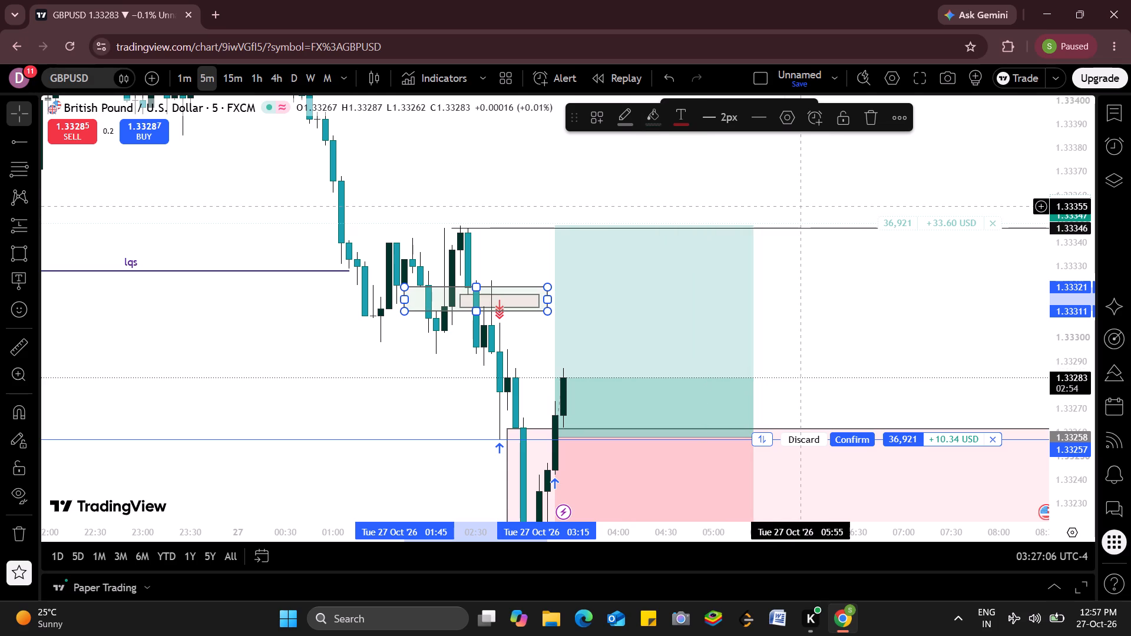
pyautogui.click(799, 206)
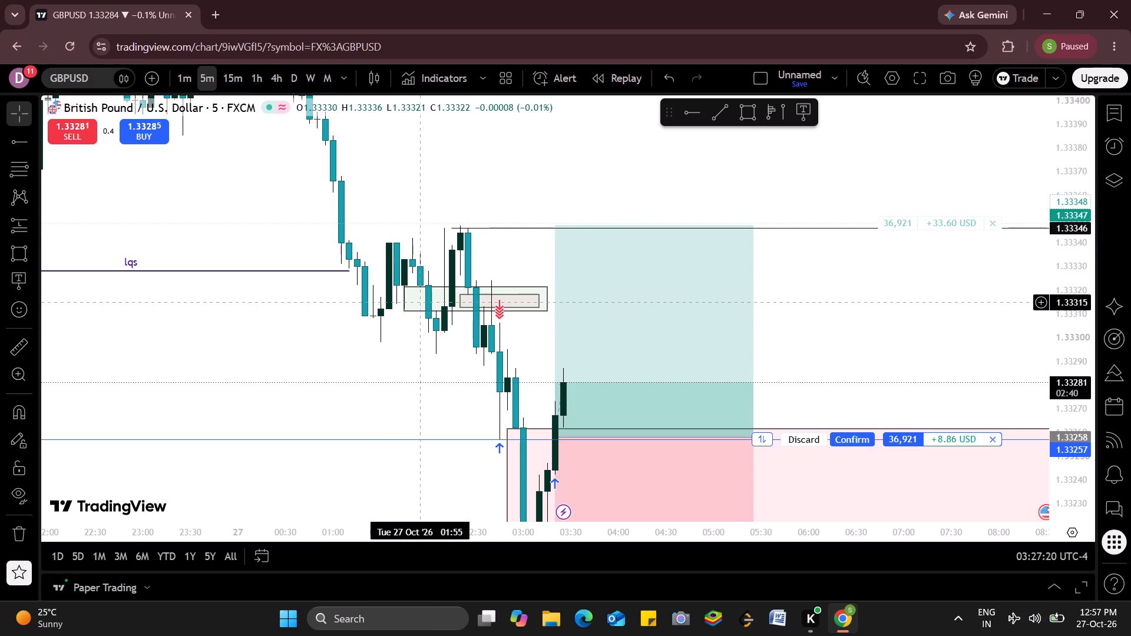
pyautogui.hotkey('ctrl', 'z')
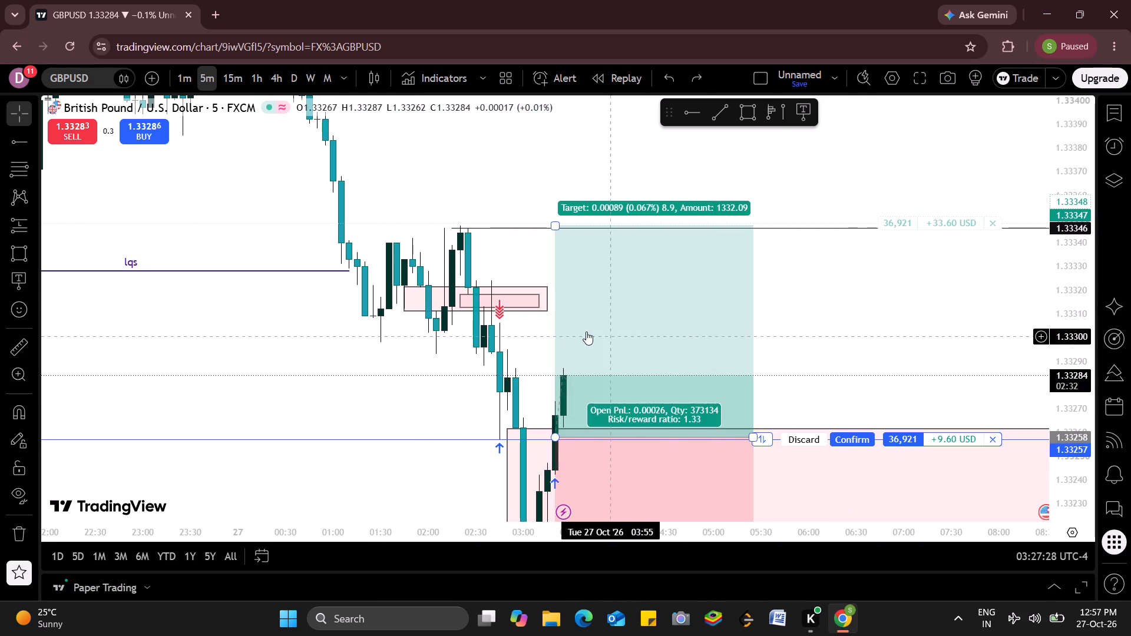
# Delete the thin inner rectangle that spans 02:20 to 03:10, keeping the larger one around it.
pyautogui.click(530, 294)
pyautogui.click(875, 125)
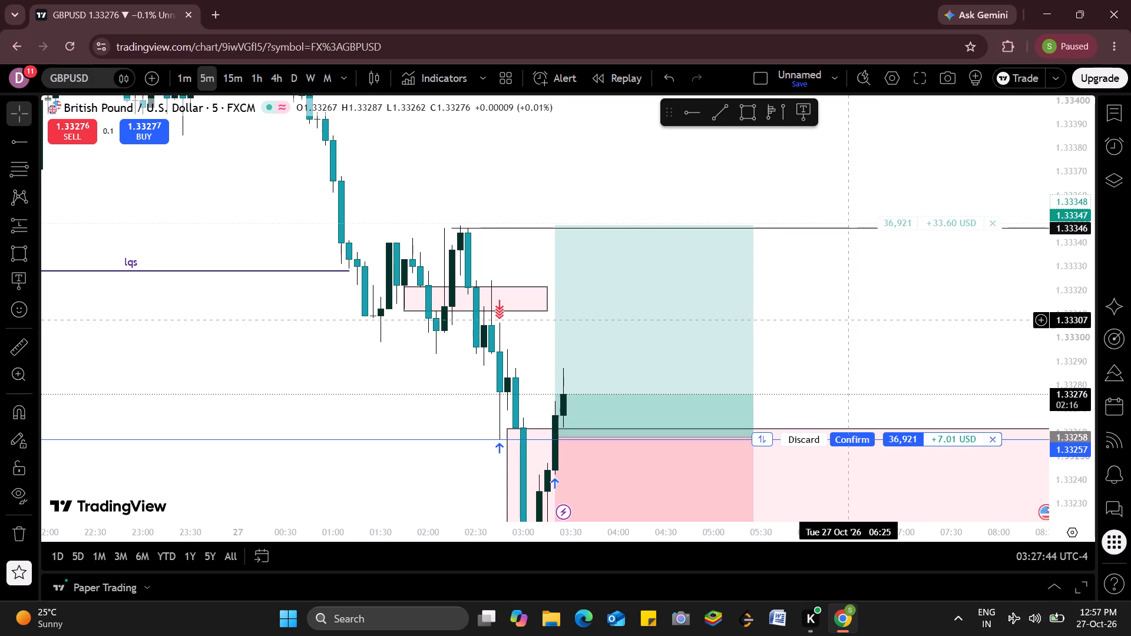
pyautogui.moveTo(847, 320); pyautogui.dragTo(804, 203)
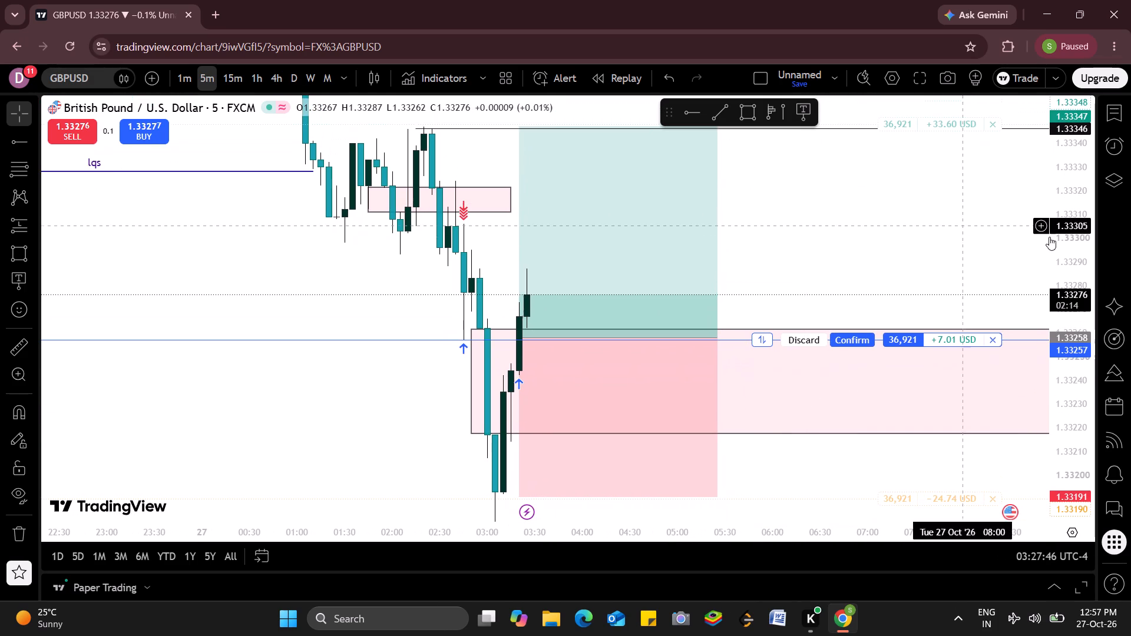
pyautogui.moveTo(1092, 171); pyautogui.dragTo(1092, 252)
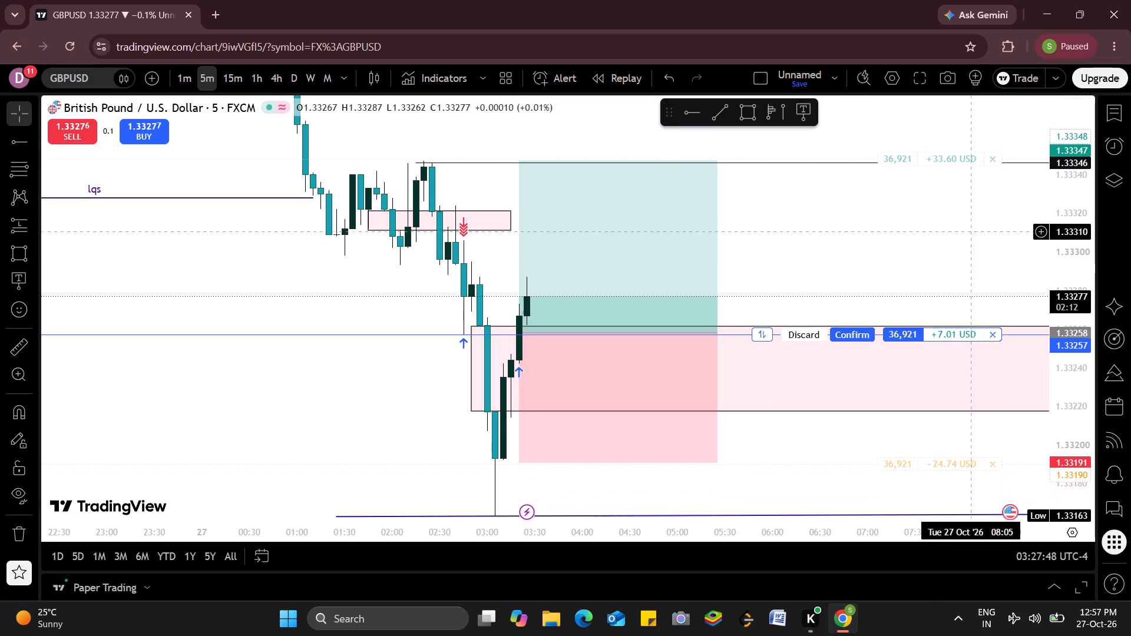
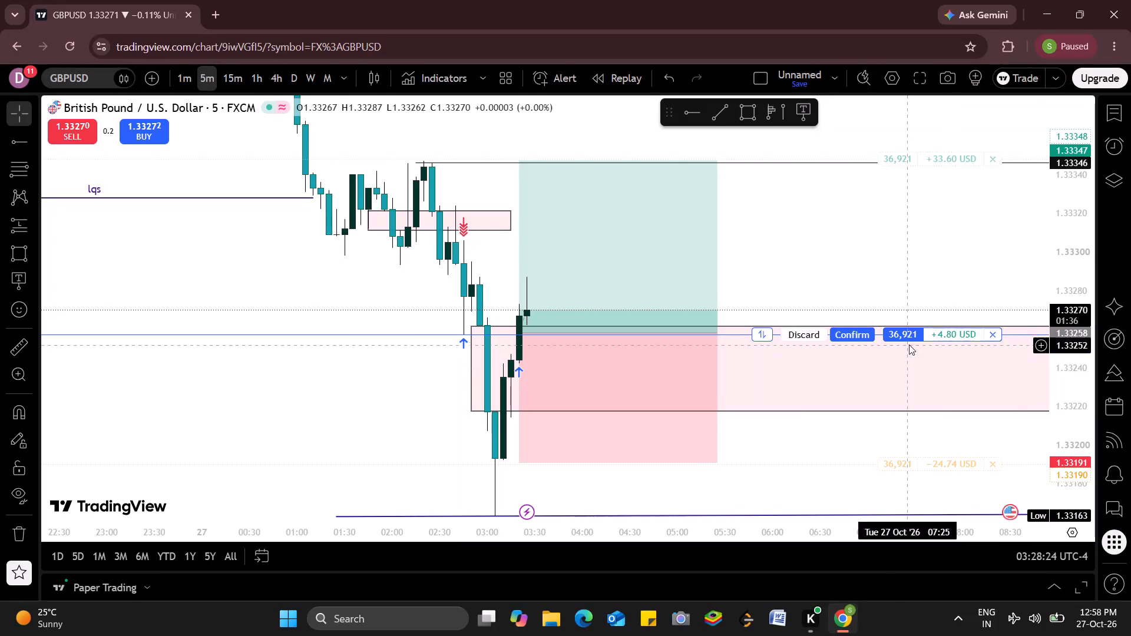
# Adjust the long position drawing's entry level to 1.33257 at 03:20, in line with the open trade's entry.
pyautogui.click(901, 329)
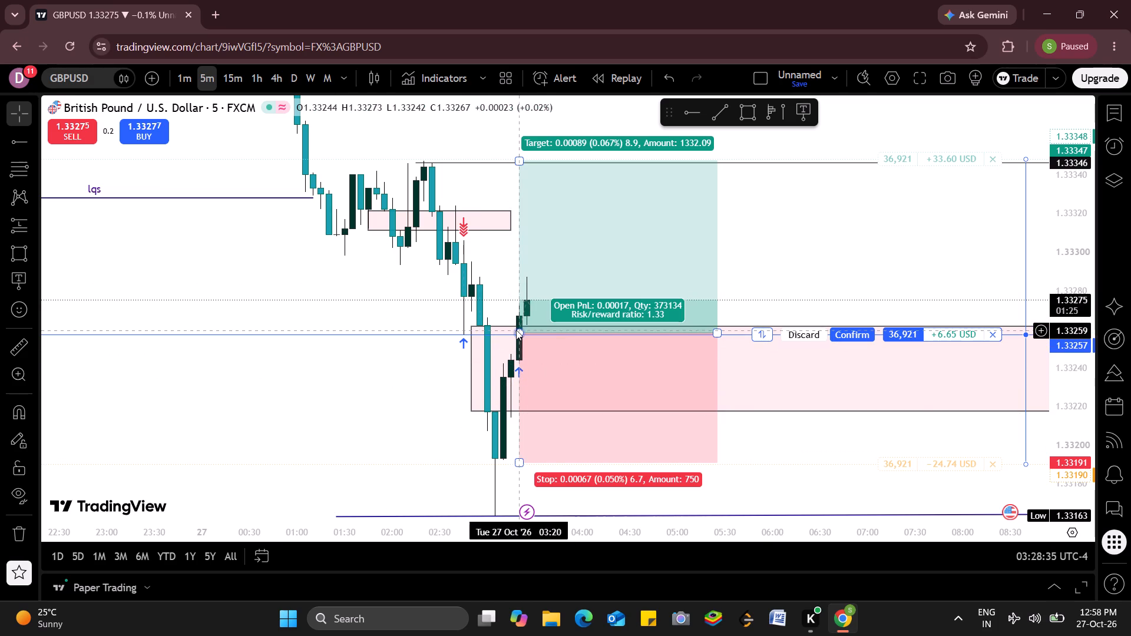
pyautogui.moveTo(517, 329); pyautogui.dragTo(515, 333)
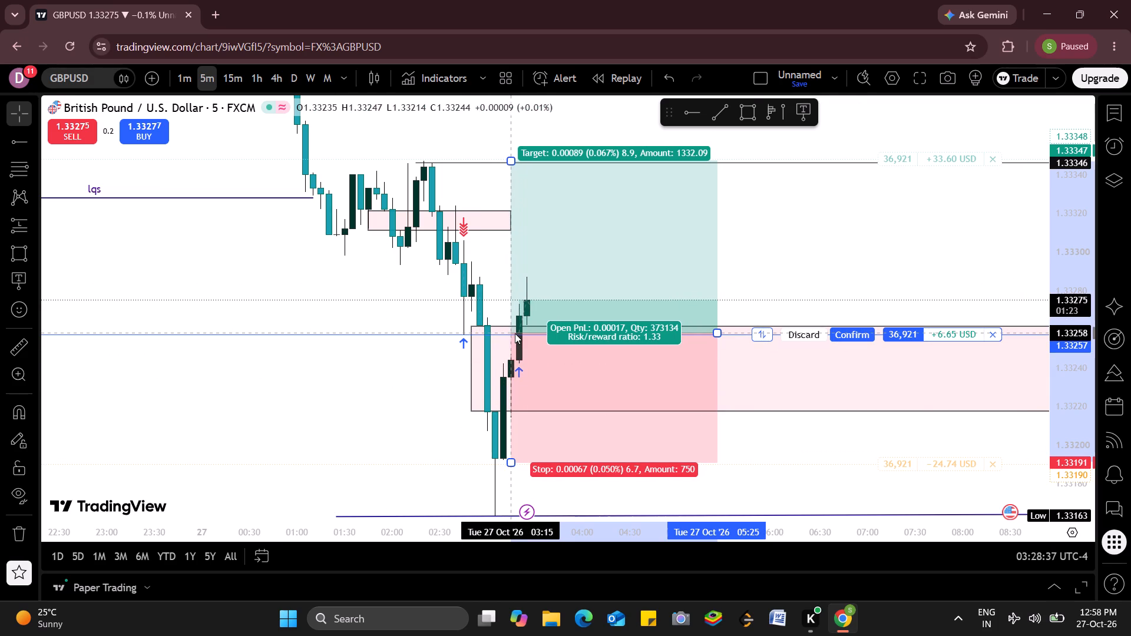
pyautogui.moveTo(515, 333); pyautogui.dragTo(518, 342)
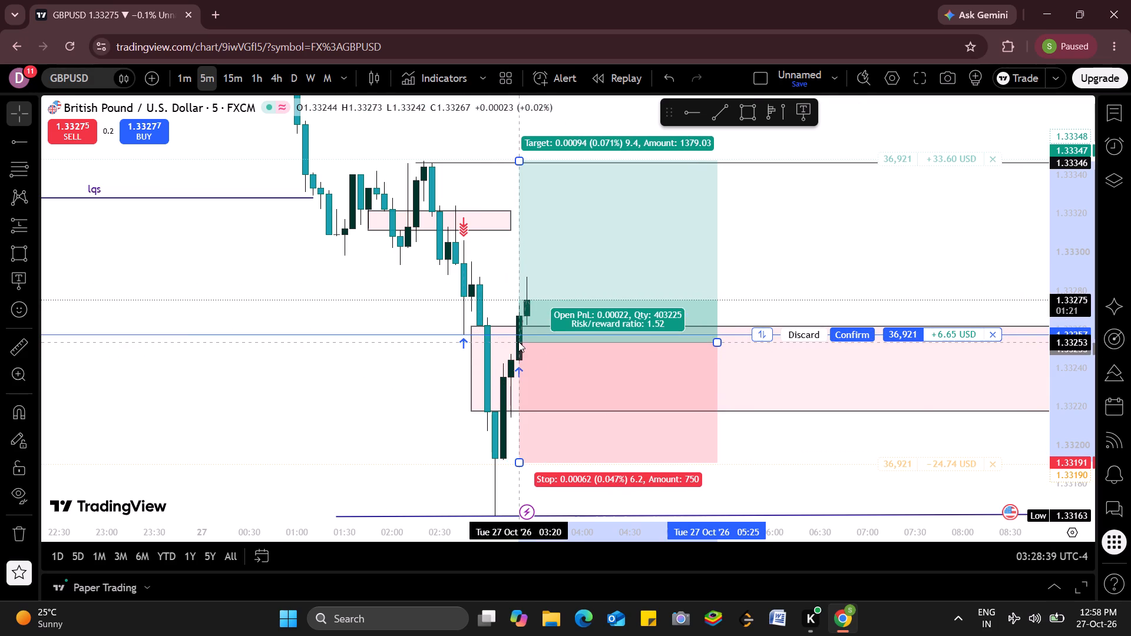
pyautogui.moveTo(518, 342); pyautogui.dragTo(517, 349)
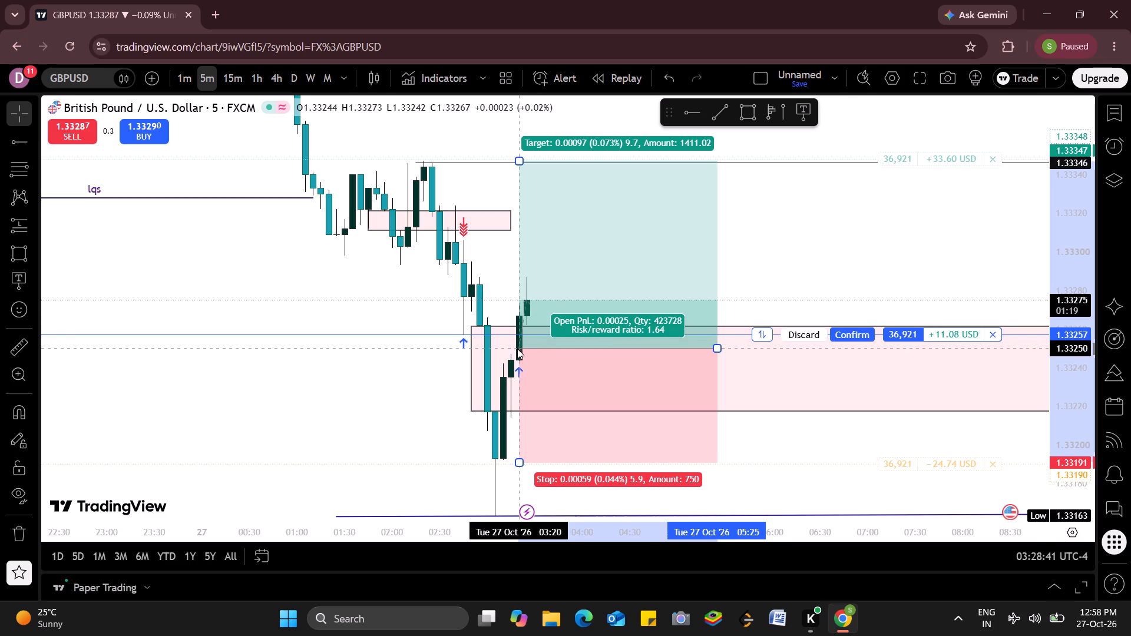
pyautogui.moveTo(517, 349); pyautogui.dragTo(516, 334)
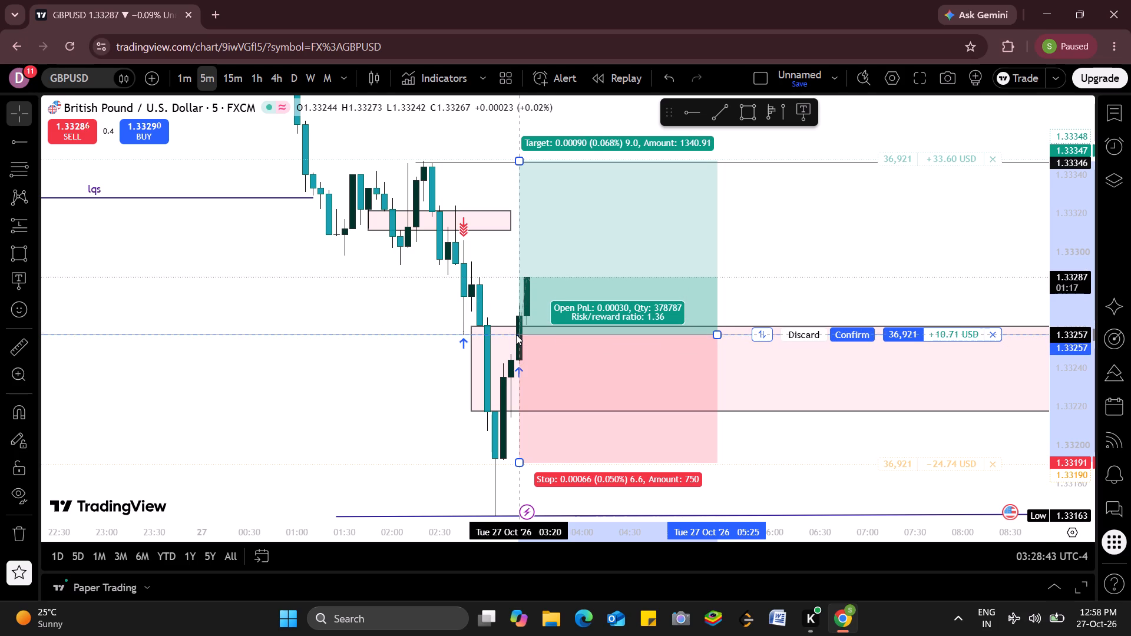
pyautogui.moveTo(516, 334); pyautogui.dragTo(516, 335)
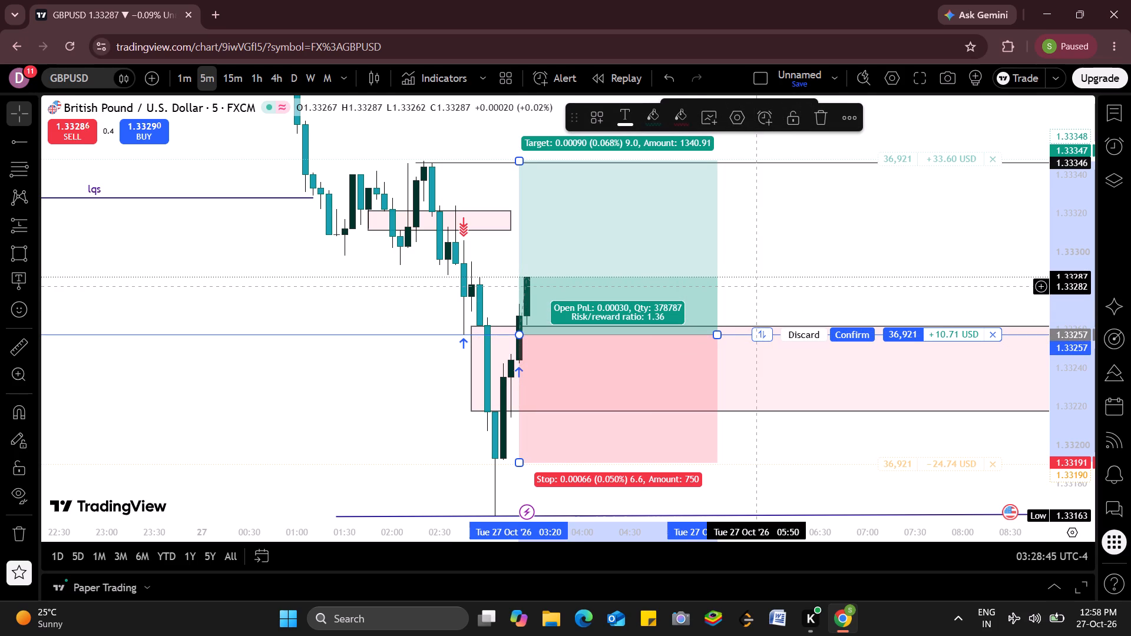
pyautogui.click(758, 286)
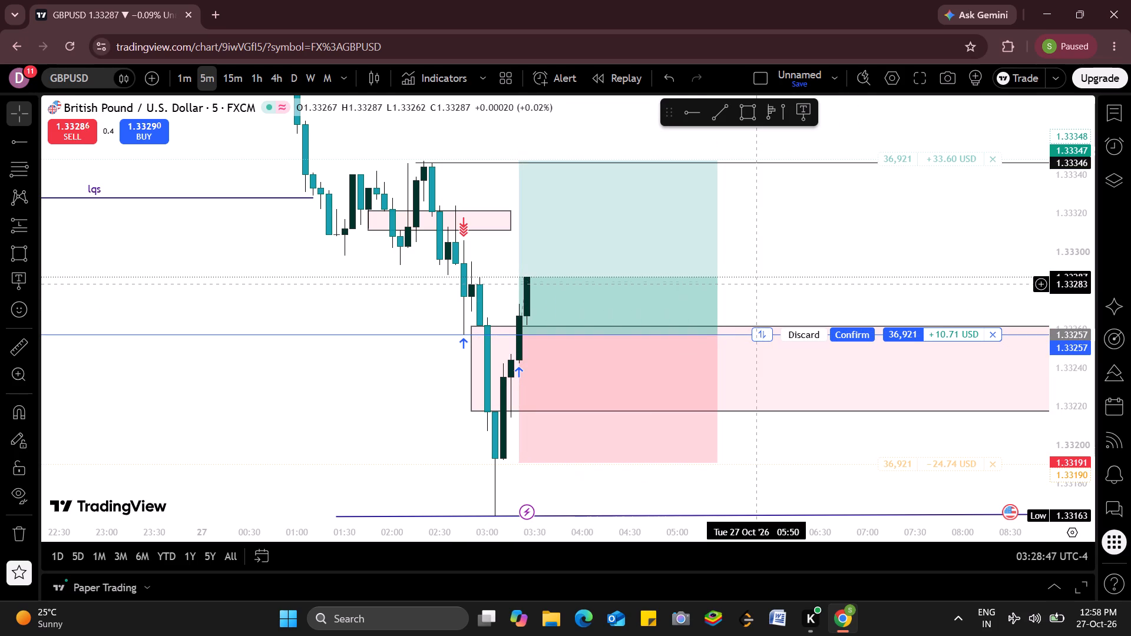
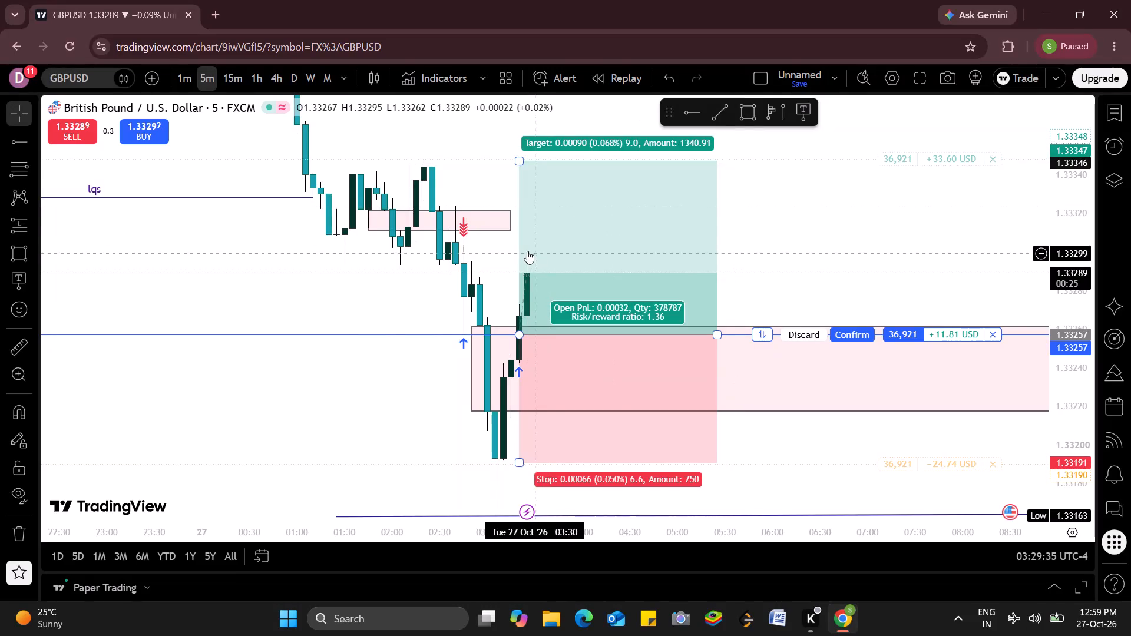
# Delete the small upper gap zone rectangle that starts at 01:45, just above the 1.33311 level.
pyautogui.click(496, 211)
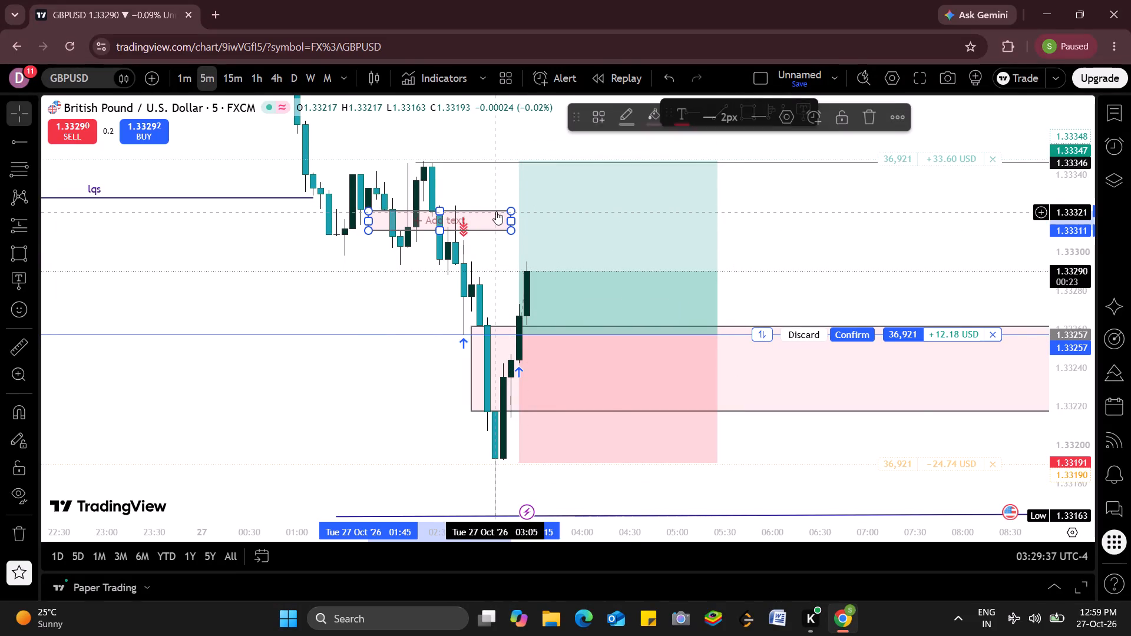
pyautogui.click(868, 120)
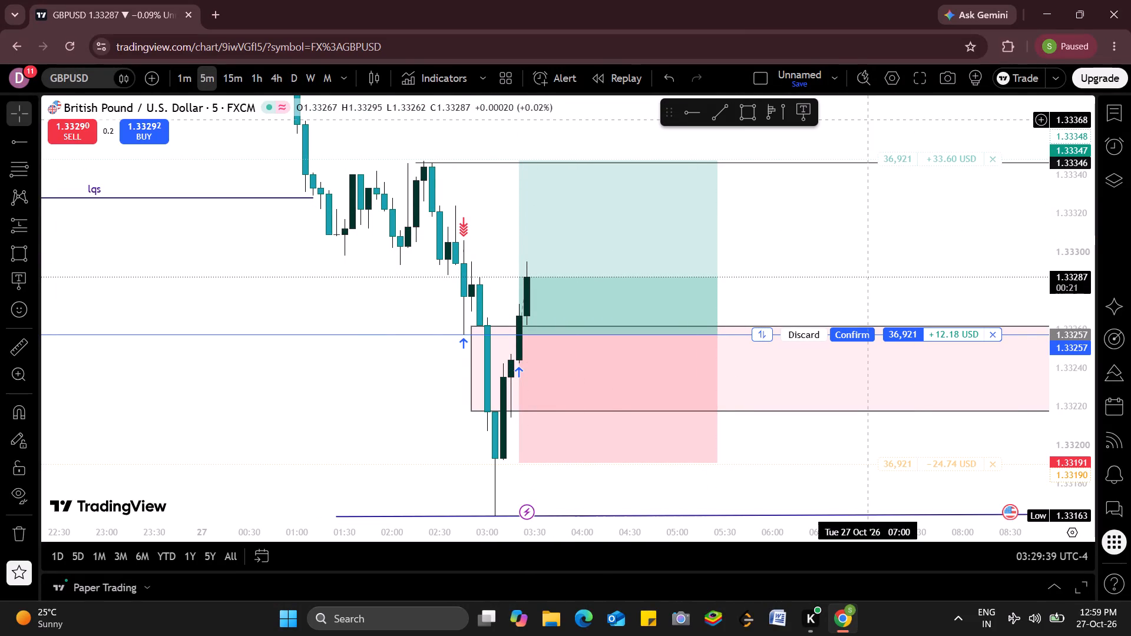
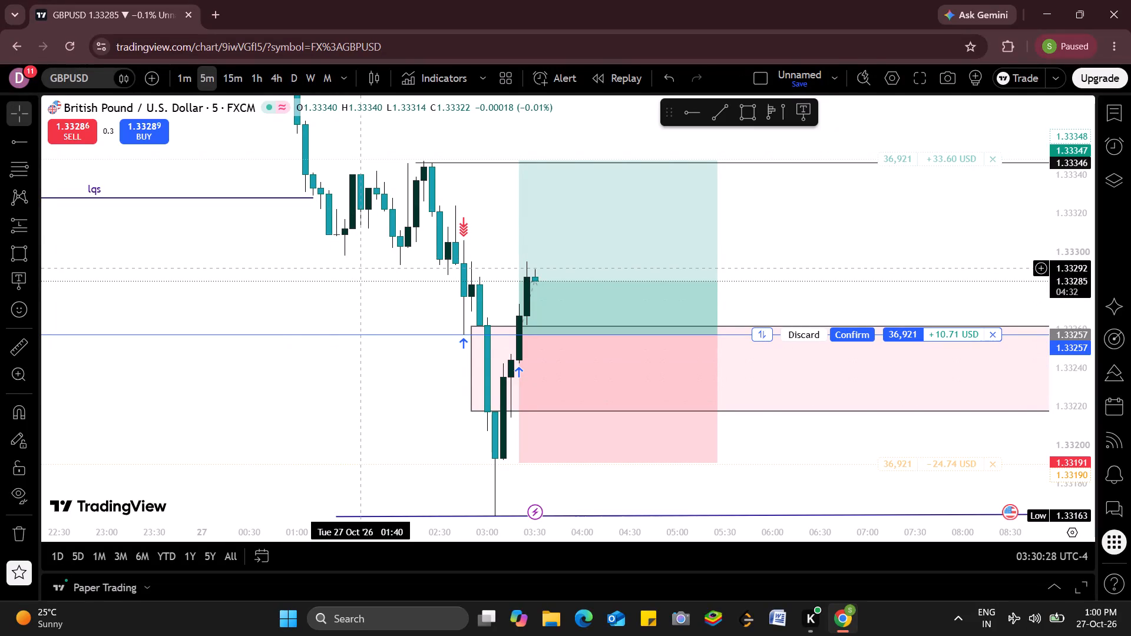
# Draw a short trend line under the lows at about 1.33293, from 01:55 to 02:35, and label it "lqs".
pyautogui.click(722, 115)
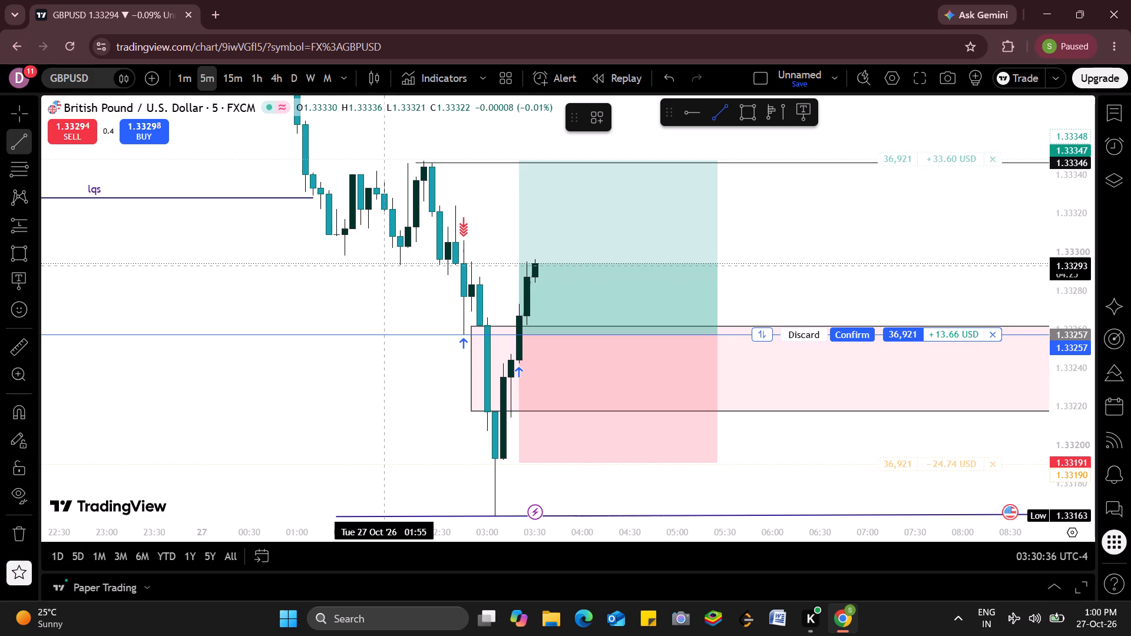
pyautogui.moveTo(388, 266); pyautogui.dragTo(459, 266)
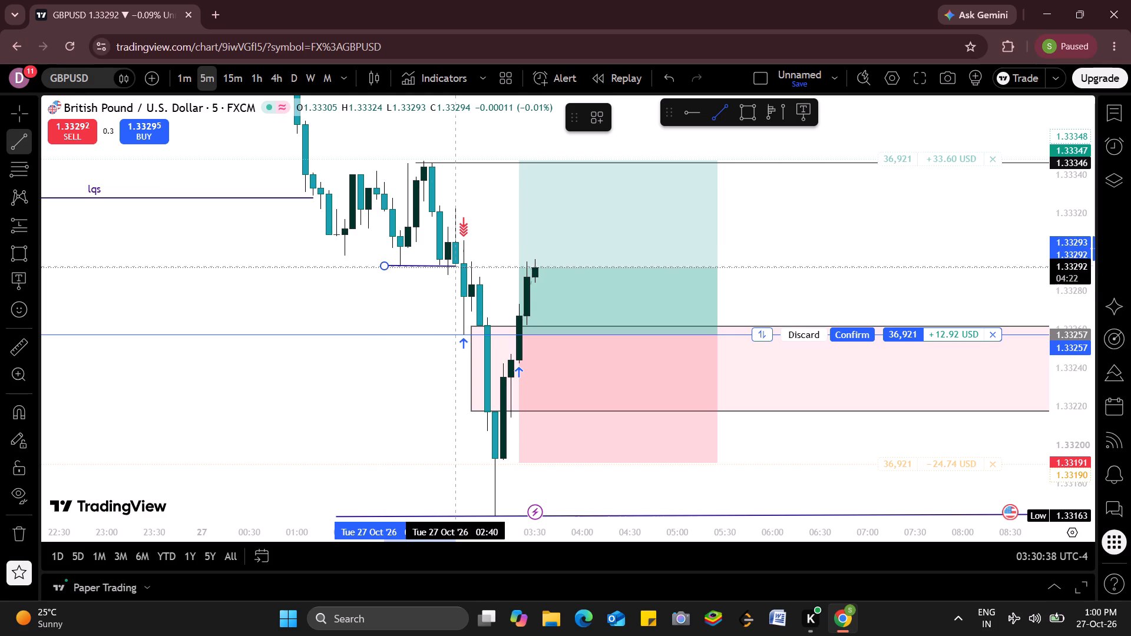
pyautogui.moveTo(459, 266); pyautogui.dragTo(452, 266)
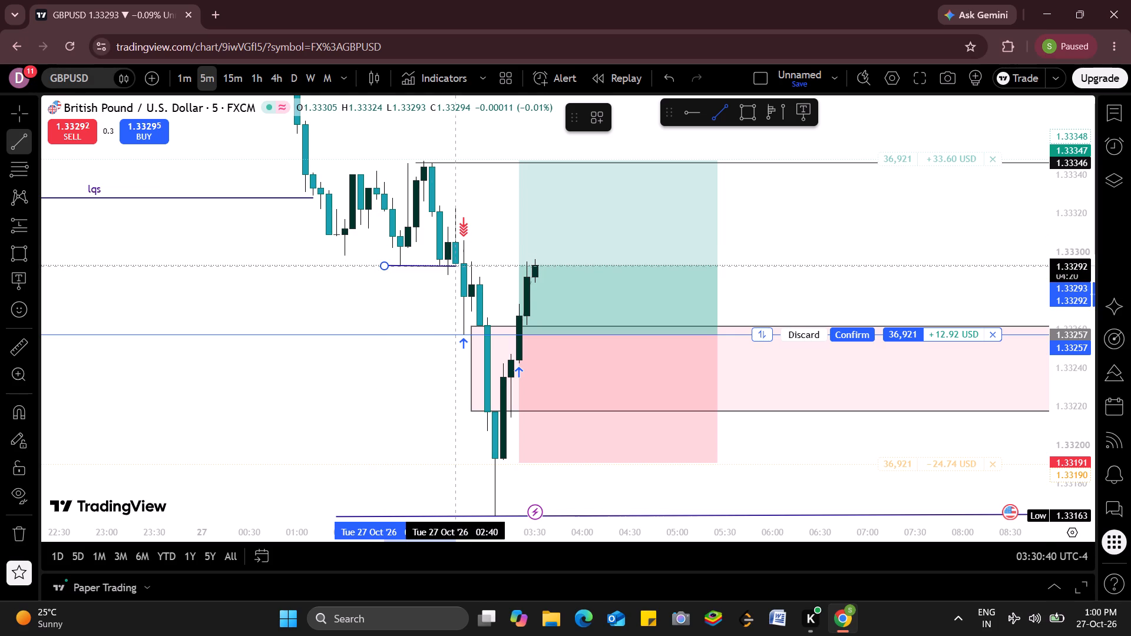
pyautogui.moveTo(452, 266); pyautogui.dragTo(448, 266)
pyautogui.click(448, 266)
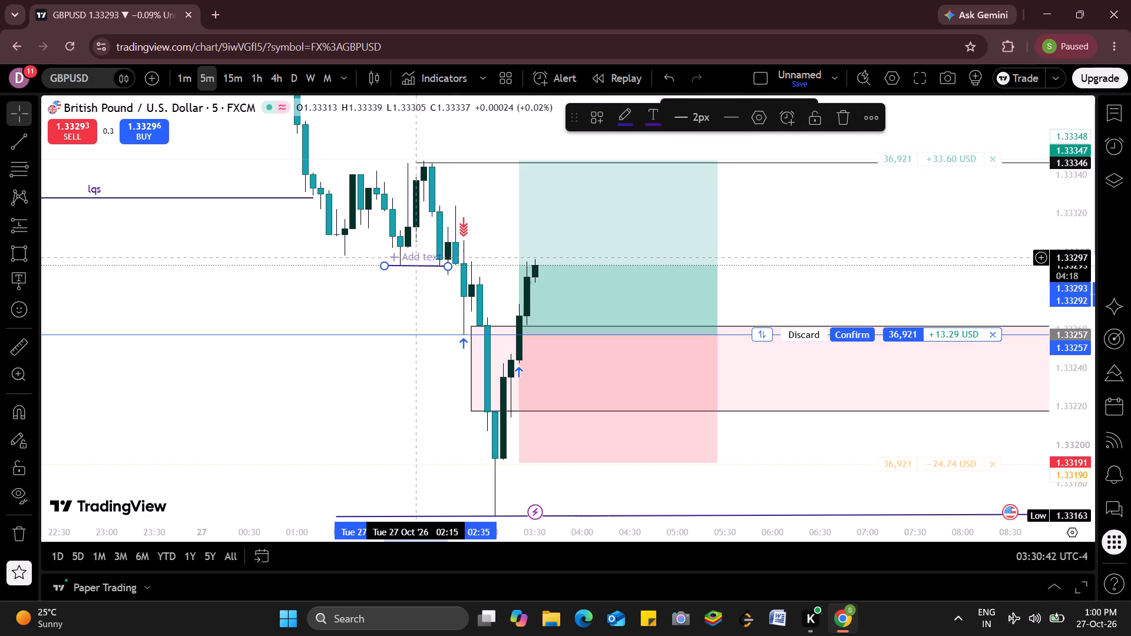
pyautogui.click(418, 257)
pyautogui.write('lqs')
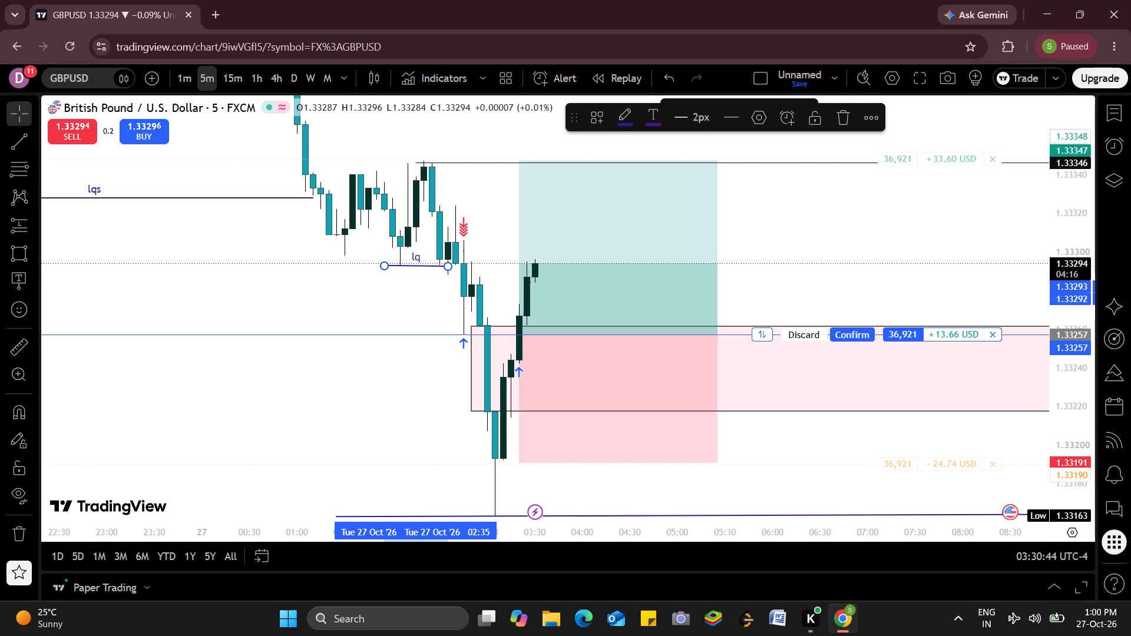
pyautogui.click(290, 327)
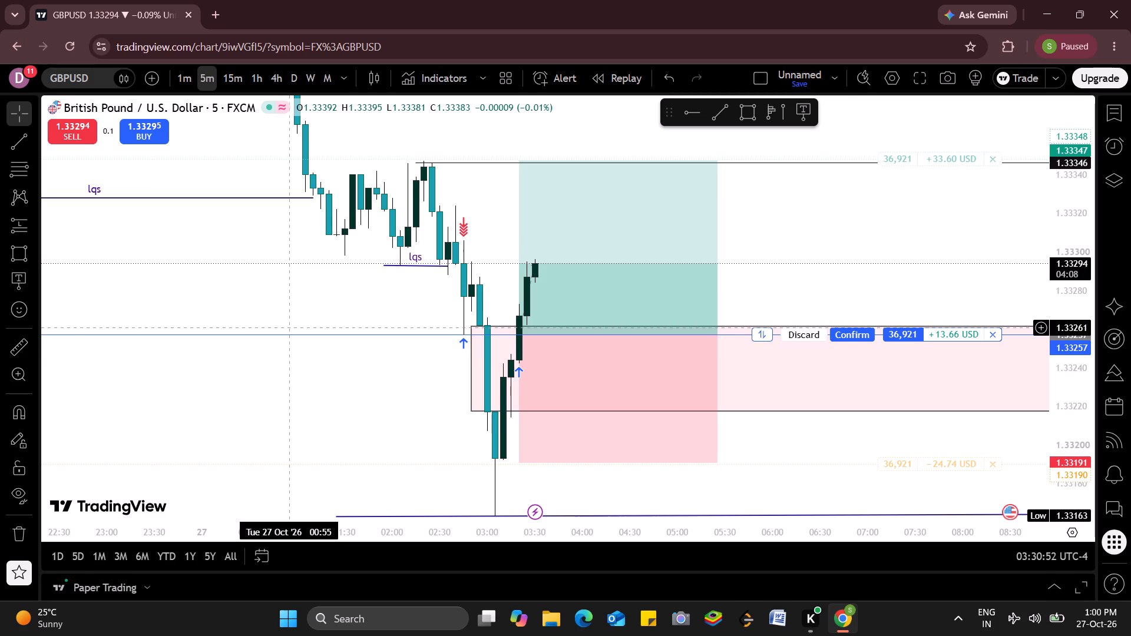
# Shorten the new lqs line by moving its start point to about 02:00, at the candle low.
pyautogui.moveTo(385, 265); pyautogui.dragTo(394, 267)
pyautogui.click(394, 267)
pyautogui.click(397, 275)
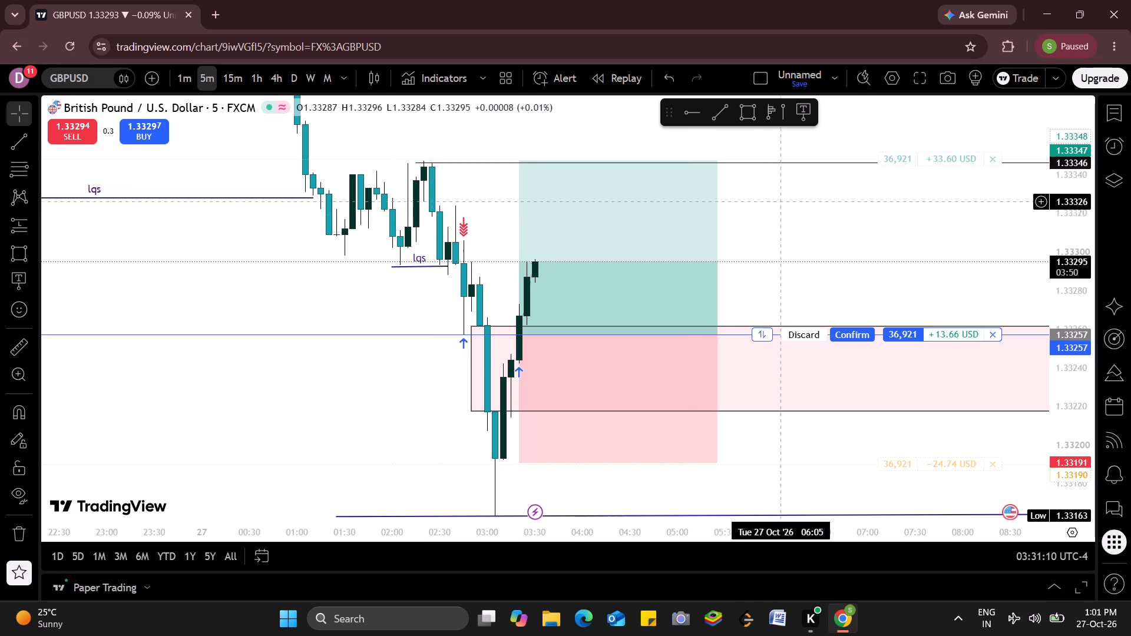
# Draw a small gap zone rectangle from about 02:20 to 03:15, between about 1.33318 and 1.33313.
pyautogui.click(739, 110)
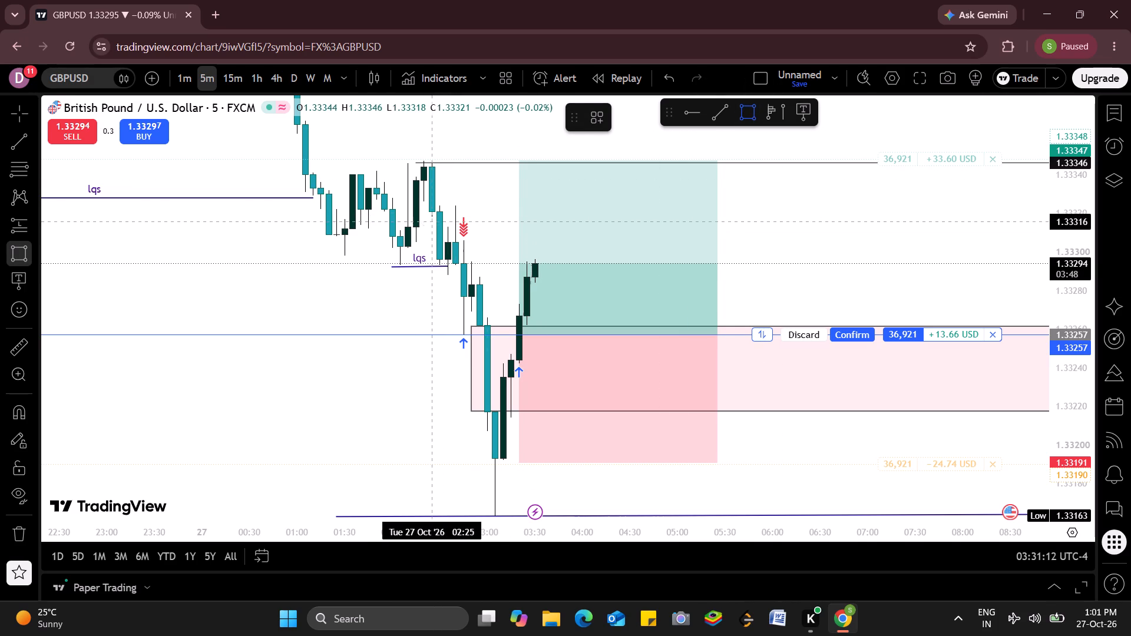
pyautogui.moveTo(426, 217); pyautogui.dragTo(508, 224)
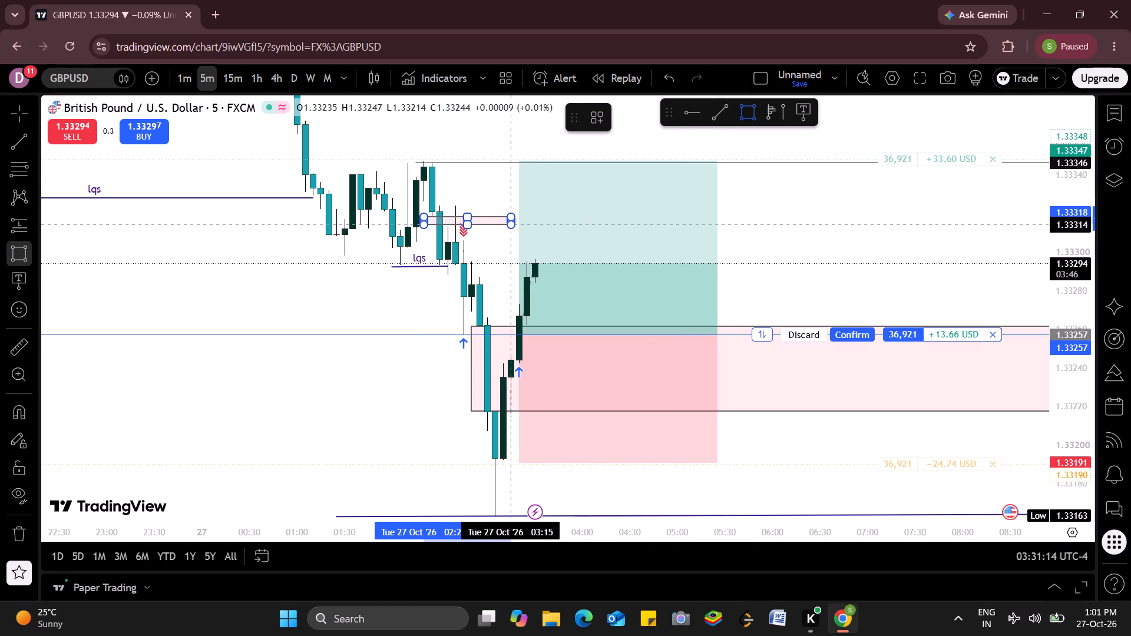
pyautogui.moveTo(508, 224); pyautogui.dragTo(512, 228)
pyautogui.click(512, 228)
pyautogui.click(798, 217)
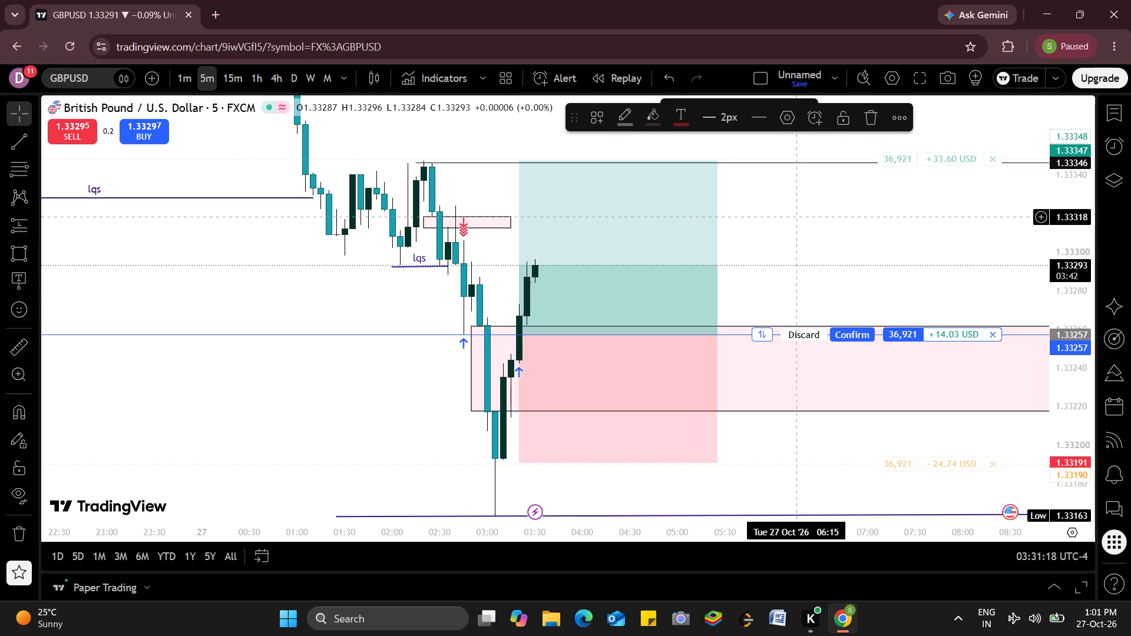
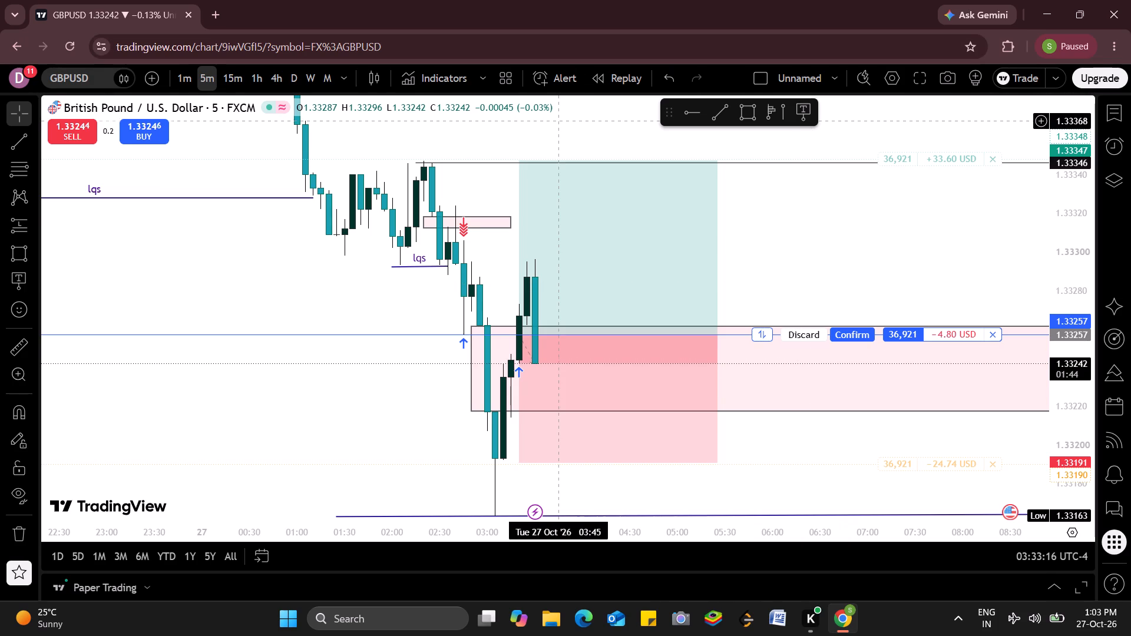
# Draw a horizontal ray at about 1.33454 above the previous swing high, starting from about 23:30.
pyautogui.moveTo(555, 122); pyautogui.dragTo(740, 358)
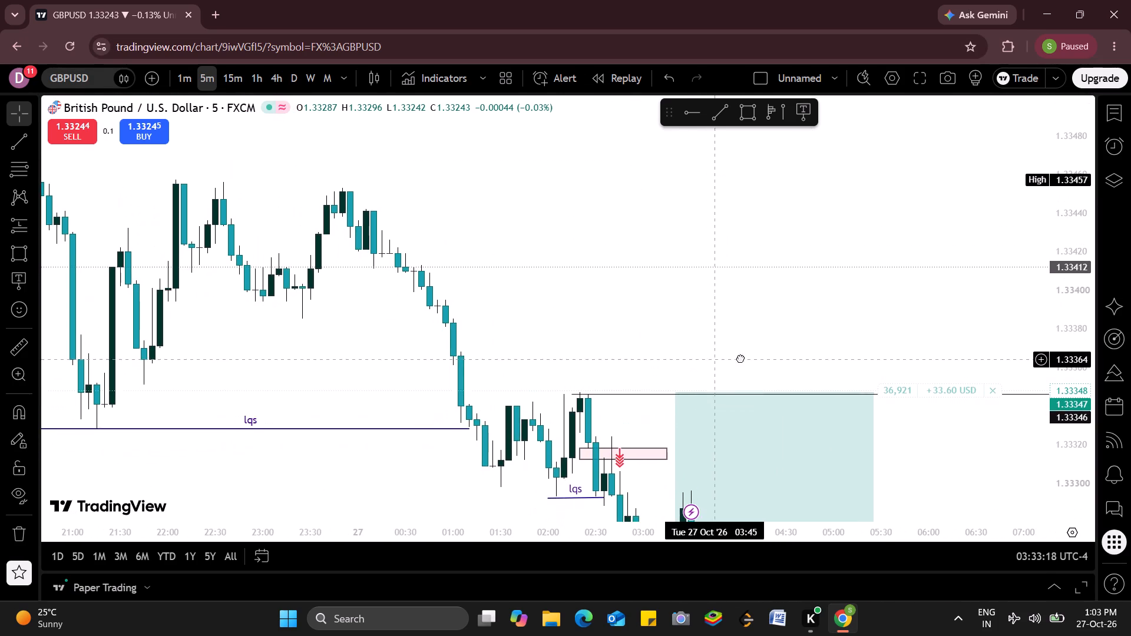
pyautogui.moveTo(740, 358); pyautogui.dragTo(756, 408)
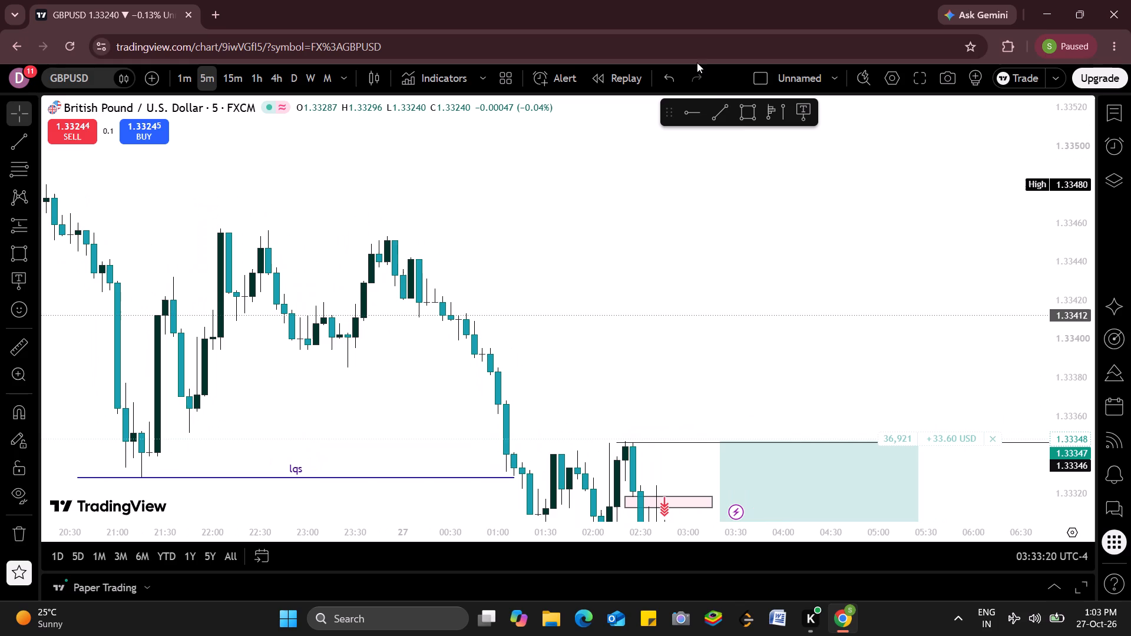
pyautogui.click(700, 113)
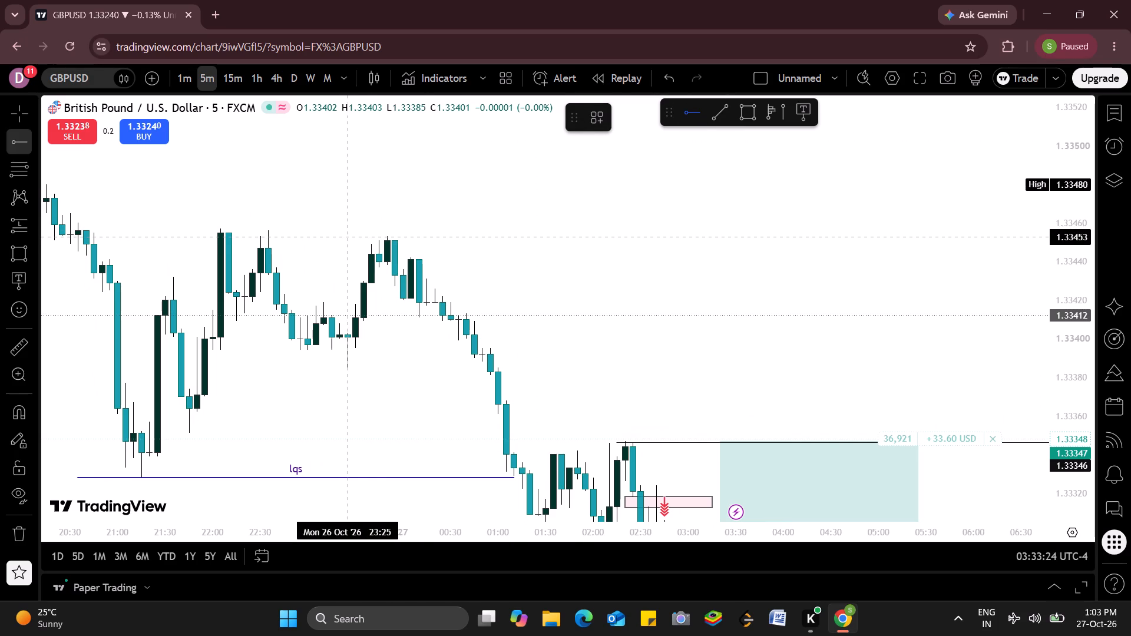
pyautogui.click(358, 234)
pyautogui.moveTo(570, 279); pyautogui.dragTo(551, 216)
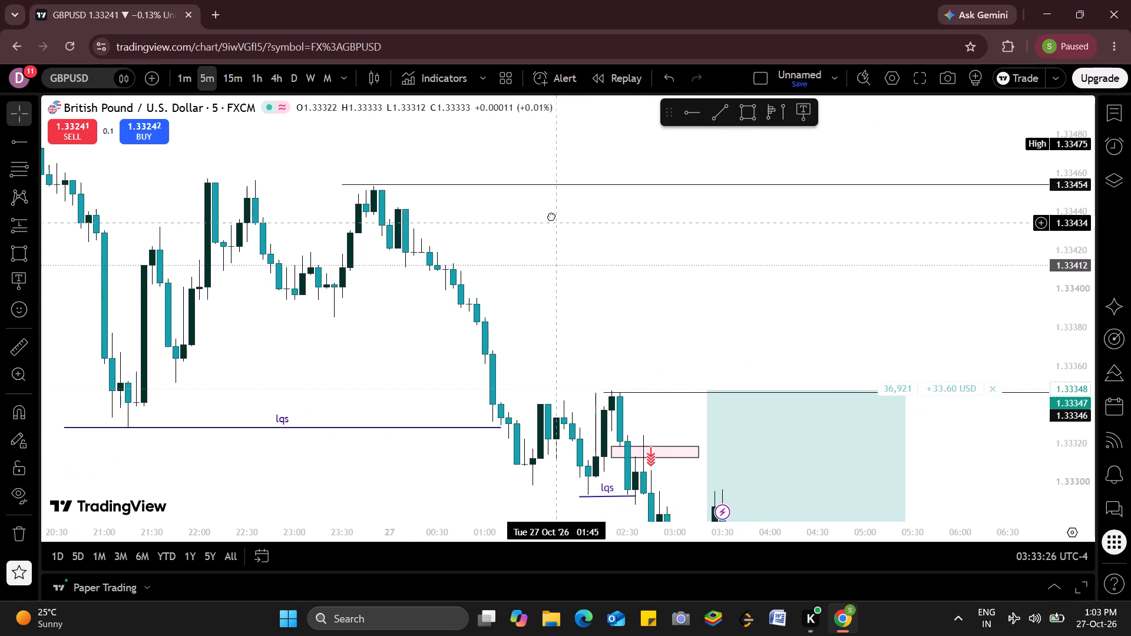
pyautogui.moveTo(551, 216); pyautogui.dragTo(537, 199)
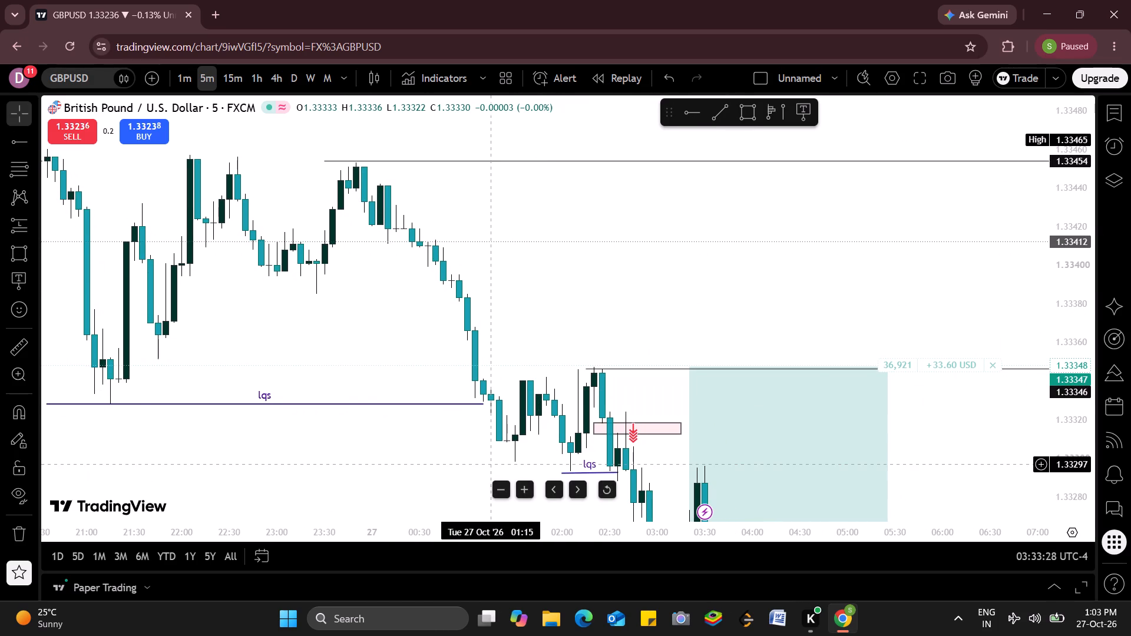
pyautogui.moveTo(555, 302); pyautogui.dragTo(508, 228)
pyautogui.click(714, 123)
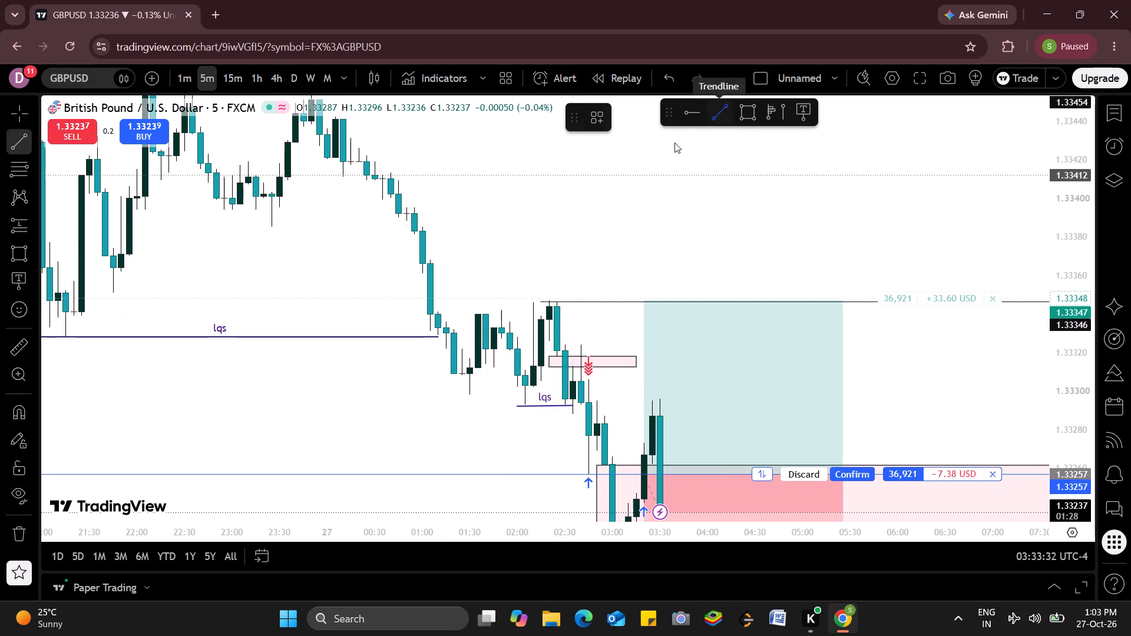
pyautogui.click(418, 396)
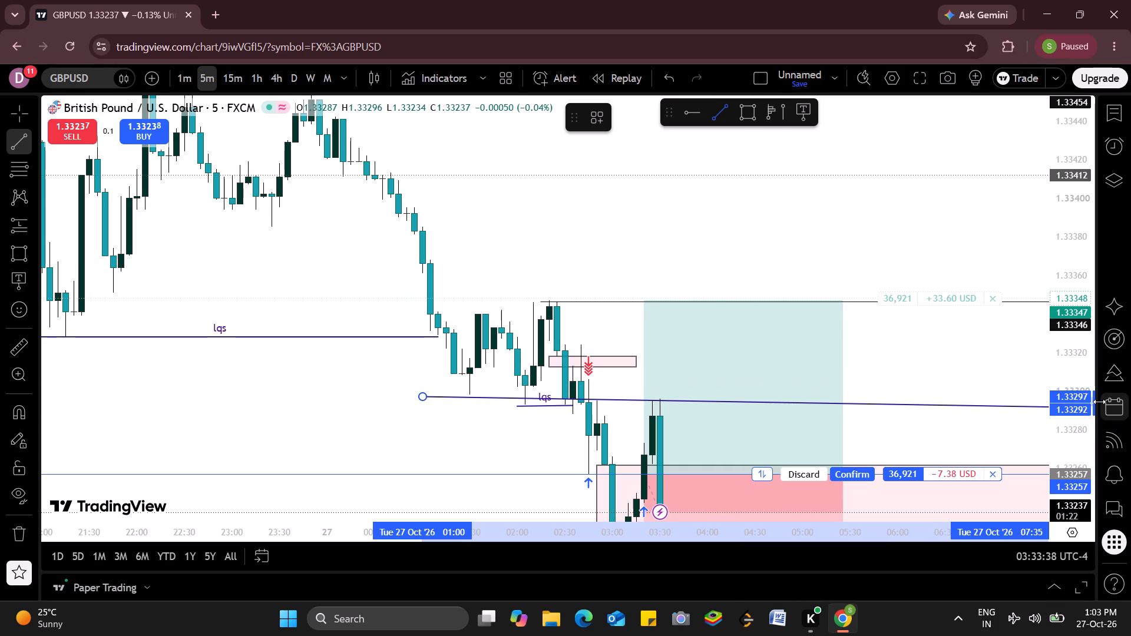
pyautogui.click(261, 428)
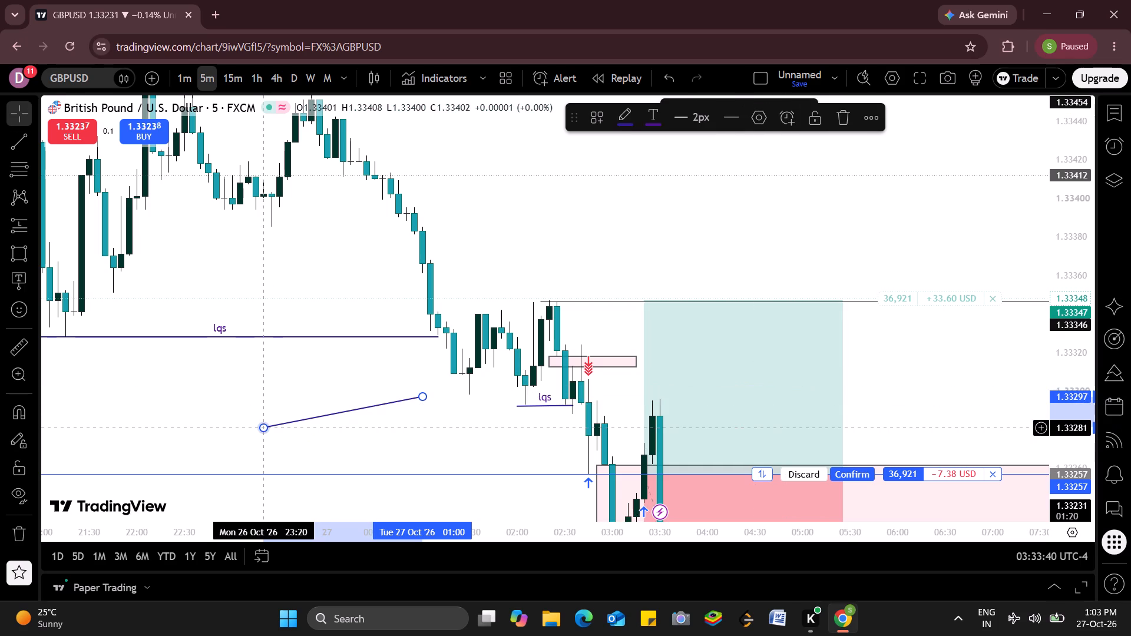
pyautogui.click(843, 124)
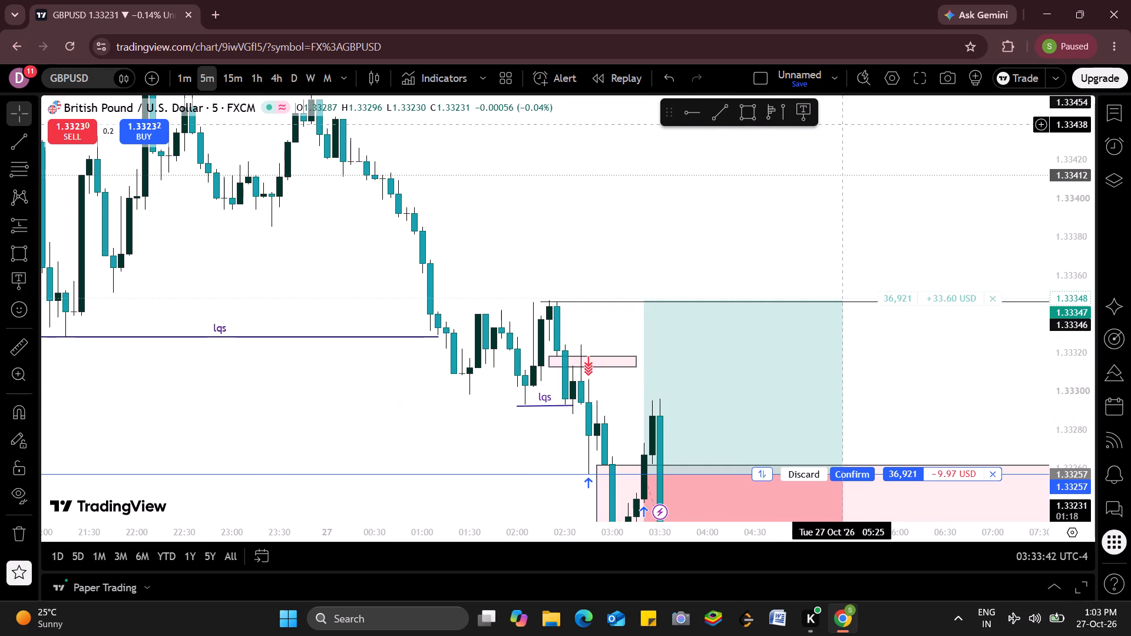
# Draw a horizontal ray at about 1.33297 along the recent swing high, starting from about 00:20.
pyautogui.click(695, 111)
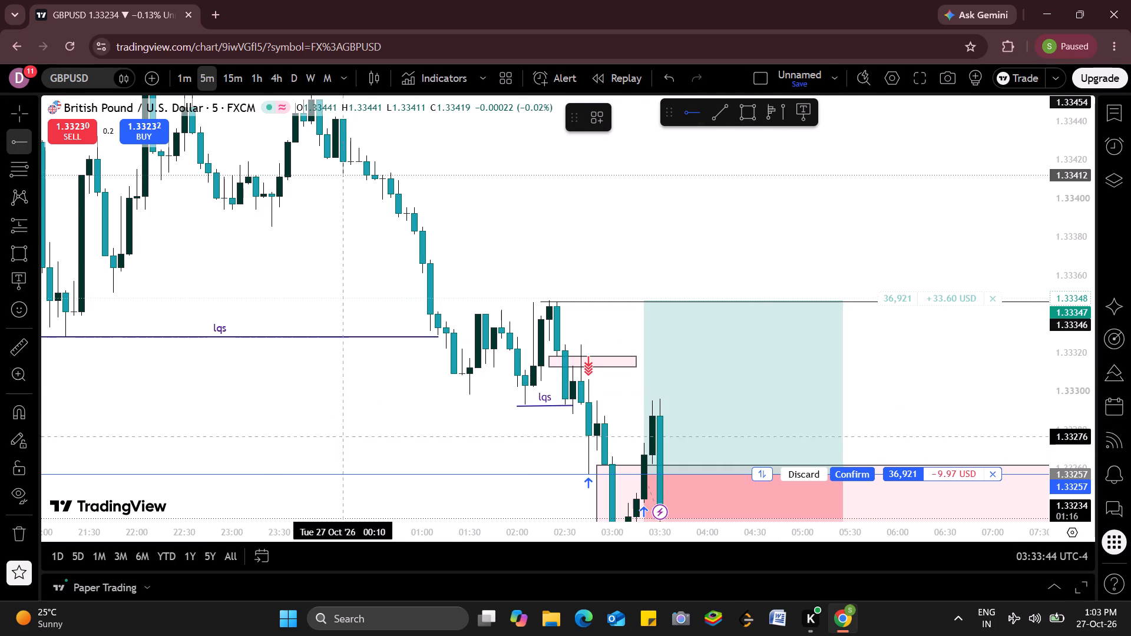
pyautogui.click(363, 396)
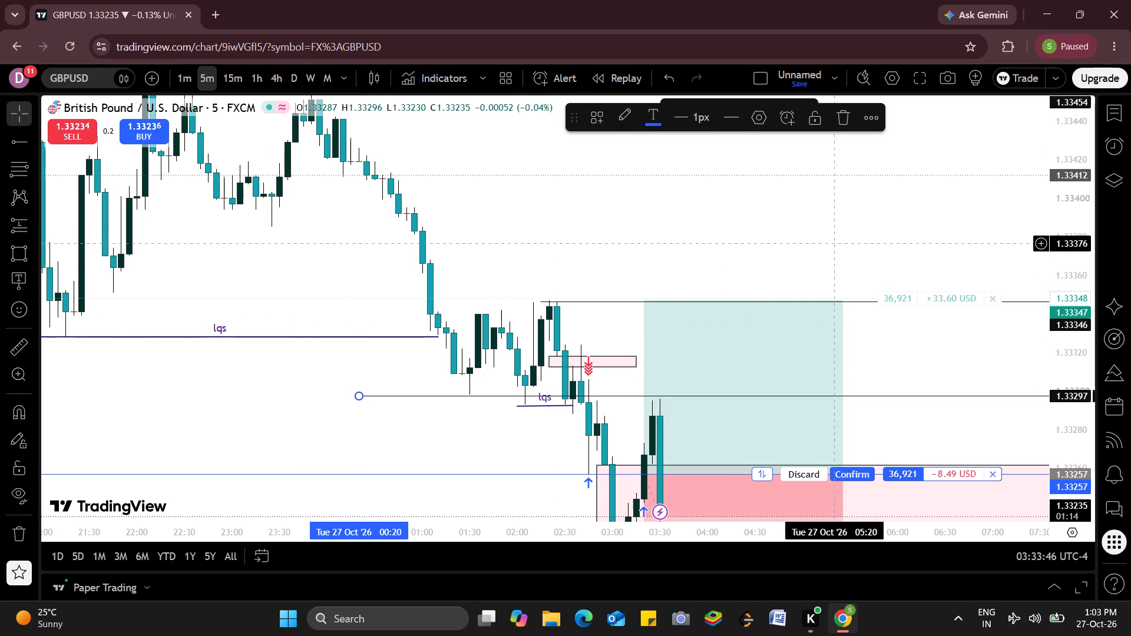
pyautogui.click(841, 233)
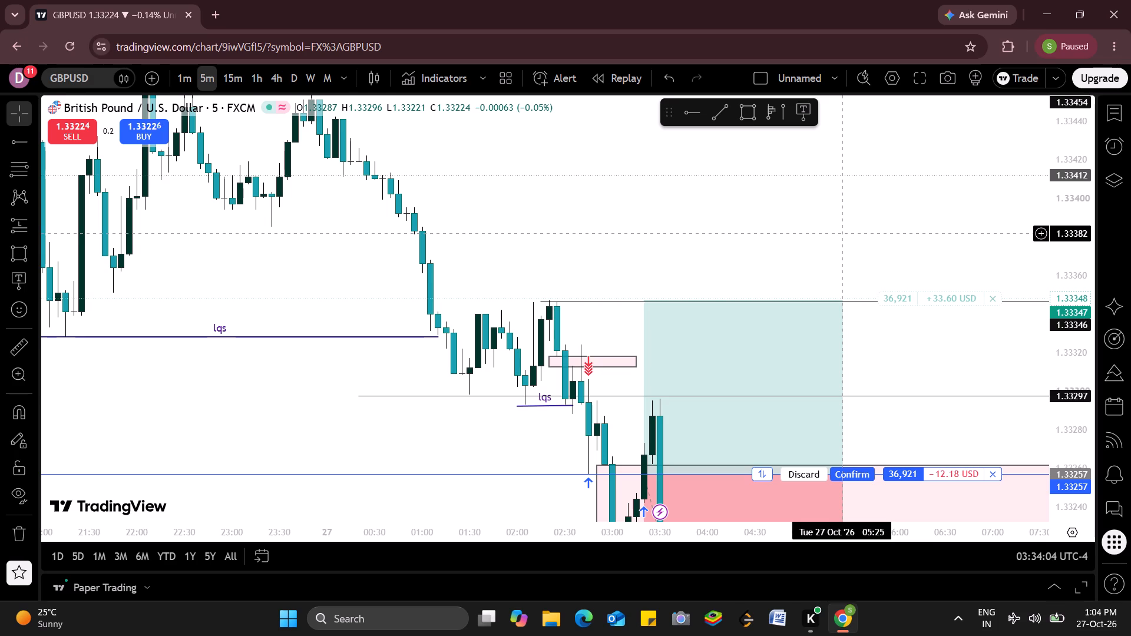
# Examine price around the open position on the 5-minute and 1-minute charts, ending on the 5-minute timeframe.
pyautogui.moveTo(841, 233); pyautogui.dragTo(733, 127)
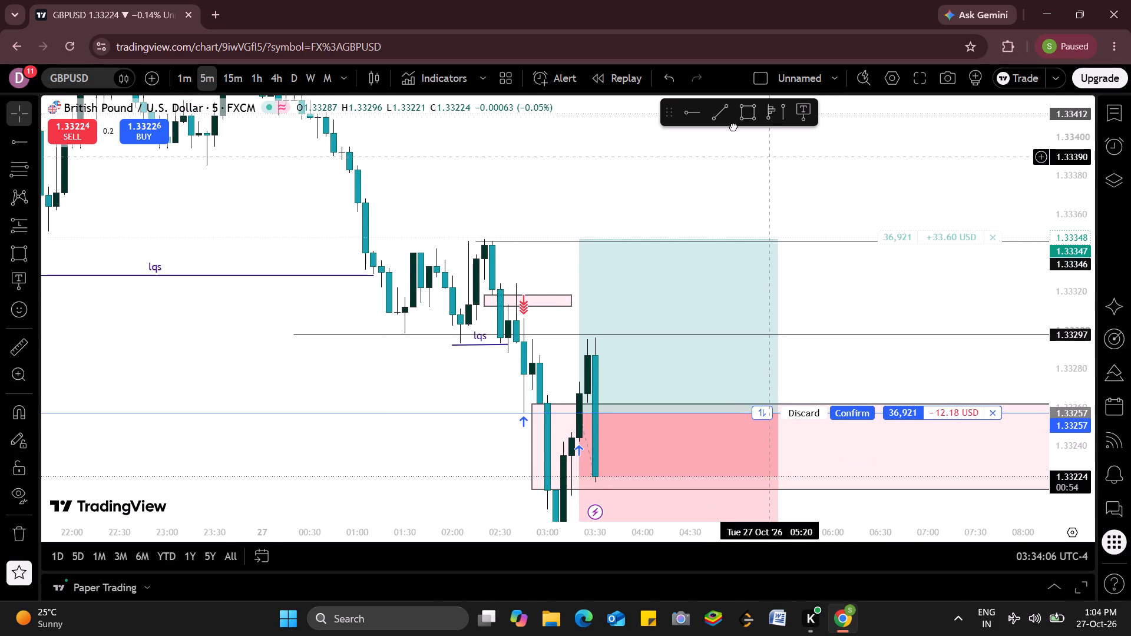
pyautogui.moveTo(733, 127); pyautogui.dragTo(638, 84)
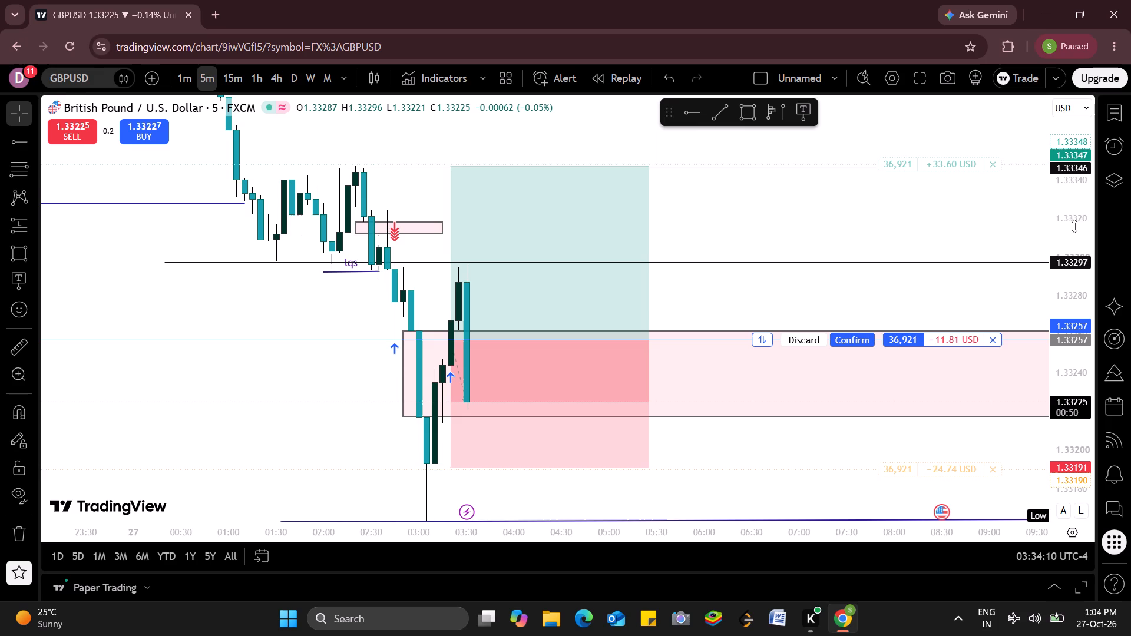
pyautogui.moveTo(1074, 210); pyautogui.dragTo(1084, 296)
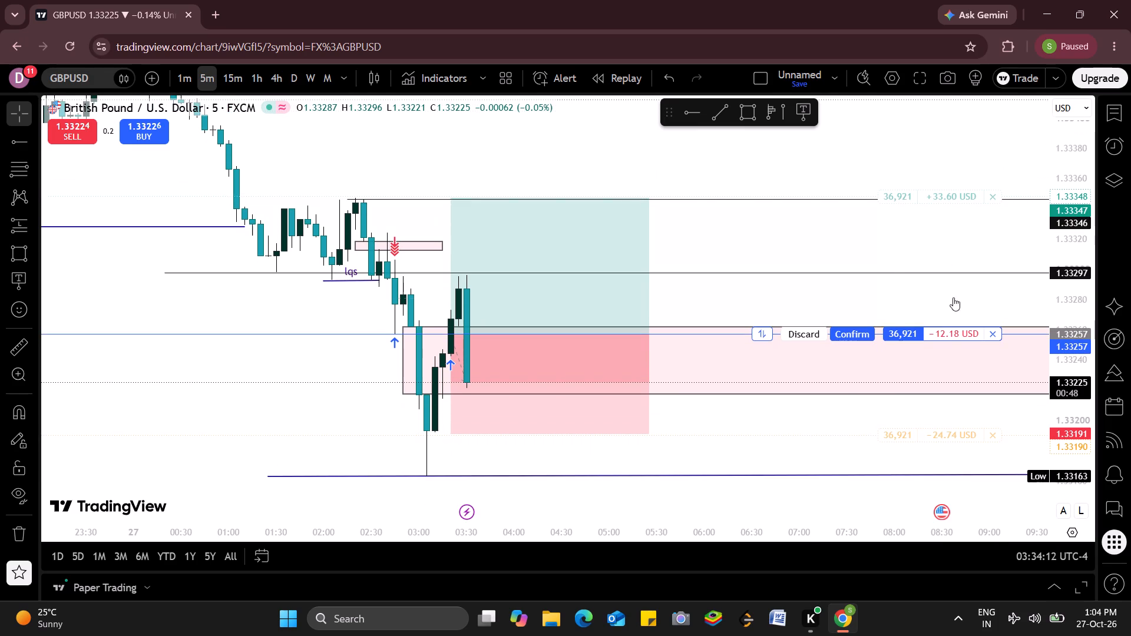
pyautogui.moveTo(777, 277); pyautogui.dragTo(840, 320)
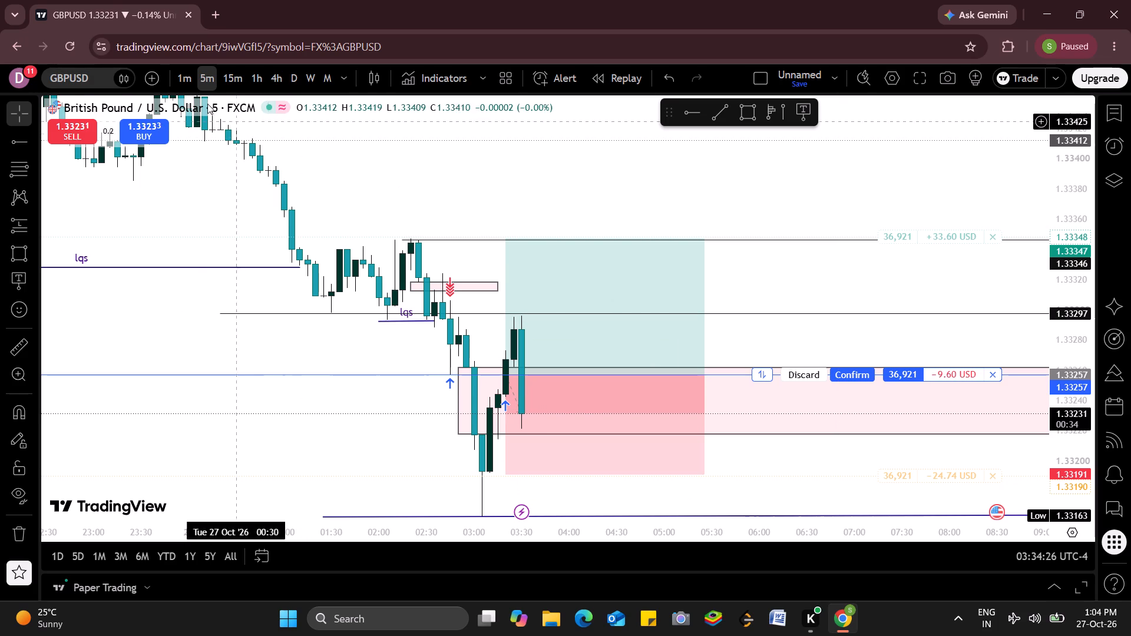
pyautogui.click(186, 83)
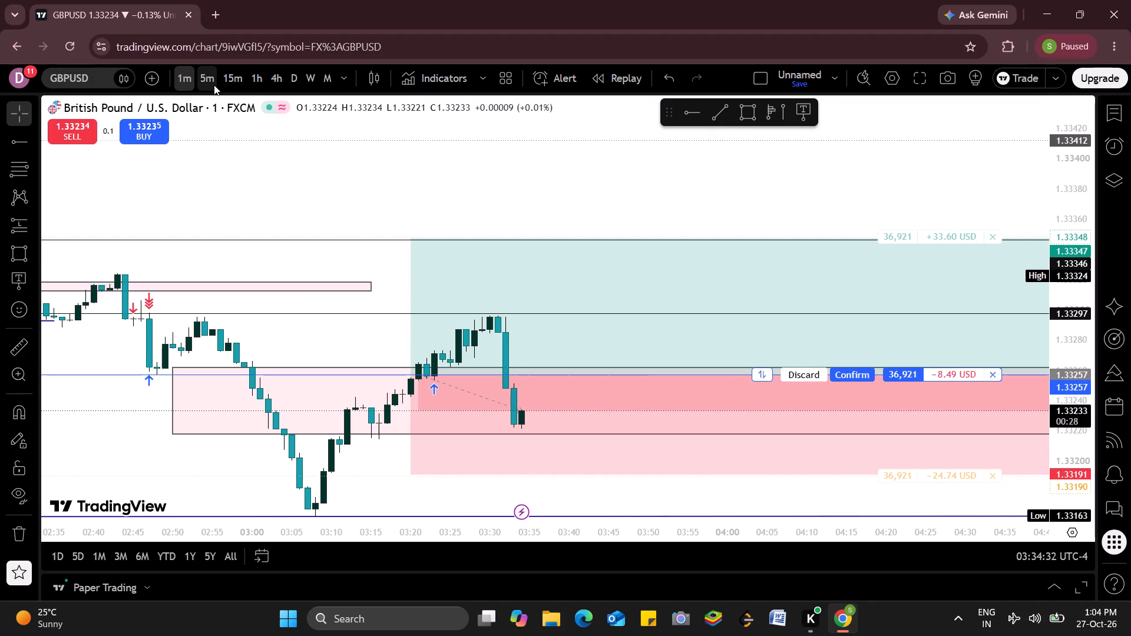
pyautogui.click(214, 85)
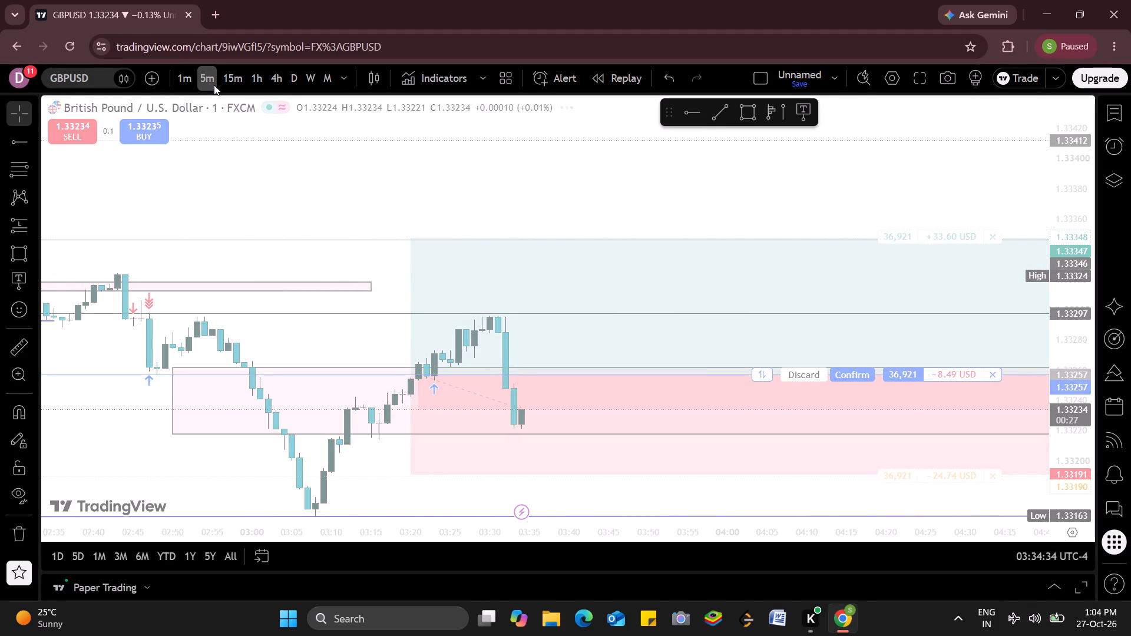
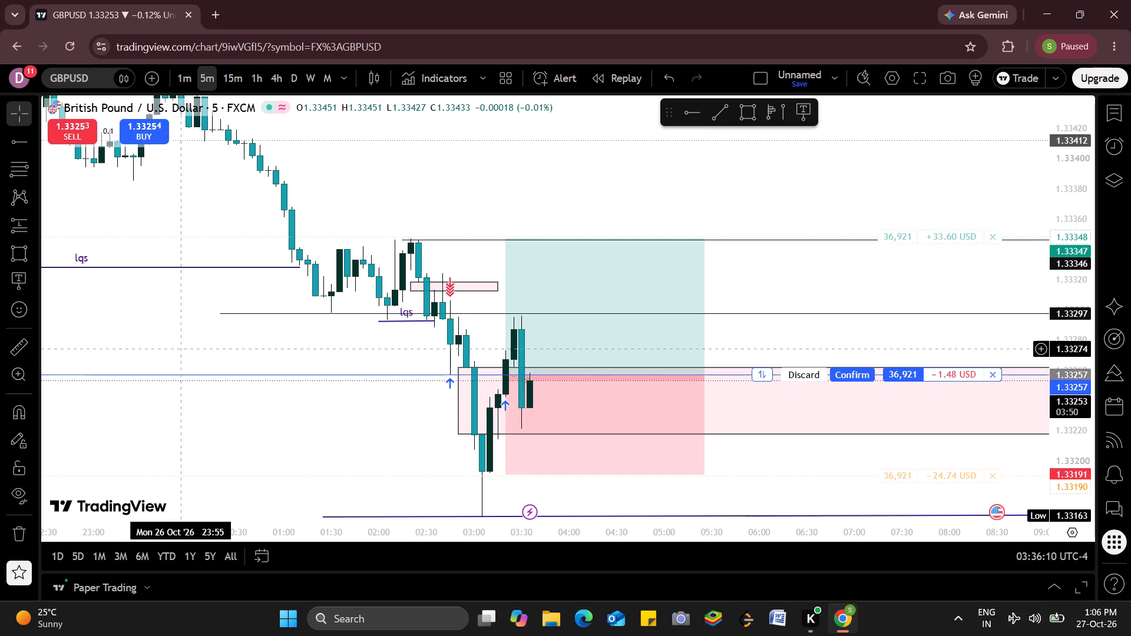
# Change the fill of the gap zone rectangle between about 1.33217 and 1.33261 to the lightest red shade.
pyautogui.moveTo(184, 349); pyautogui.dragTo(651, 325)
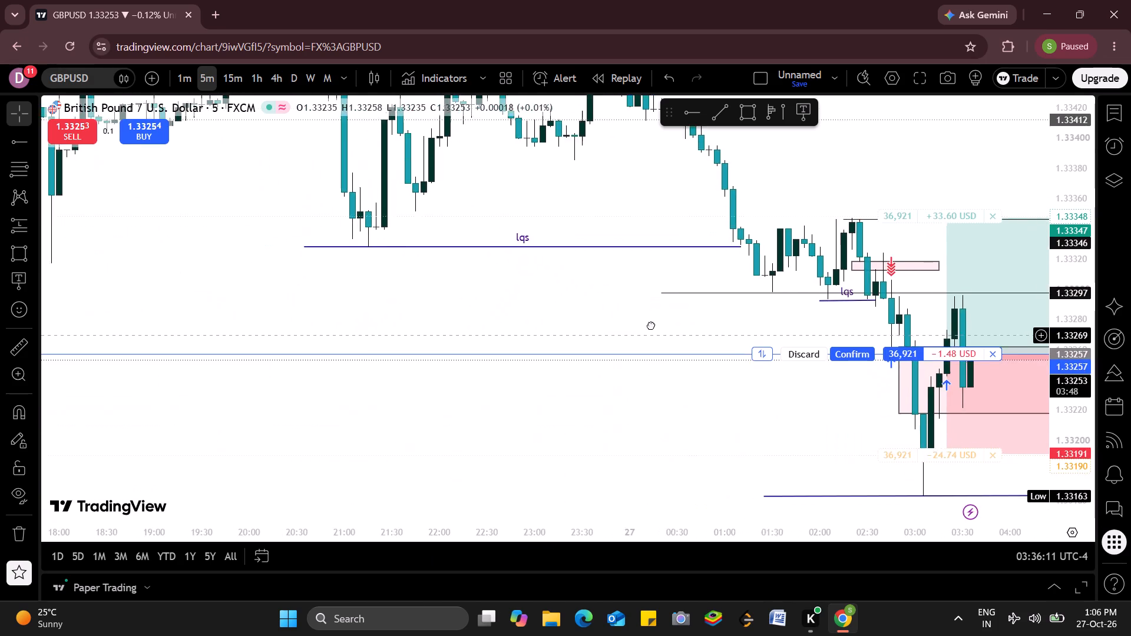
pyautogui.moveTo(651, 325); pyautogui.dragTo(724, 284)
pyautogui.hscroll(-1, 803, 282)
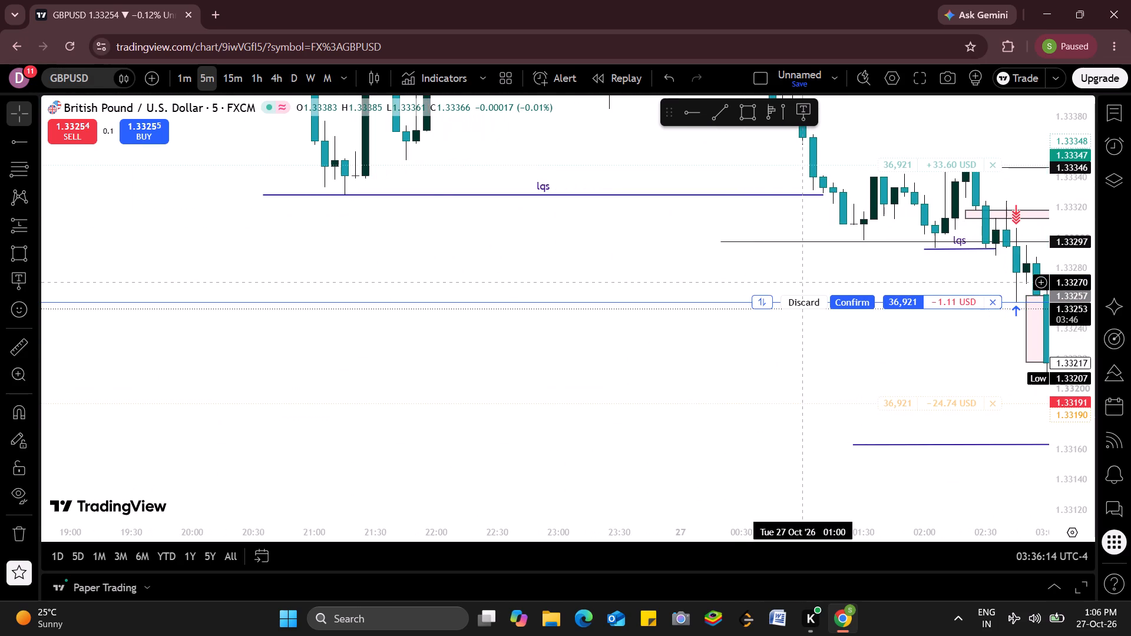
pyautogui.moveTo(803, 282); pyautogui.dragTo(705, 306)
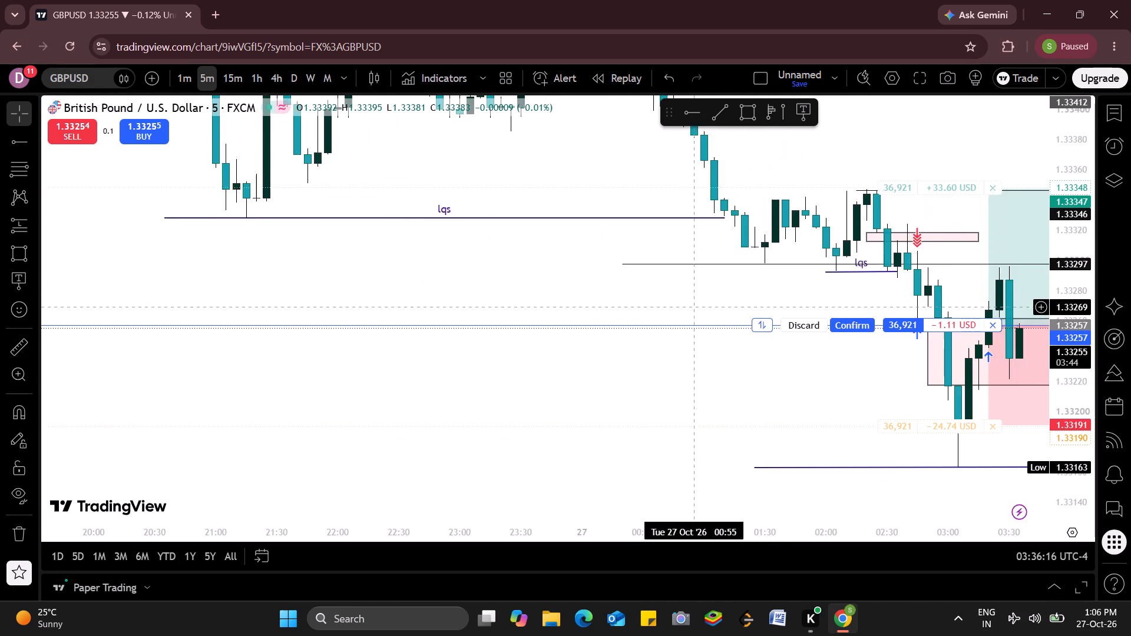
pyautogui.moveTo(705, 306); pyautogui.dragTo(753, 303)
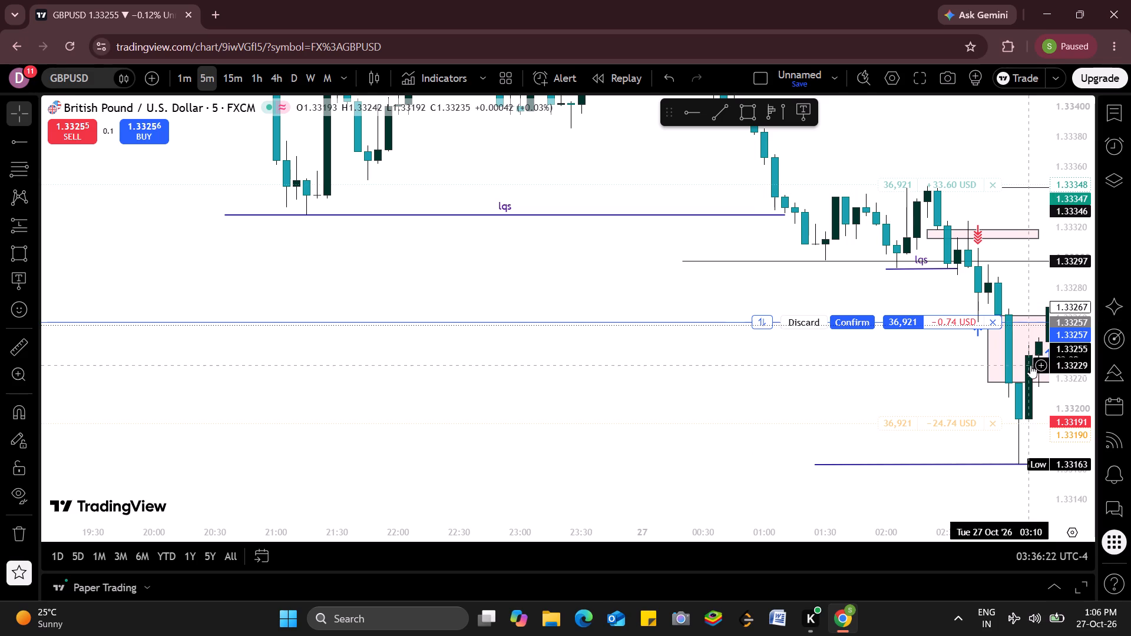
pyautogui.click(1028, 313)
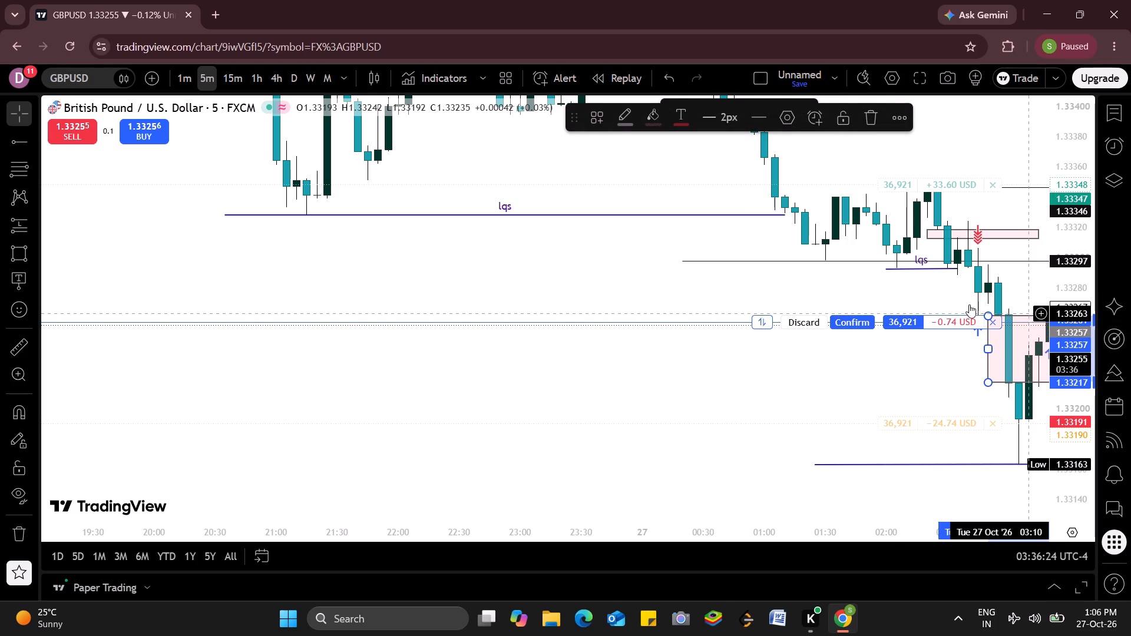
pyautogui.click(654, 117)
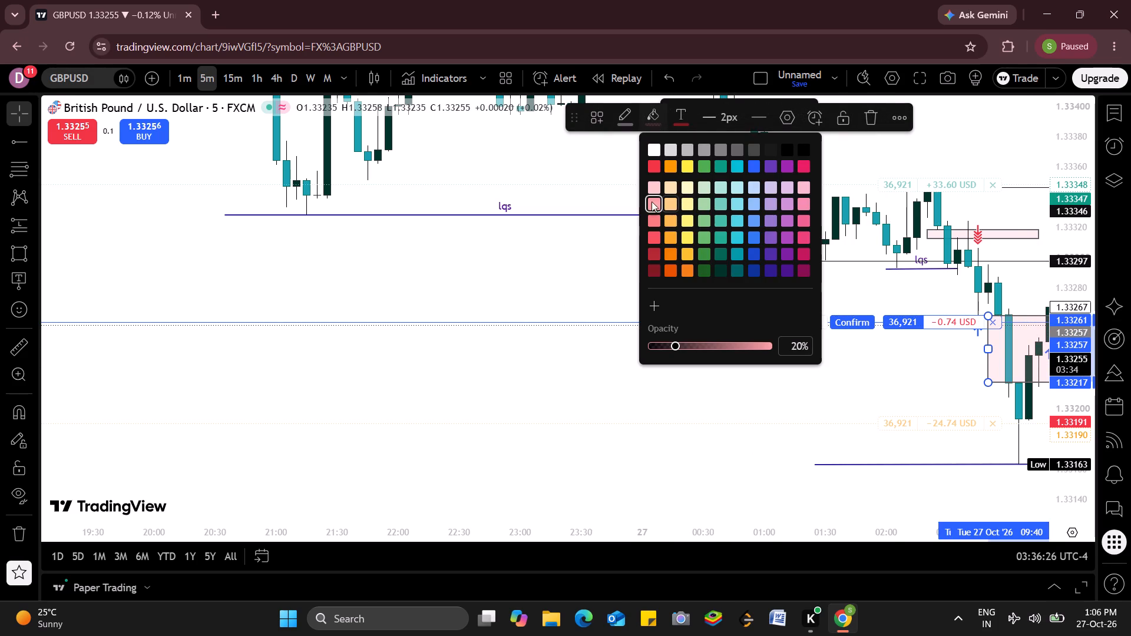
pyautogui.click(653, 187)
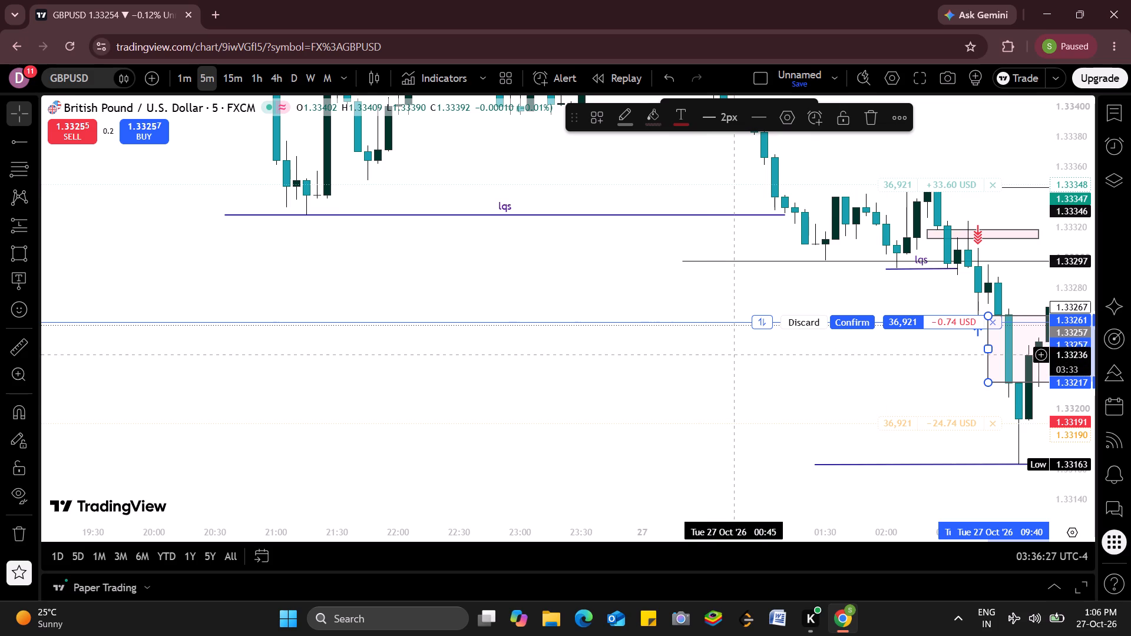
pyautogui.click(724, 406)
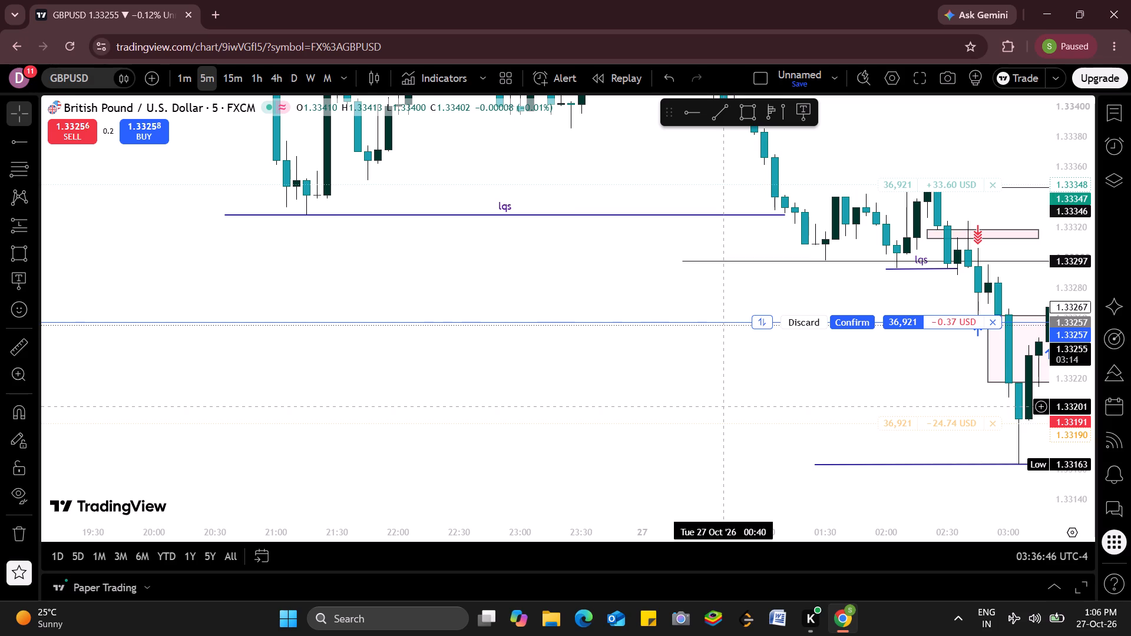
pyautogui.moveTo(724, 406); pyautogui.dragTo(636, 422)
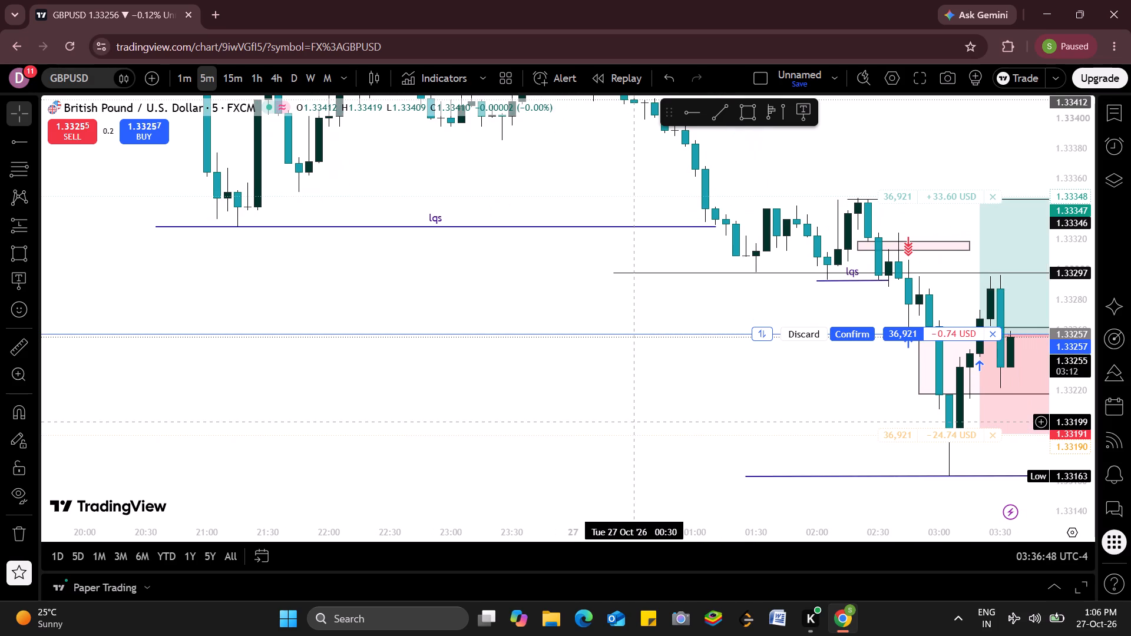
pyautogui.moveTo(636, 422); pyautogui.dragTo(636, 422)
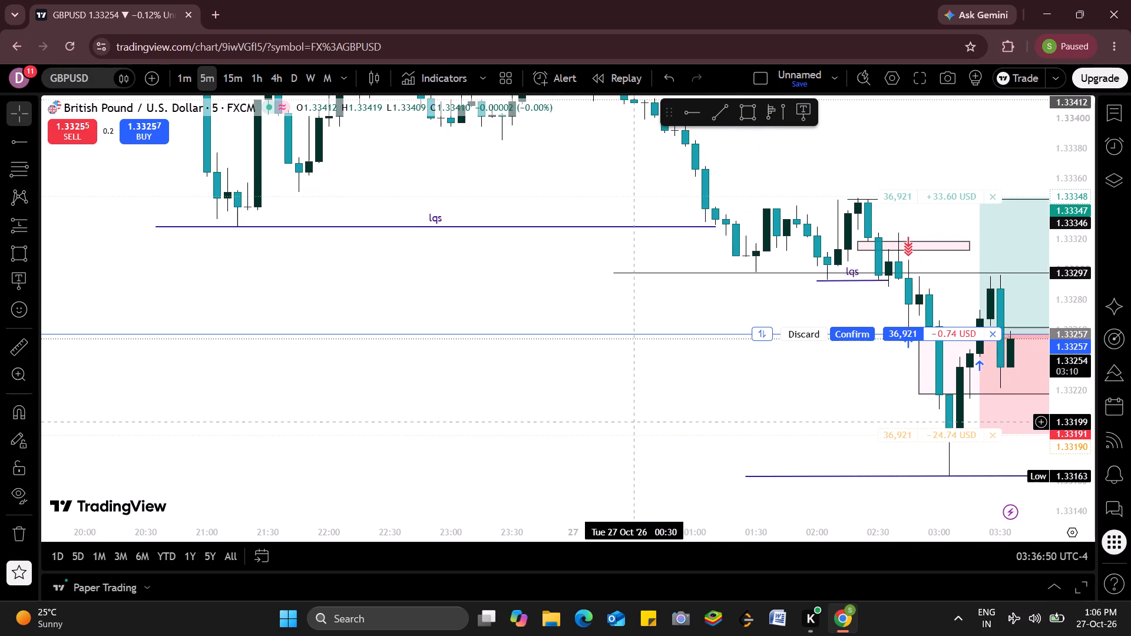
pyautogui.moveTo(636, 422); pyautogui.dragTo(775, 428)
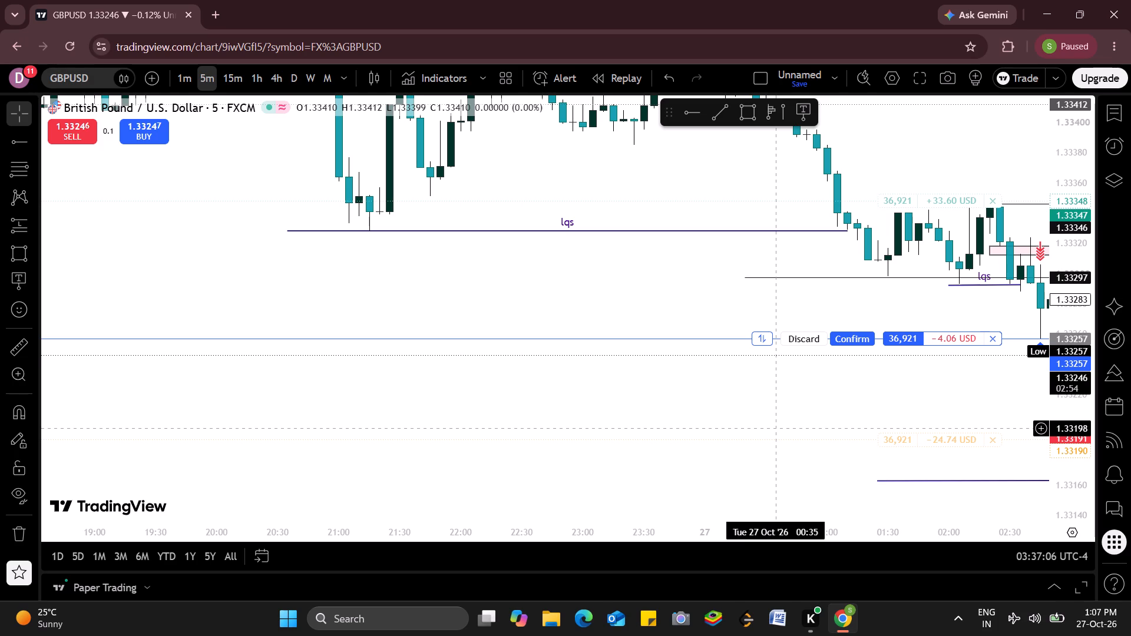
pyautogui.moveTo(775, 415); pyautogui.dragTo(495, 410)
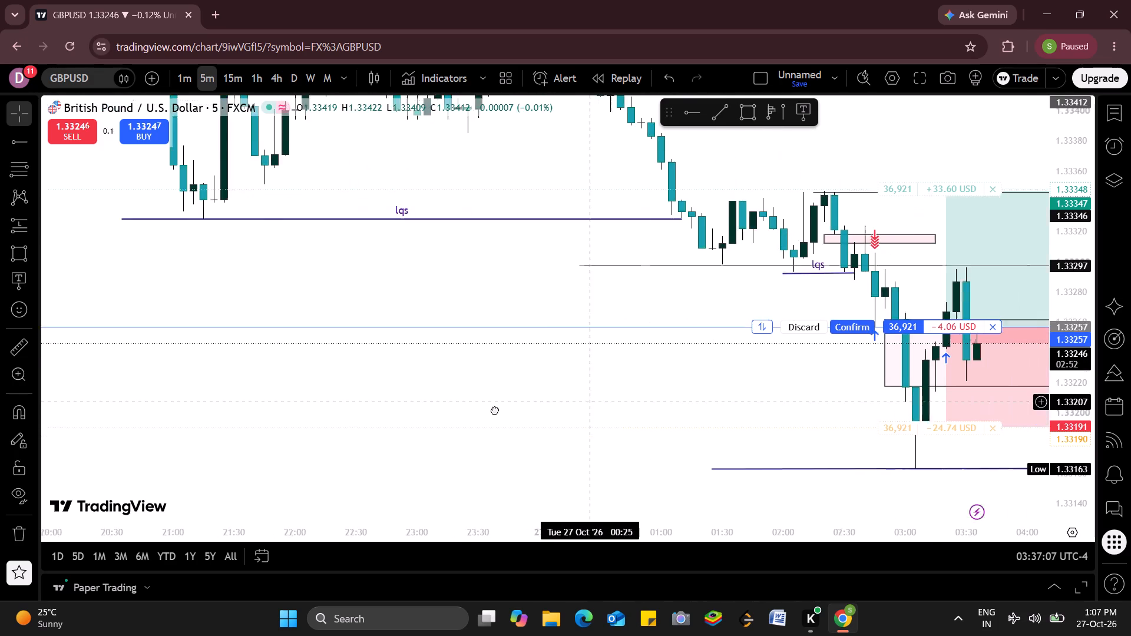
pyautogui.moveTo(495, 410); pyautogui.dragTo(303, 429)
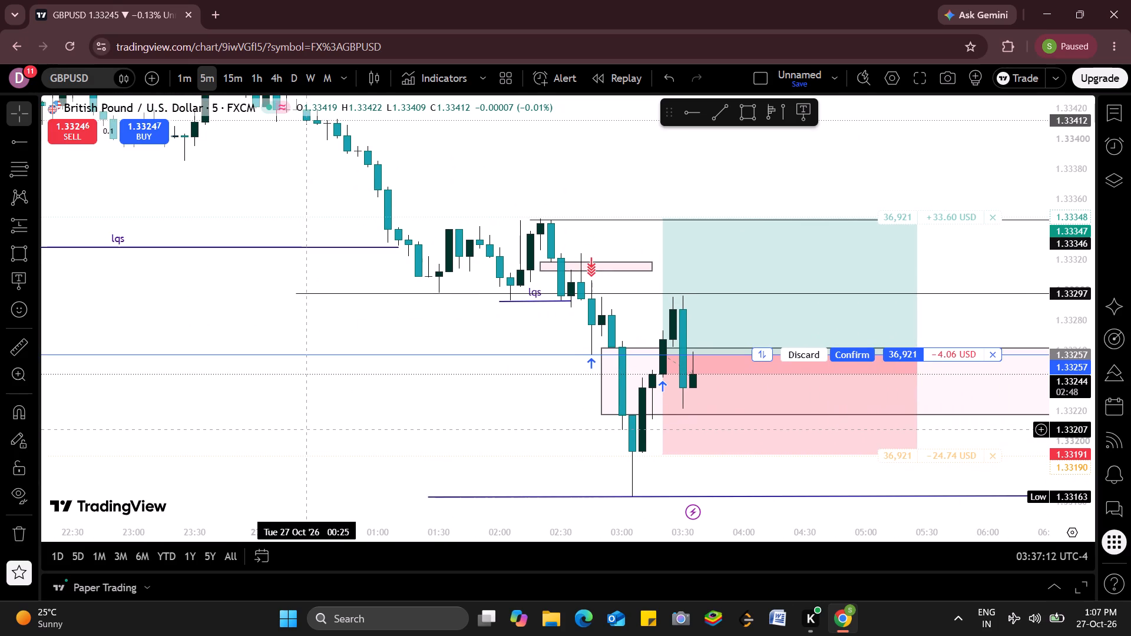
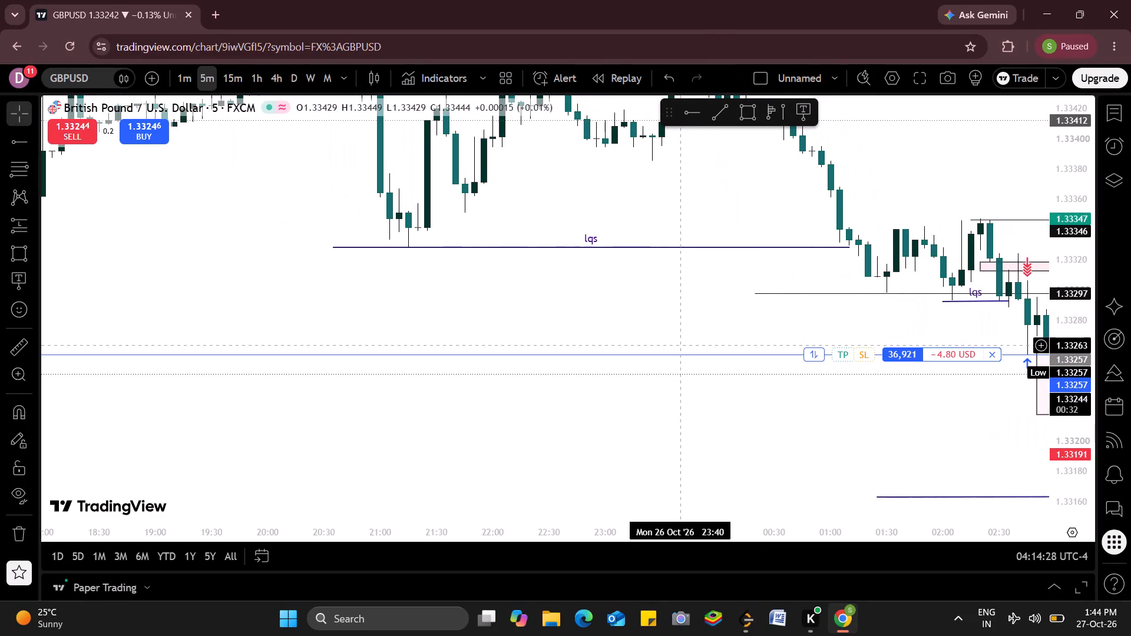
# Hide all drawings on the GBPUSD 5-minute chart and examine the bare recent price action.
pyautogui.hscroll(-1, 681, 344)
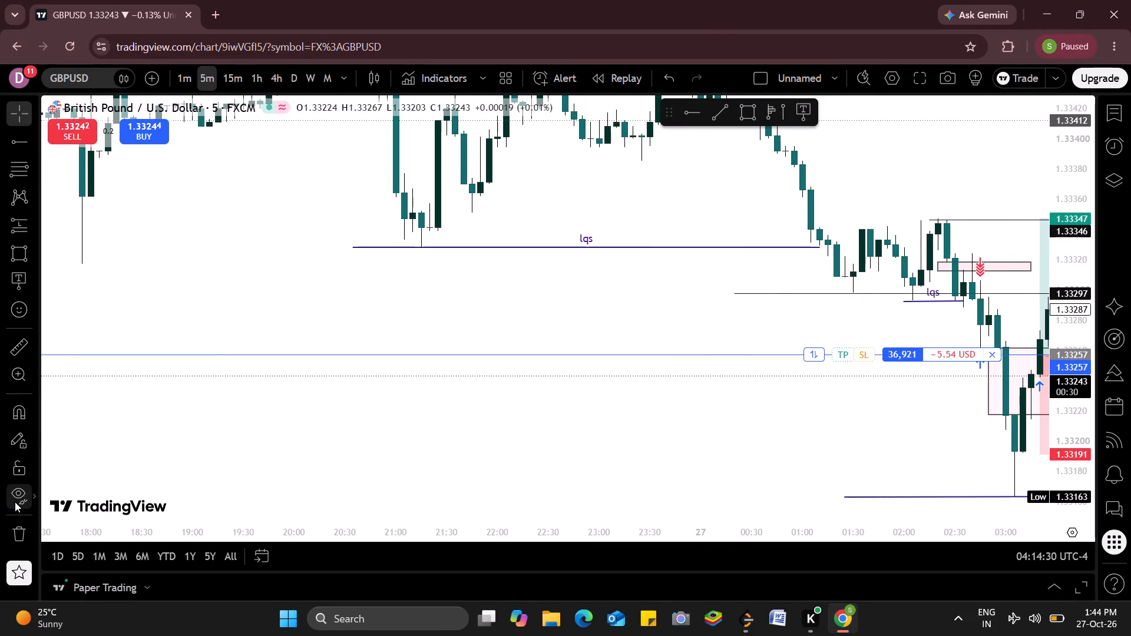
pyautogui.click(15, 502)
pyautogui.moveTo(703, 388); pyautogui.dragTo(150, 115)
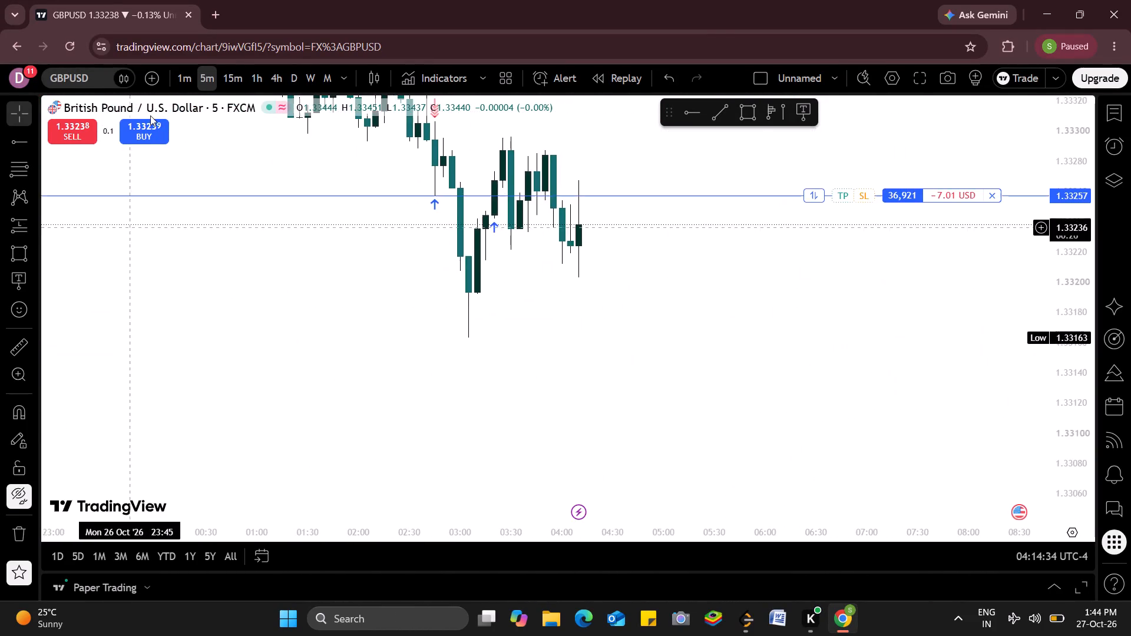
pyautogui.moveTo(150, 115); pyautogui.dragTo(153, 401)
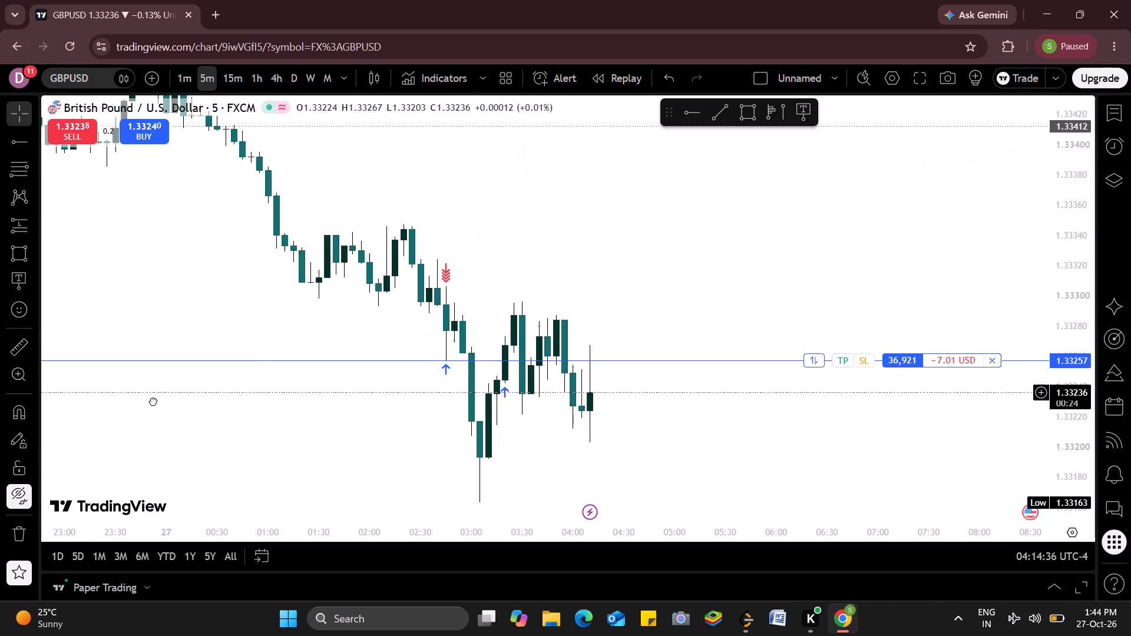
pyautogui.moveTo(153, 401); pyautogui.dragTo(130, 293)
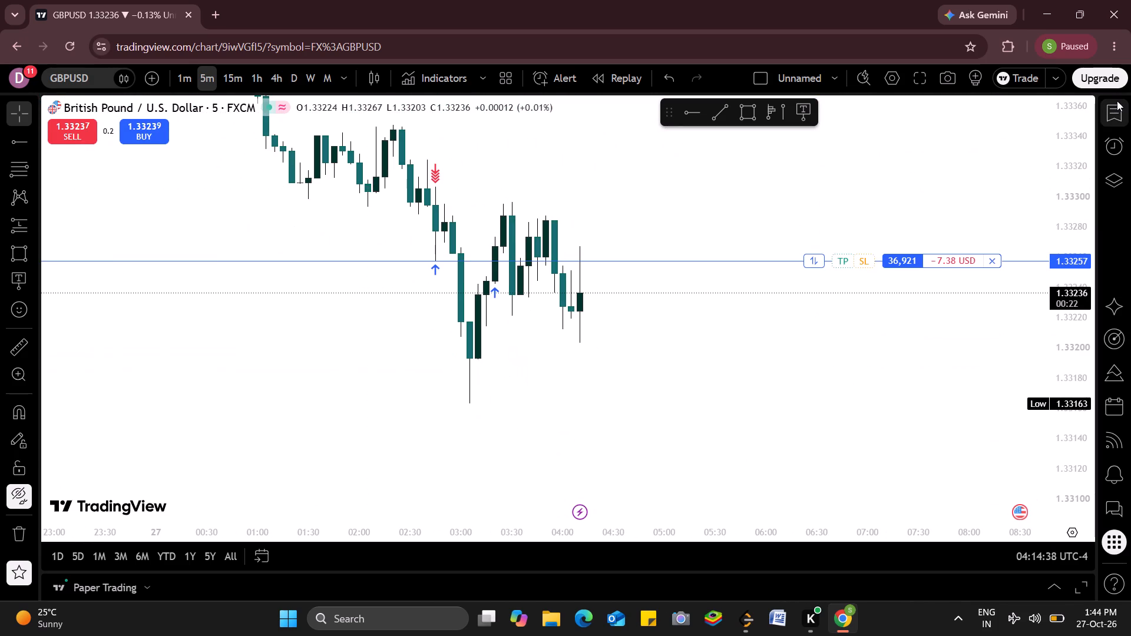
# Show the watchlist and select the first EURUSD entry in its Forex section for charting.
pyautogui.click(1117, 101)
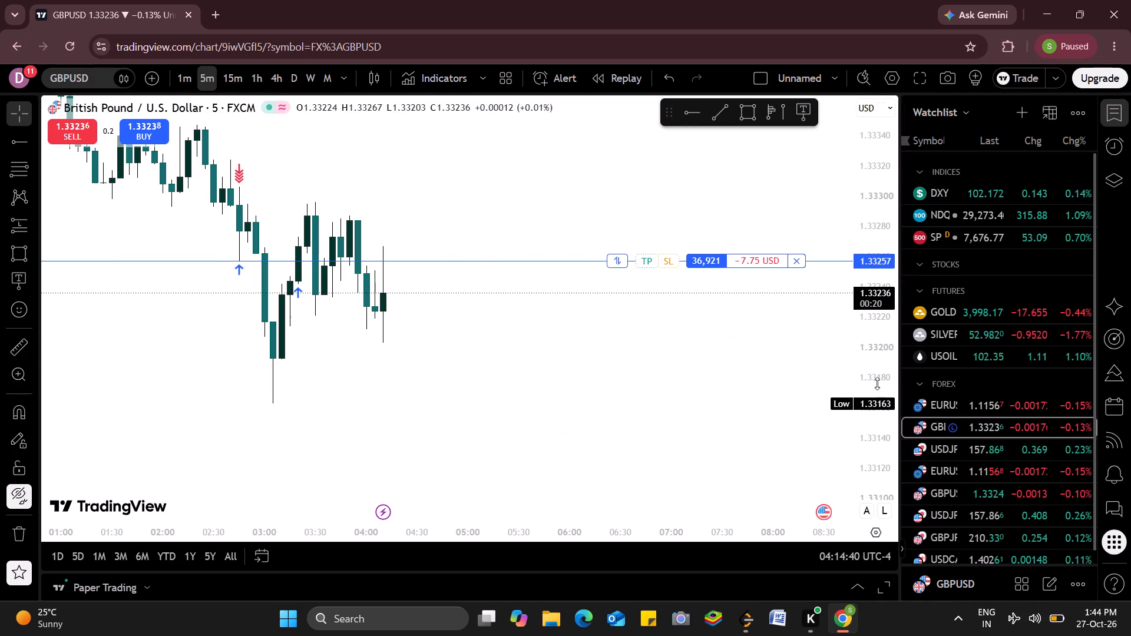
pyautogui.click(919, 407)
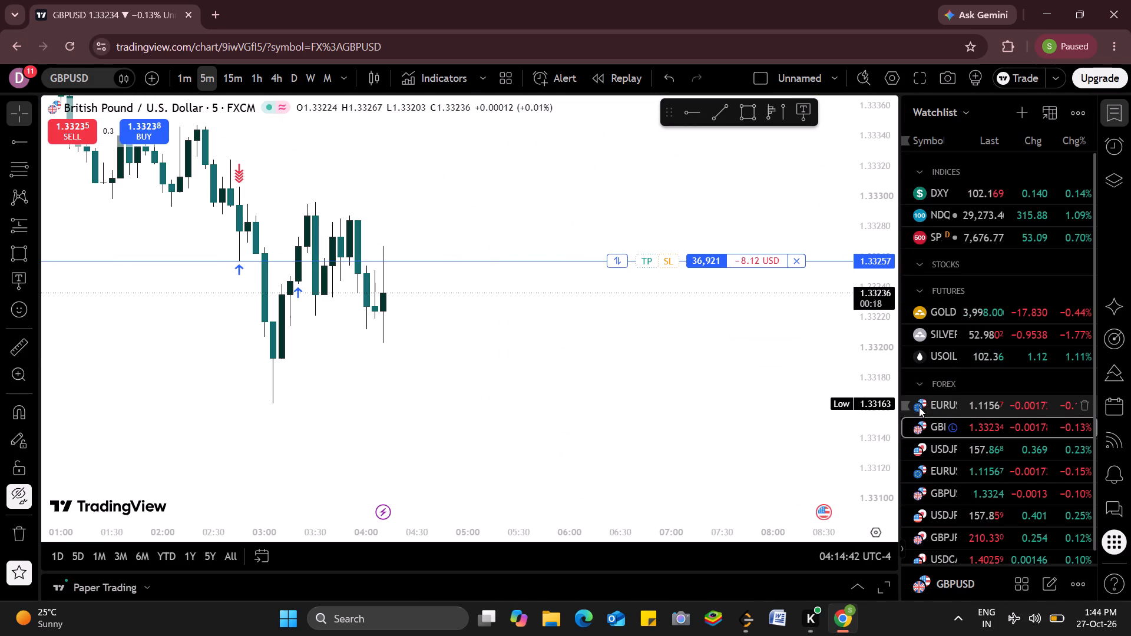
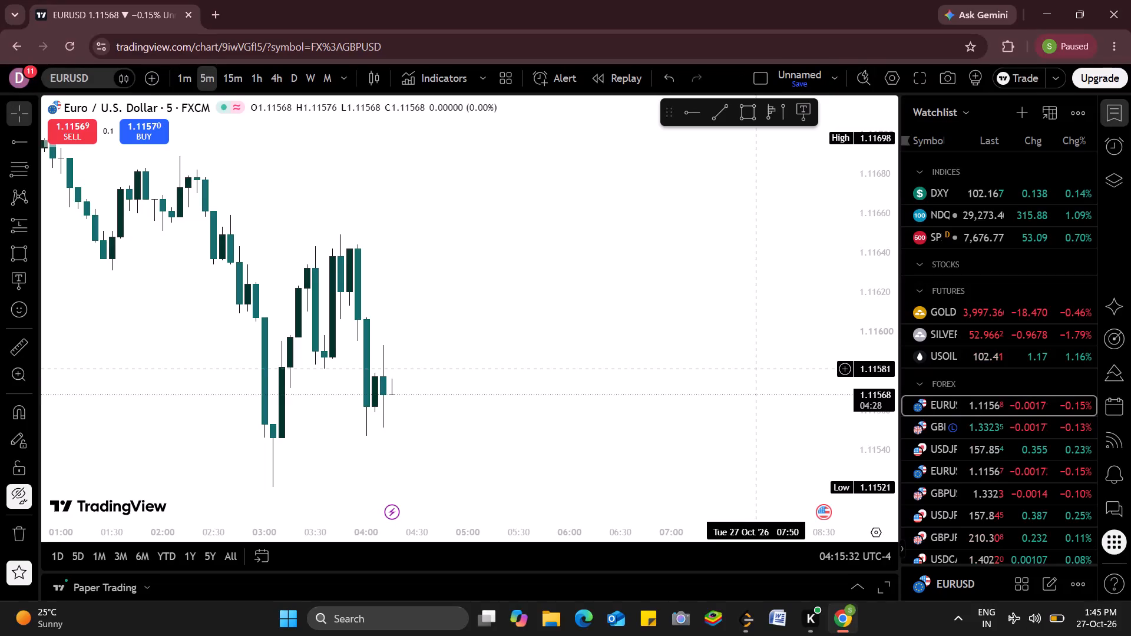
# Hide the watchlist and switch the EURUSD chart from the 5-minute to the 4-hour timeframe.
pyautogui.click(760, 368)
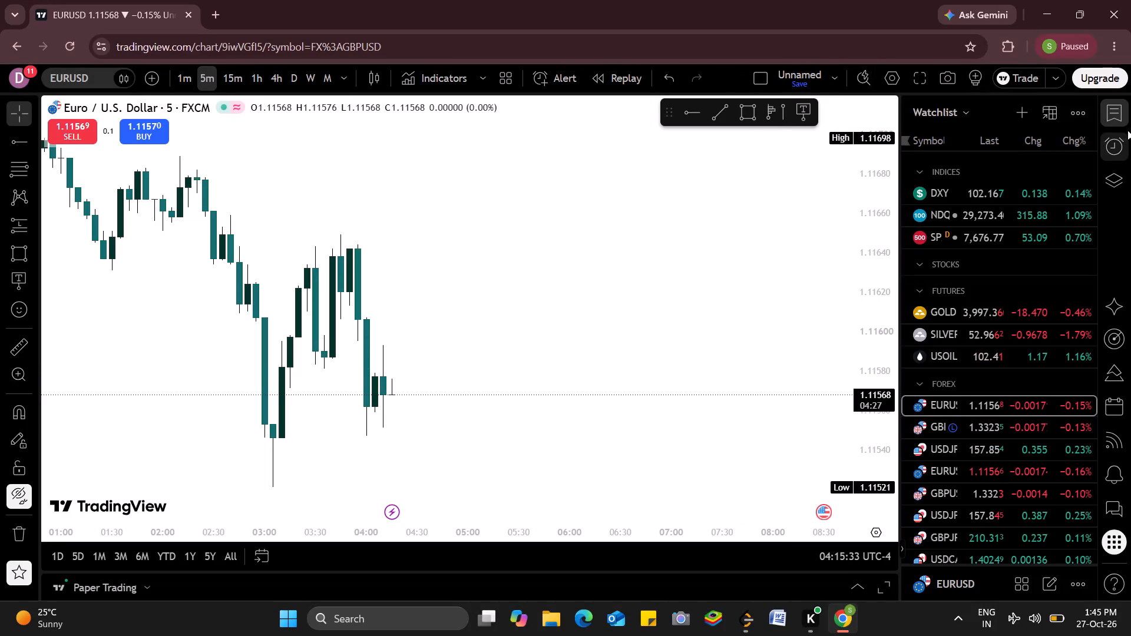
pyautogui.click(1109, 115)
pyautogui.scroll(1, 739, 305)
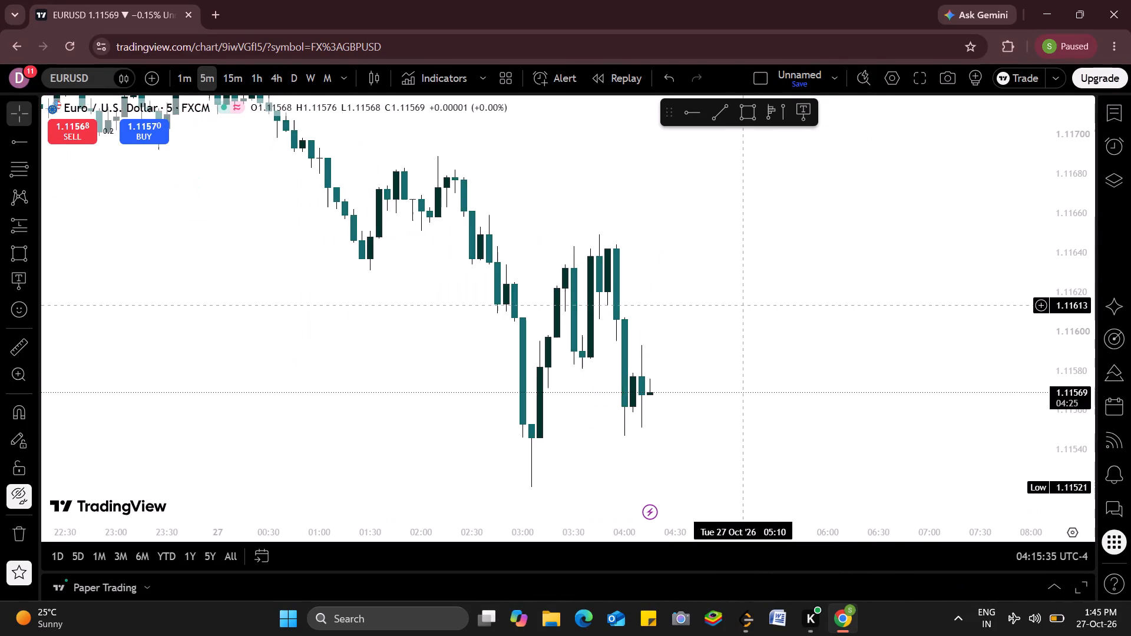
pyautogui.scroll(1, 739, 305)
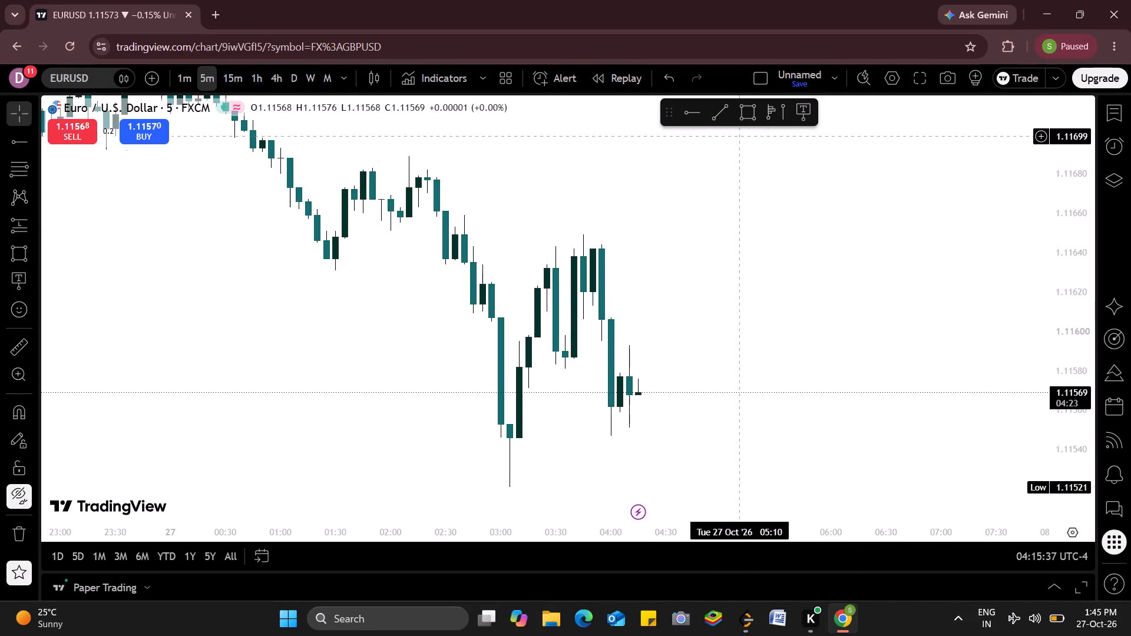
pyautogui.click(276, 82)
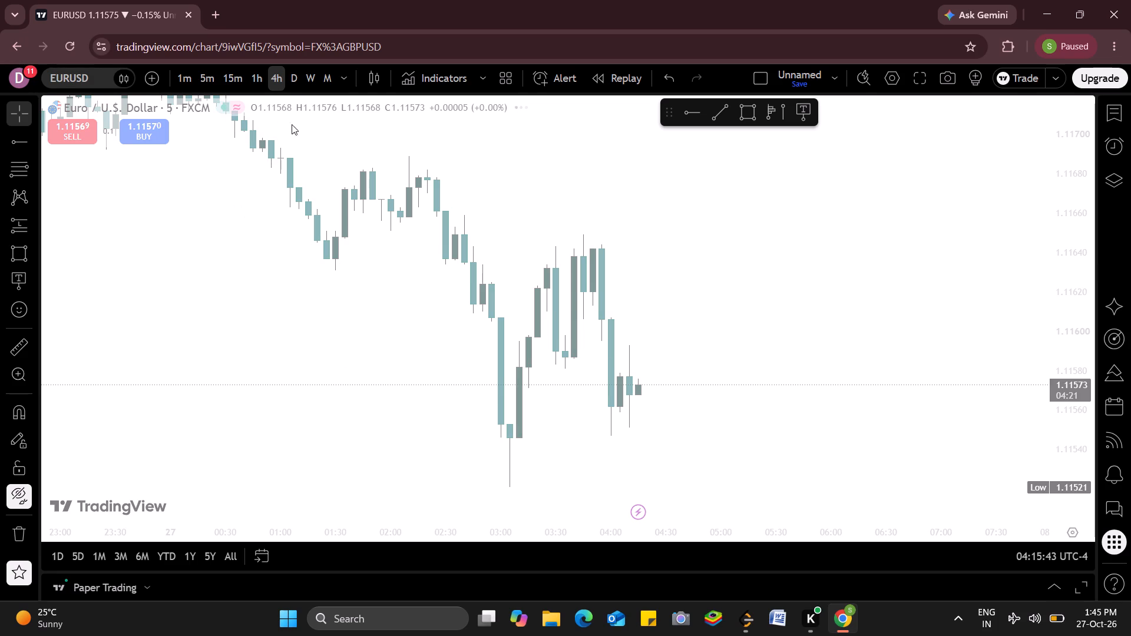
# Check the computer's Wi-Fi connection in the list of available networks, and return to the chart.
pyautogui.click(1032, 621)
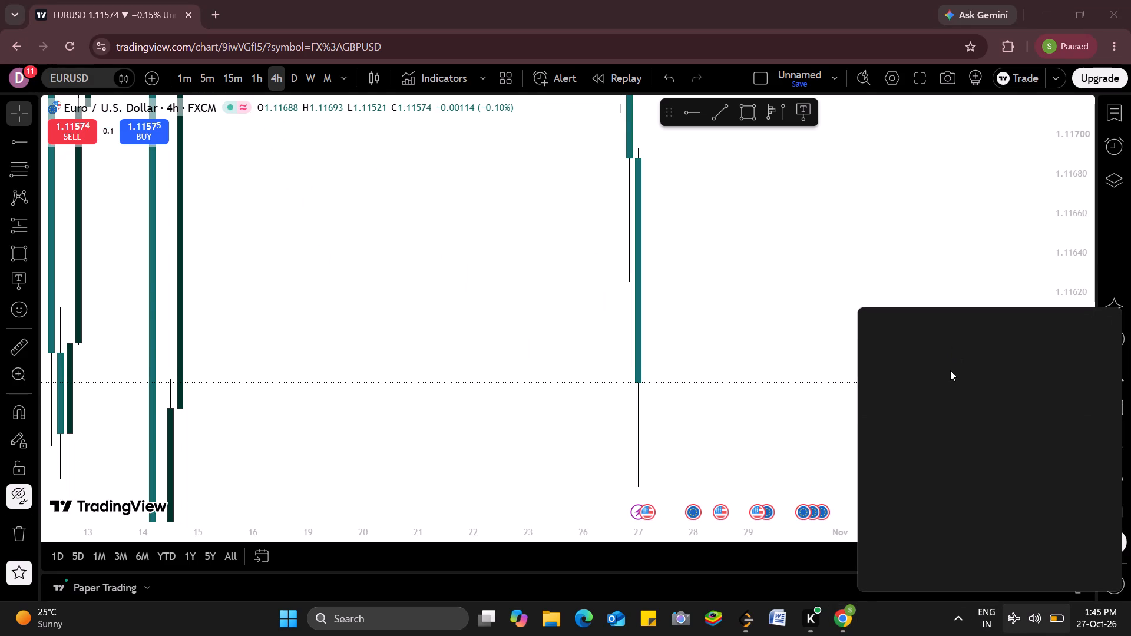
pyautogui.click(937, 347)
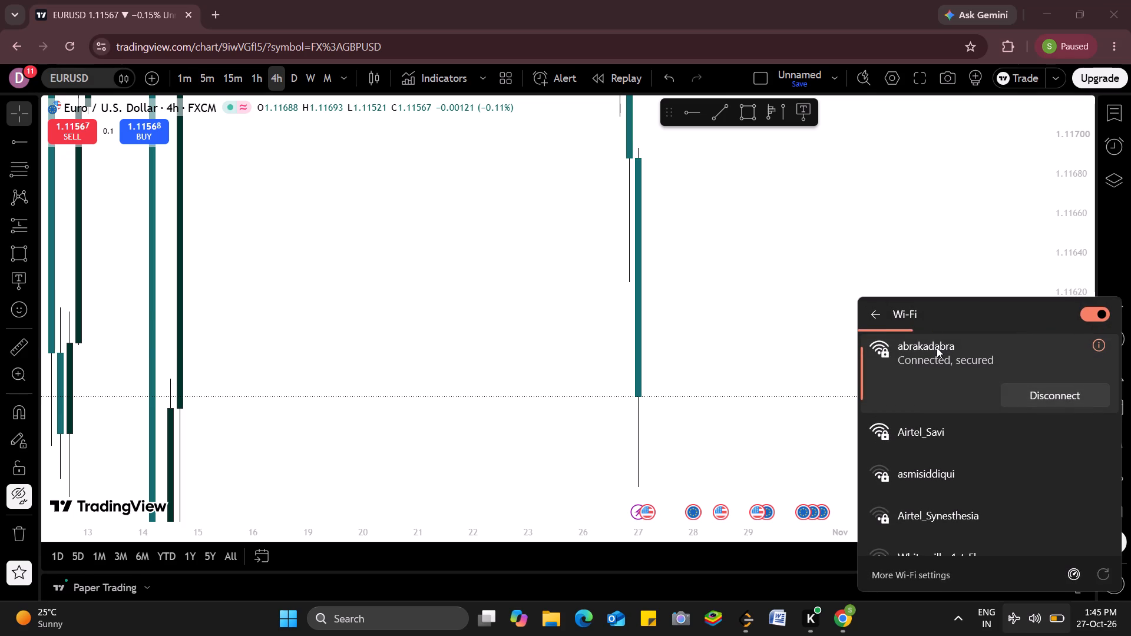
pyautogui.click(653, 349)
# Examine EURUSD's October price swings on the 4-hour chart with a compressed price scale and more candles in view.
pyautogui.moveTo(1078, 176); pyautogui.dragTo(1116, 635)
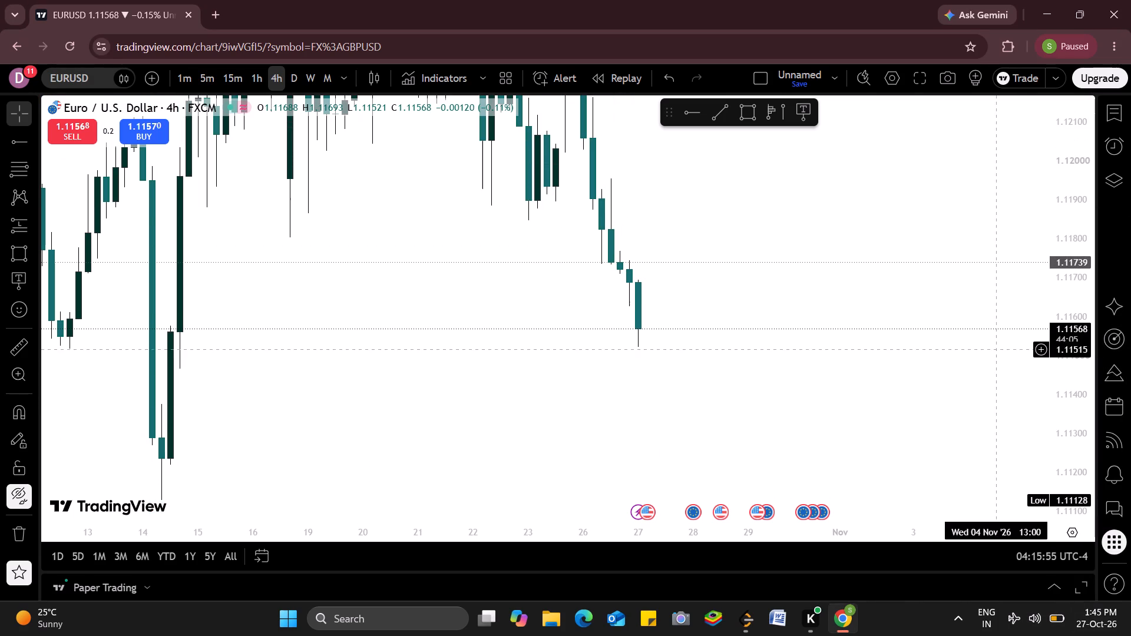
pyautogui.moveTo(1068, 163); pyautogui.dragTo(1074, 304)
pyautogui.moveTo(652, 309); pyautogui.dragTo(663, 365)
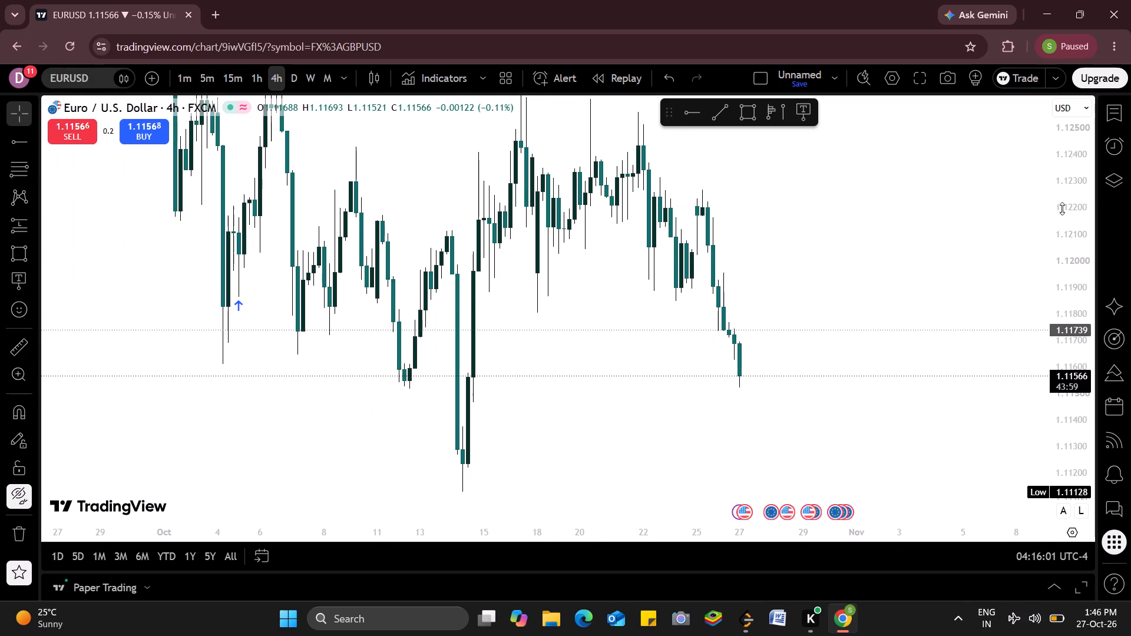
pyautogui.moveTo(1078, 177); pyautogui.dragTo(1059, 416)
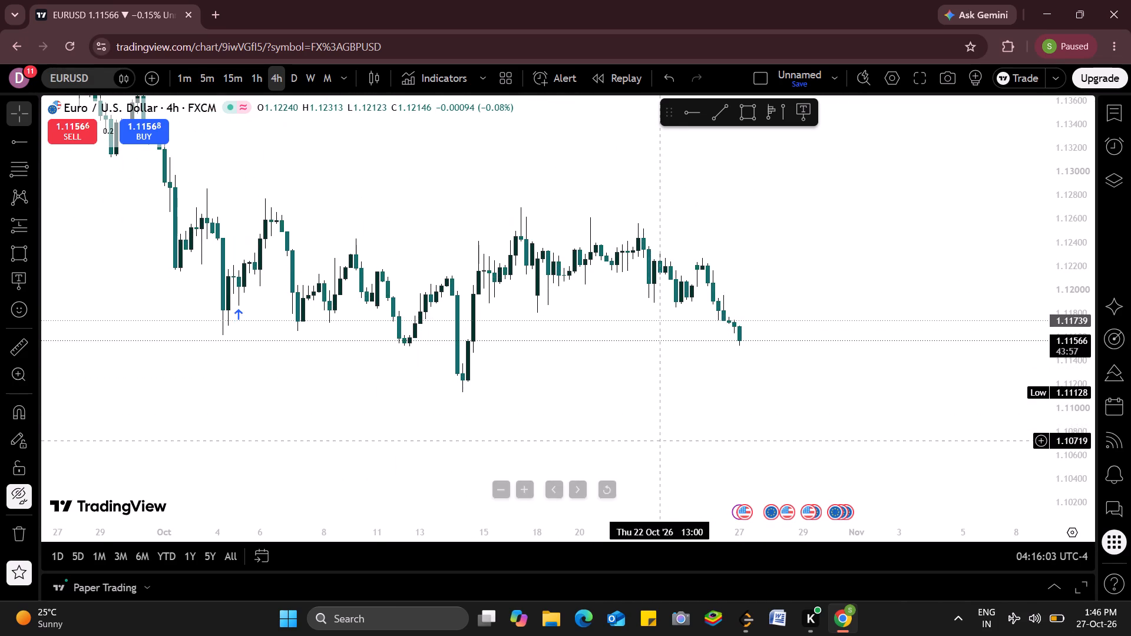
# Review EURUSD's 4-hour price action back to mid-September and switch the chart to the 1-hour timeframe.
pyautogui.moveTo(648, 432); pyautogui.dragTo(786, 551)
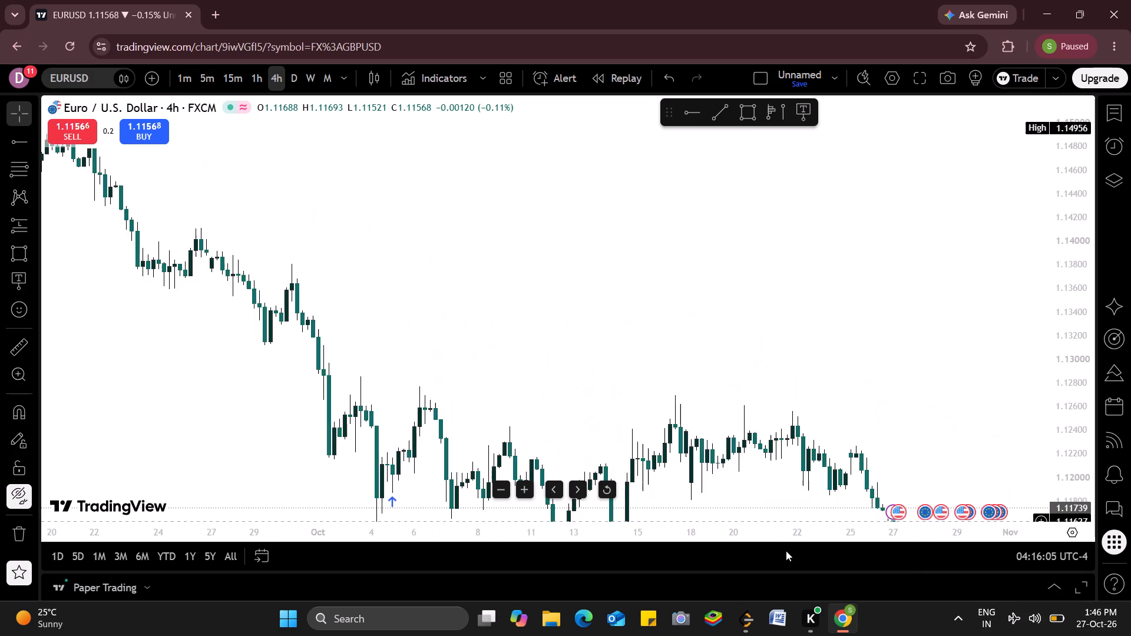
pyautogui.moveTo(786, 551); pyautogui.dragTo(564, 465)
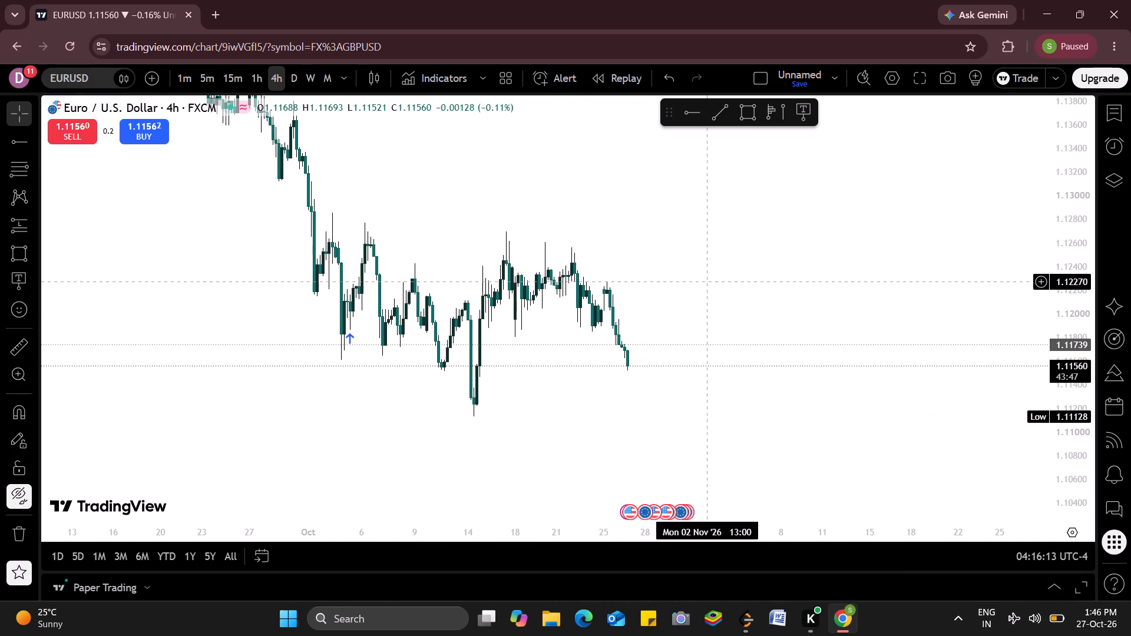
pyautogui.moveTo(706, 280); pyautogui.dragTo(835, 539)
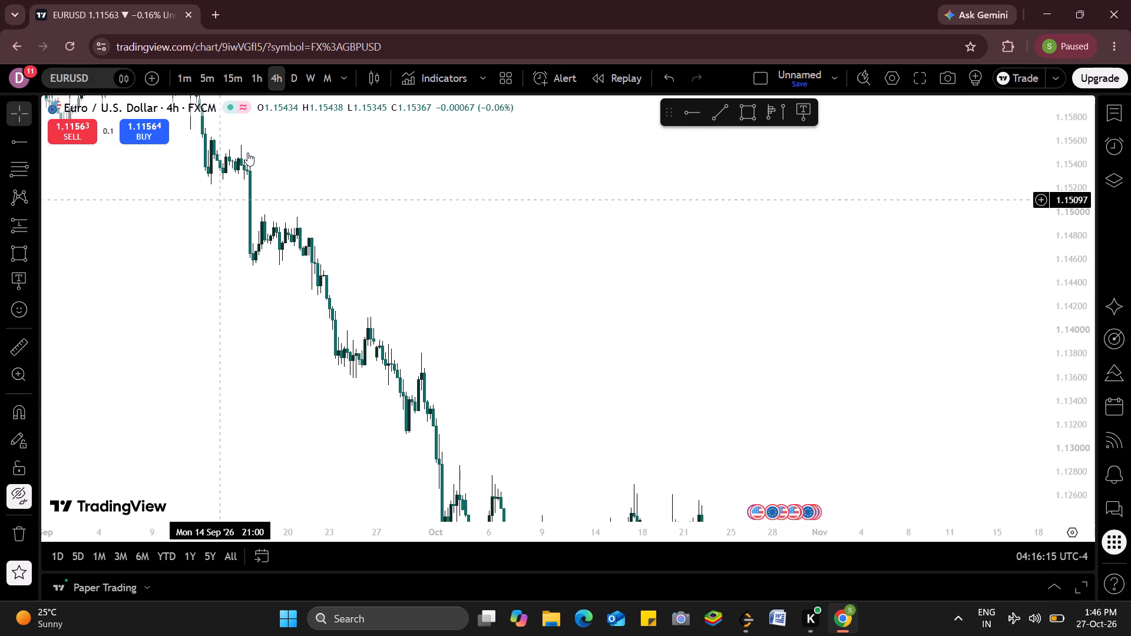
pyautogui.click(265, 78)
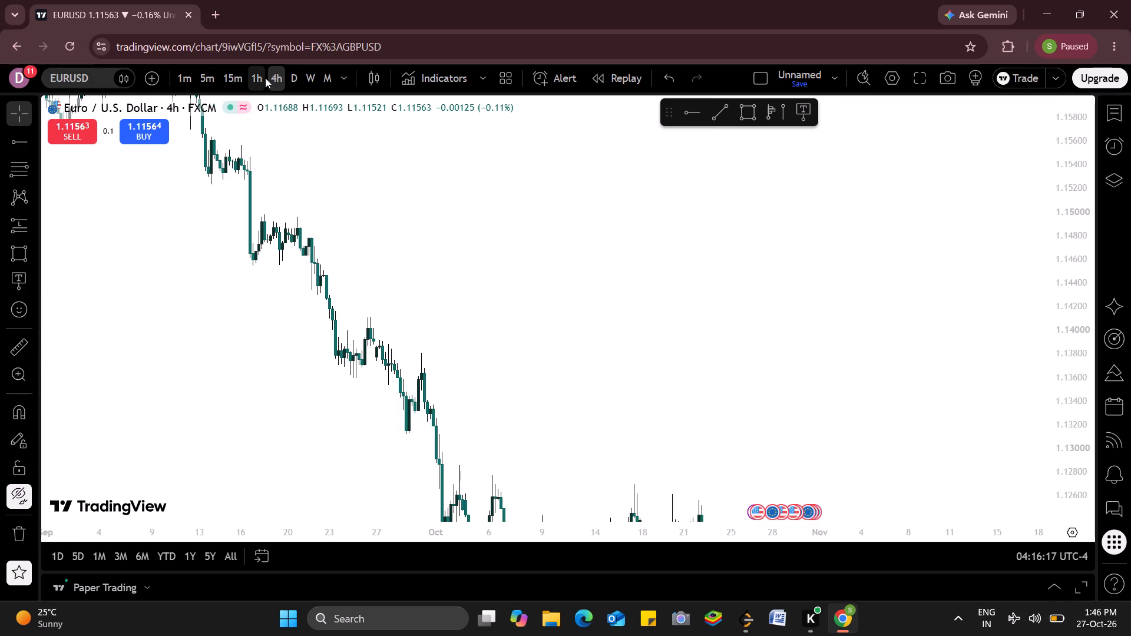
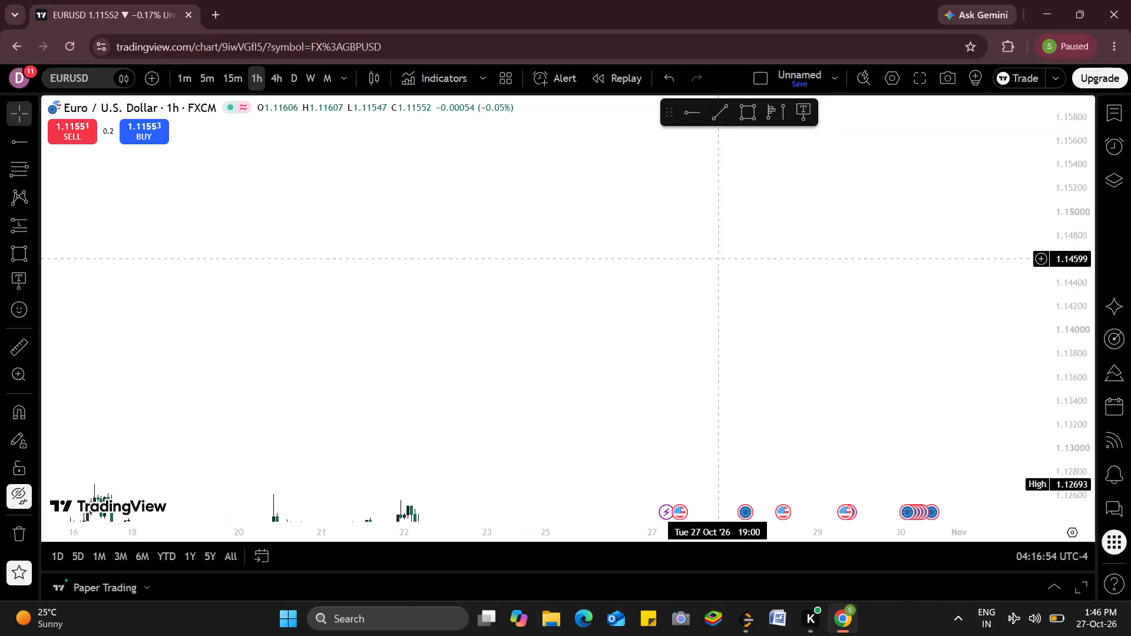
# Examine EURUSD's 1-hour price action from mid-October through the 27 October decline.
pyautogui.moveTo(1079, 185); pyautogui.dragTo(1100, 460)
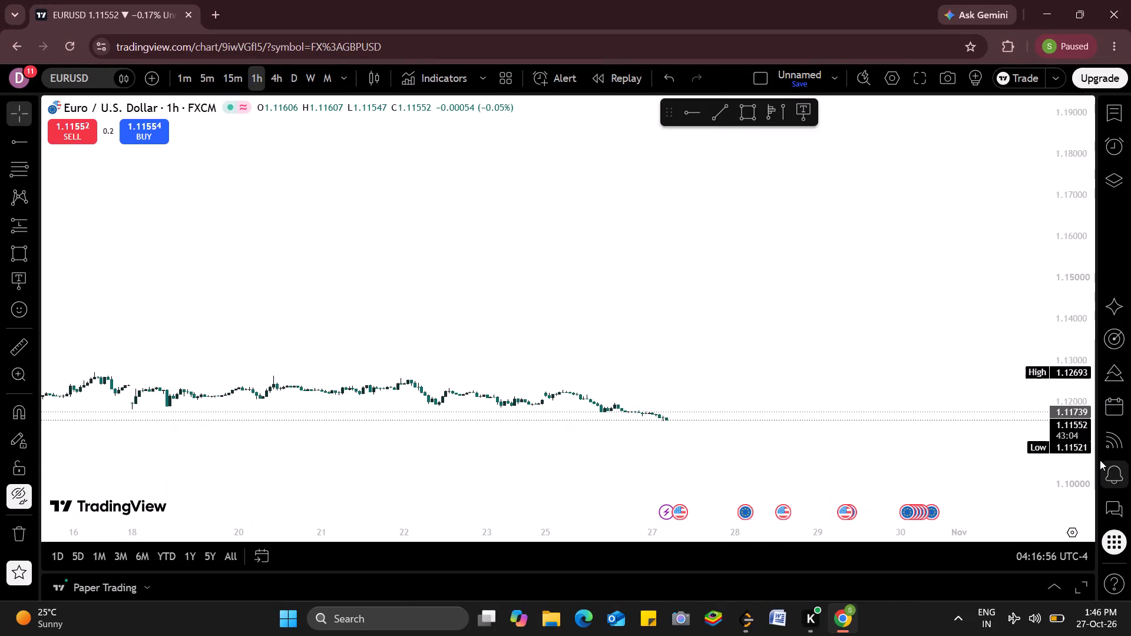
pyautogui.moveTo(1100, 460); pyautogui.dragTo(1057, 0)
pyautogui.moveTo(954, 377); pyautogui.dragTo(933, 0)
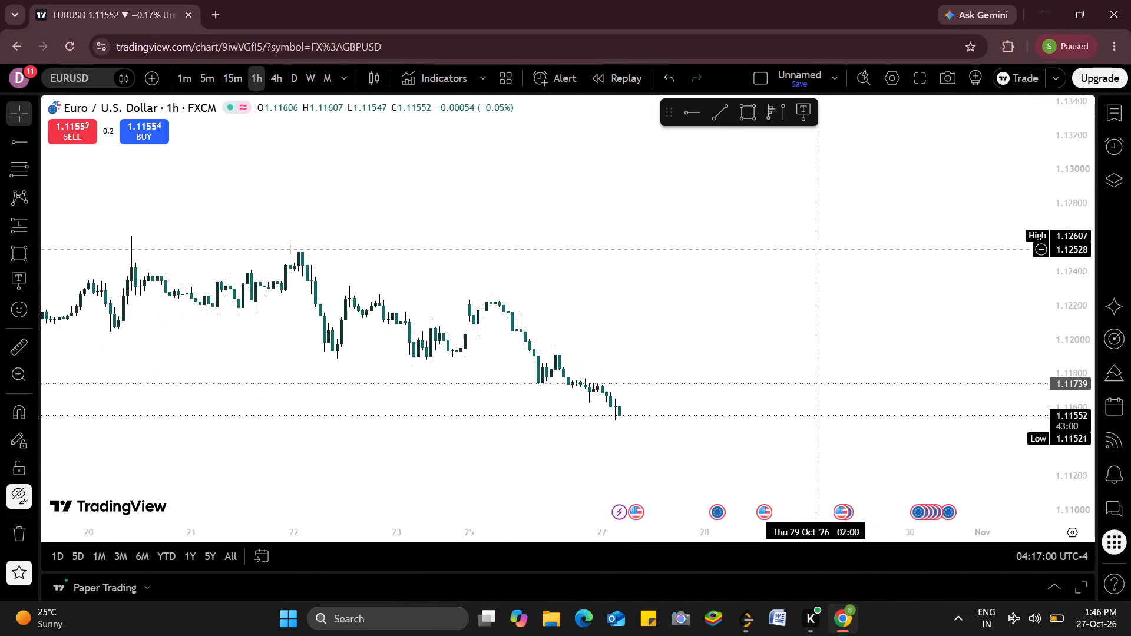
pyautogui.click(816, 249)
pyautogui.moveTo(751, 252); pyautogui.dragTo(974, 293)
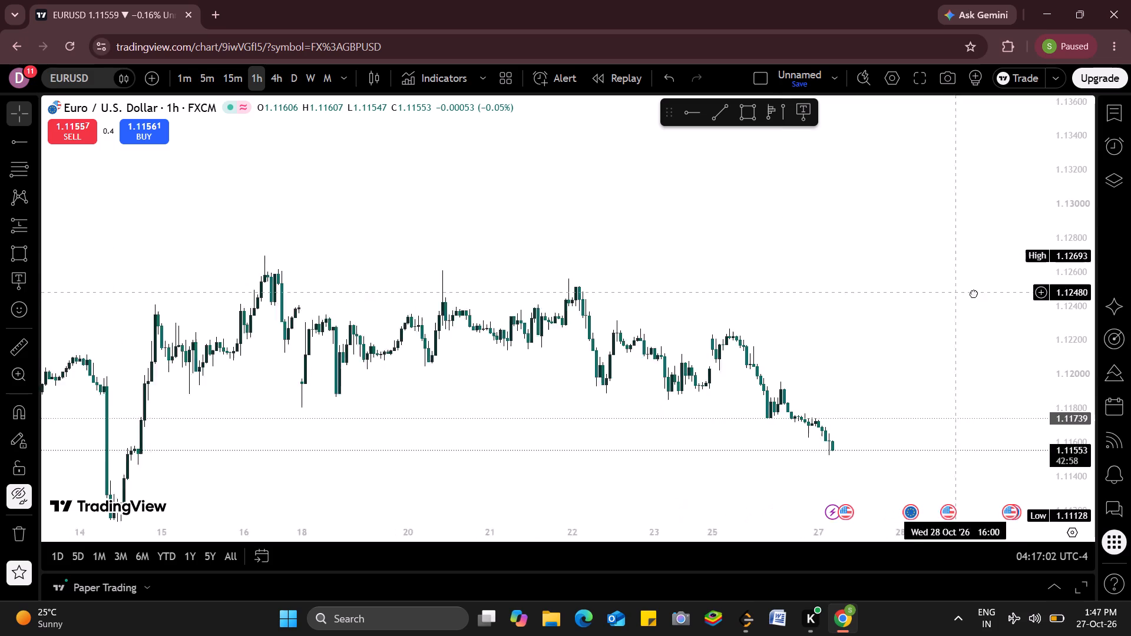
pyautogui.moveTo(974, 293); pyautogui.dragTo(856, 173)
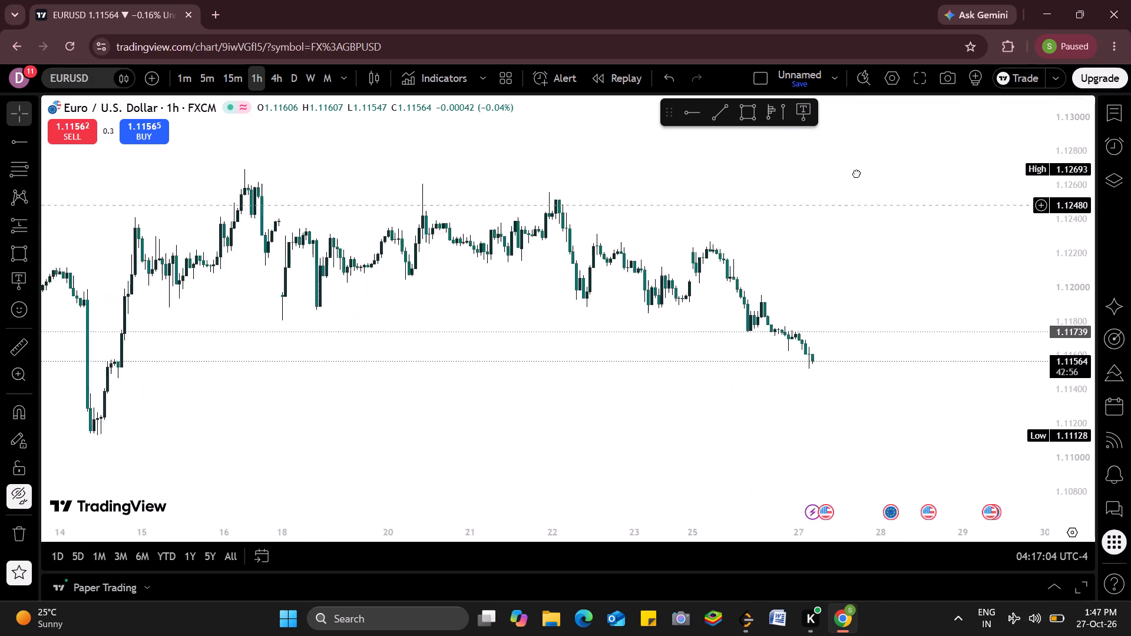
pyautogui.moveTo(856, 173); pyautogui.dragTo(778, 161)
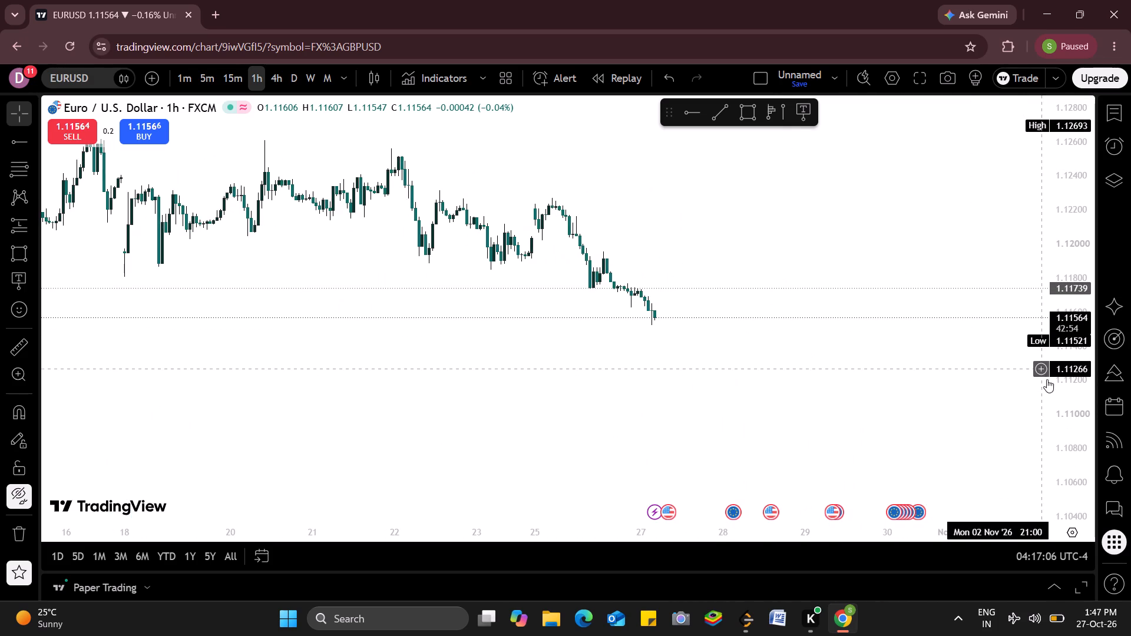
pyautogui.moveTo(1059, 404); pyautogui.dragTo(700, 227)
pyautogui.moveTo(700, 227); pyautogui.dragTo(577, 287)
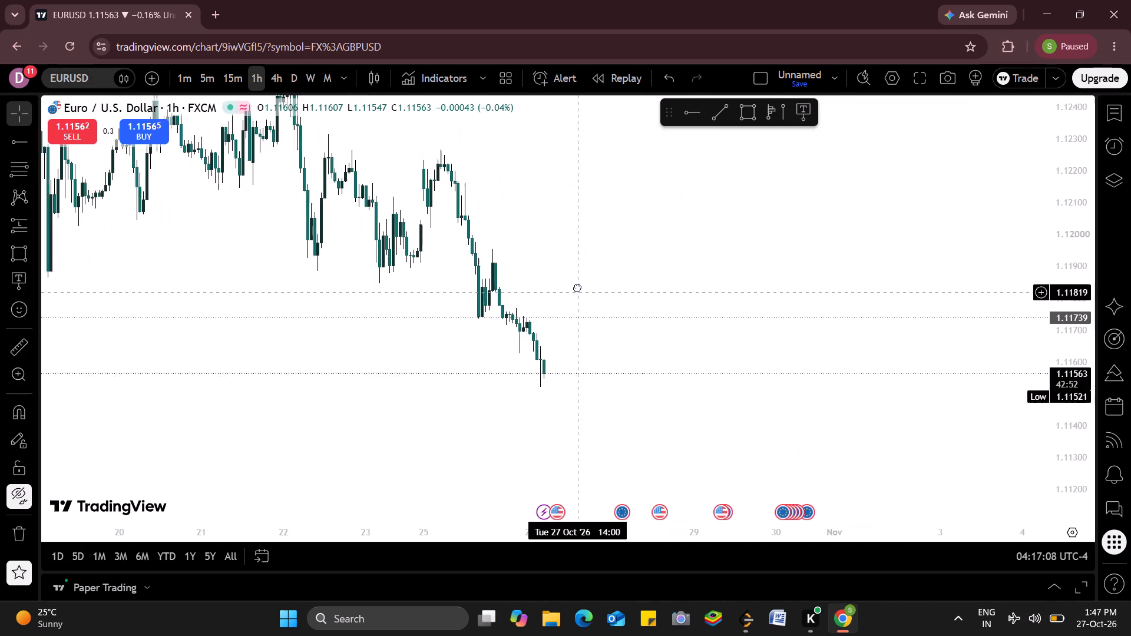
pyautogui.moveTo(577, 287); pyautogui.dragTo(577, 287)
# Switch the EURUSD chart to the 5-minute timeframe.
pyautogui.click(237, 94)
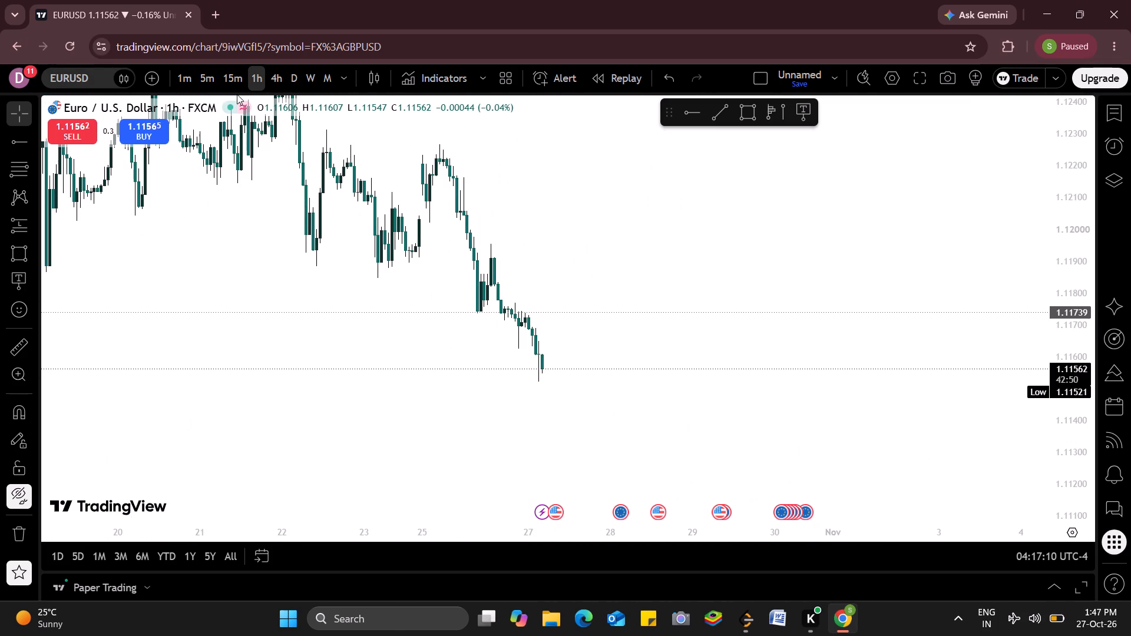
pyautogui.doubleClick(208, 84)
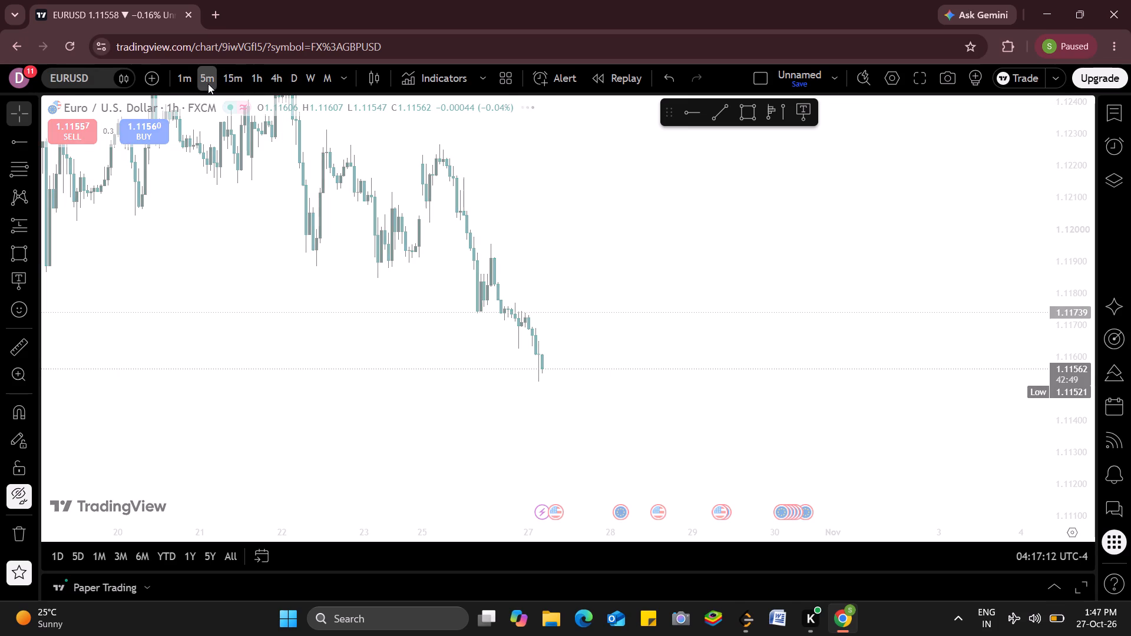
# Examine EURUSD's 5-minute swing highs and lows from the night of 26 October through the morning of 27 October.
pyautogui.moveTo(1070, 486); pyautogui.dragTo(1106, 21)
pyautogui.moveTo(738, 450); pyautogui.dragTo(758, 210)
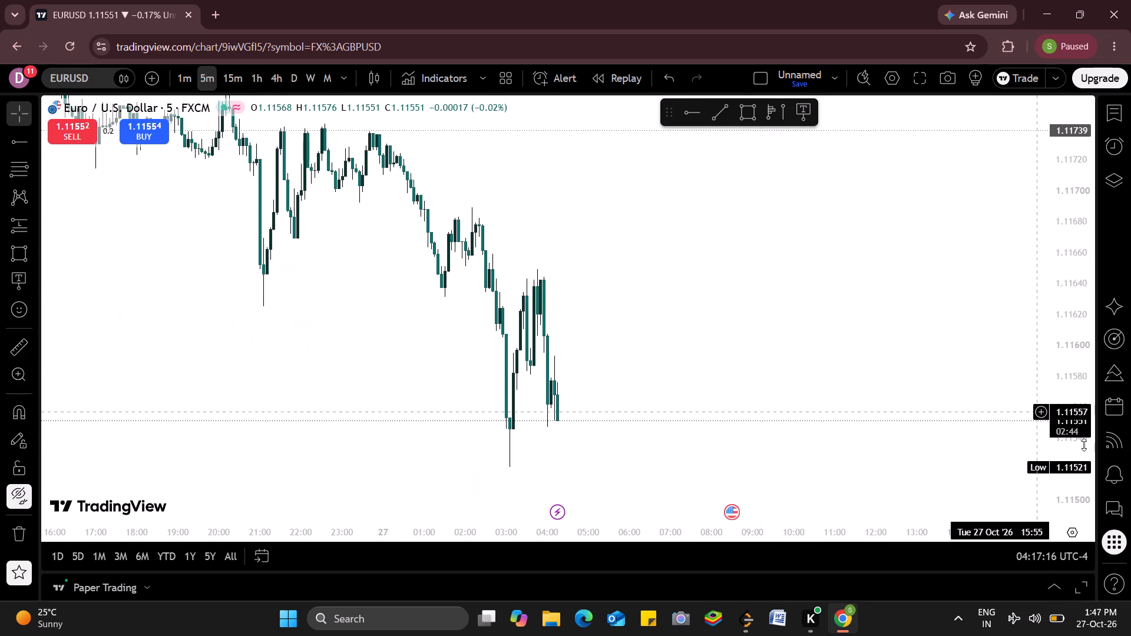
pyautogui.moveTo(1084, 461); pyautogui.dragTo(1095, 41)
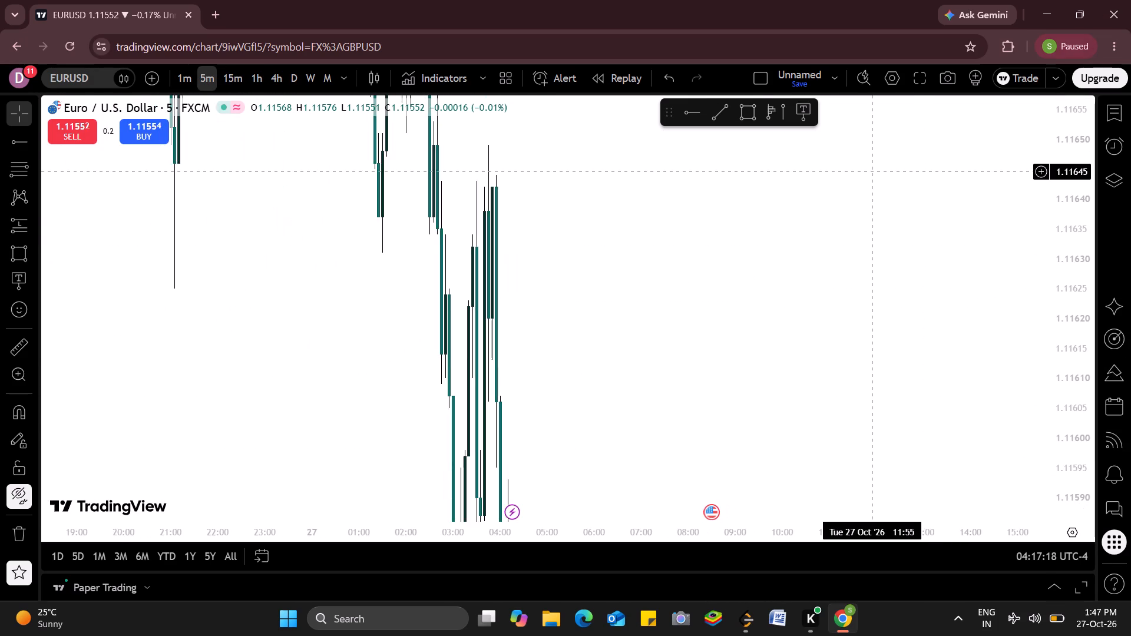
pyautogui.moveTo(1061, 190); pyautogui.dragTo(1066, 463)
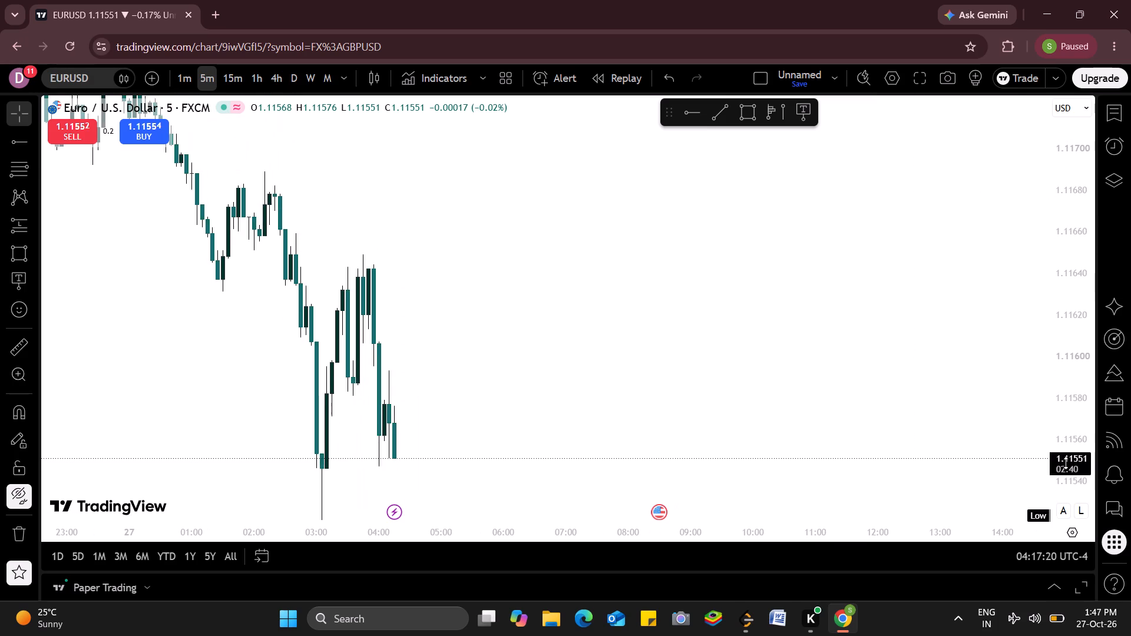
pyautogui.moveTo(1066, 463); pyautogui.dragTo(1066, 466)
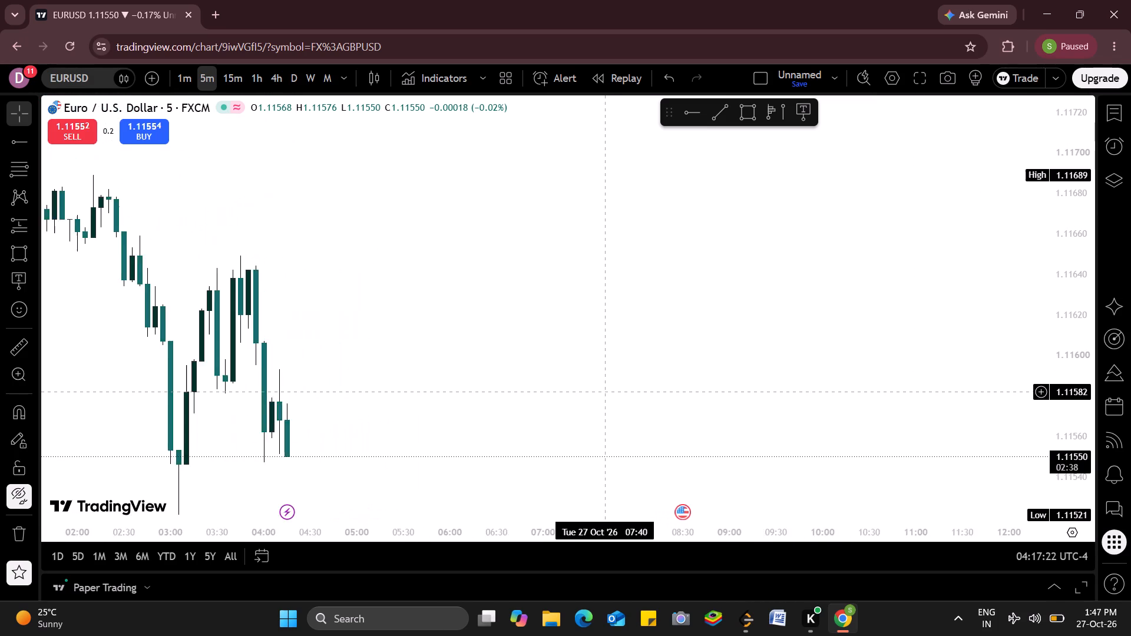
pyautogui.moveTo(420, 271); pyautogui.dragTo(858, 334)
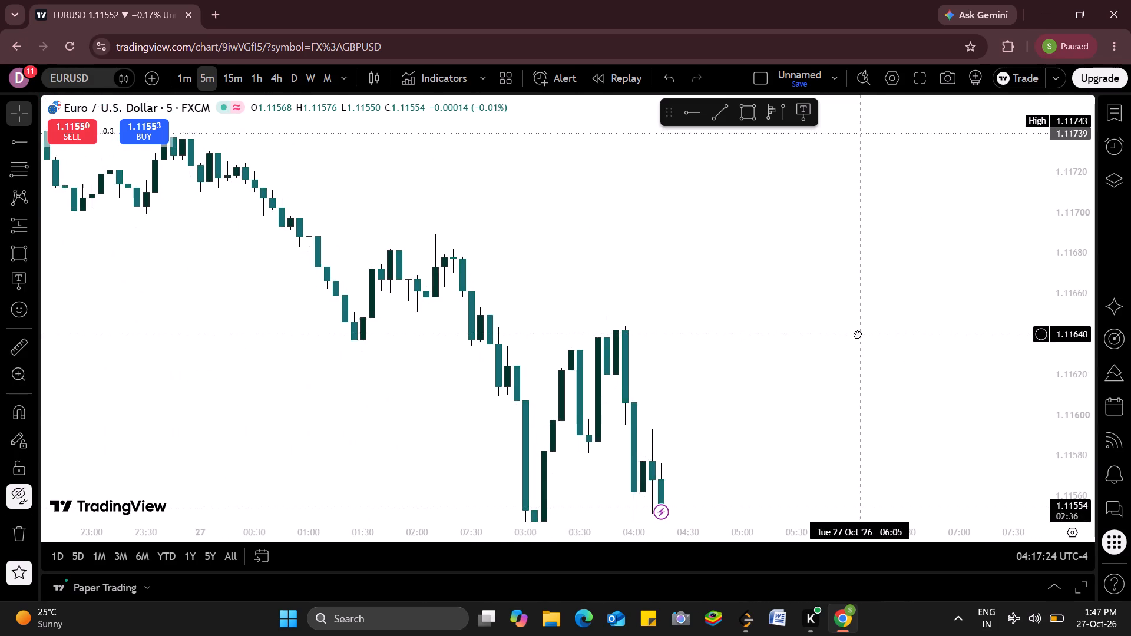
pyautogui.moveTo(858, 334); pyautogui.dragTo(933, 319)
pyautogui.moveTo(924, 299); pyautogui.dragTo(920, 230)
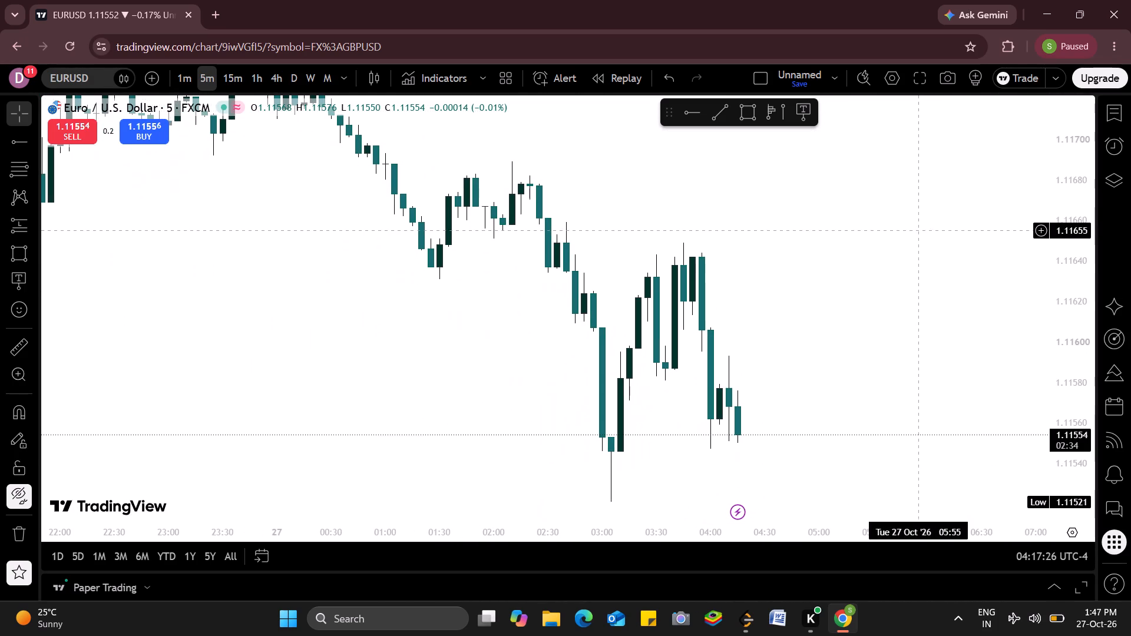
pyautogui.hscroll(-1, 785, 122)
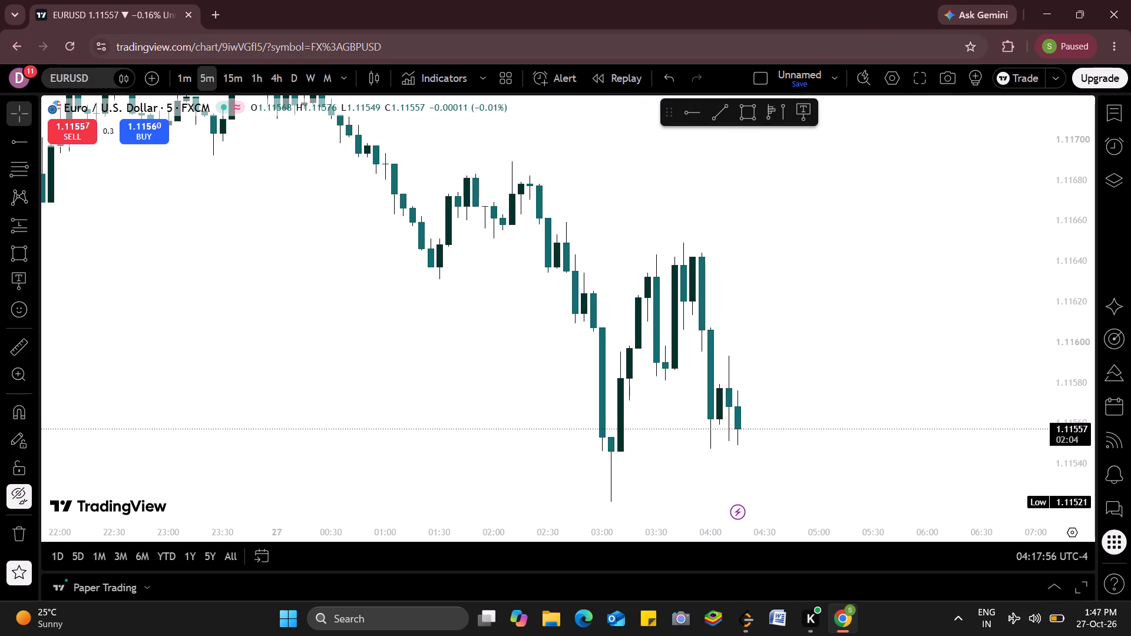
# Draw a horizontal ray at 1.11630 along the swing low near 01:30 on 27 October.
pyautogui.click(691, 121)
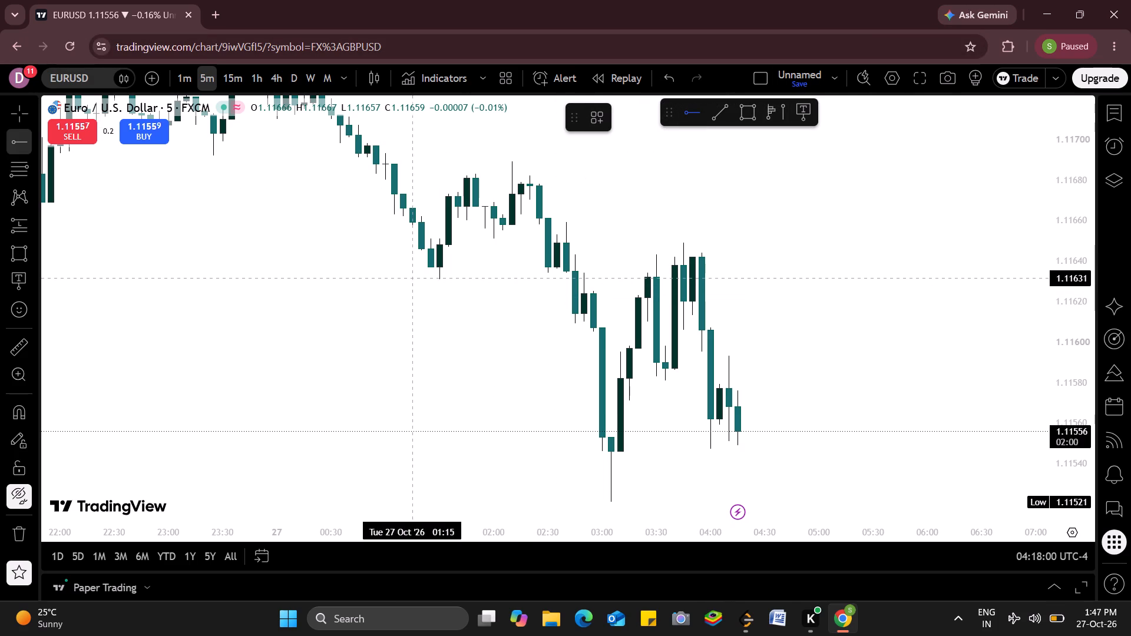
pyautogui.click(412, 280)
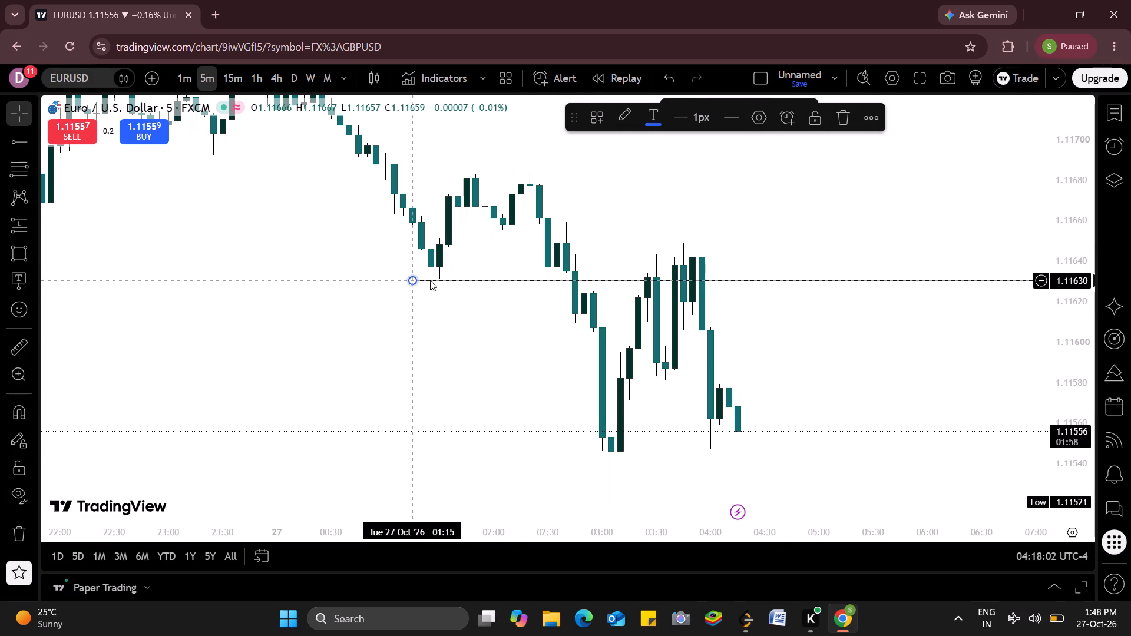
pyautogui.click(740, 226)
# Draw a horizontal ray at 1.11690 along the swing high just after 02:00 on 27 October.
pyautogui.hscroll(-1, 740, 226)
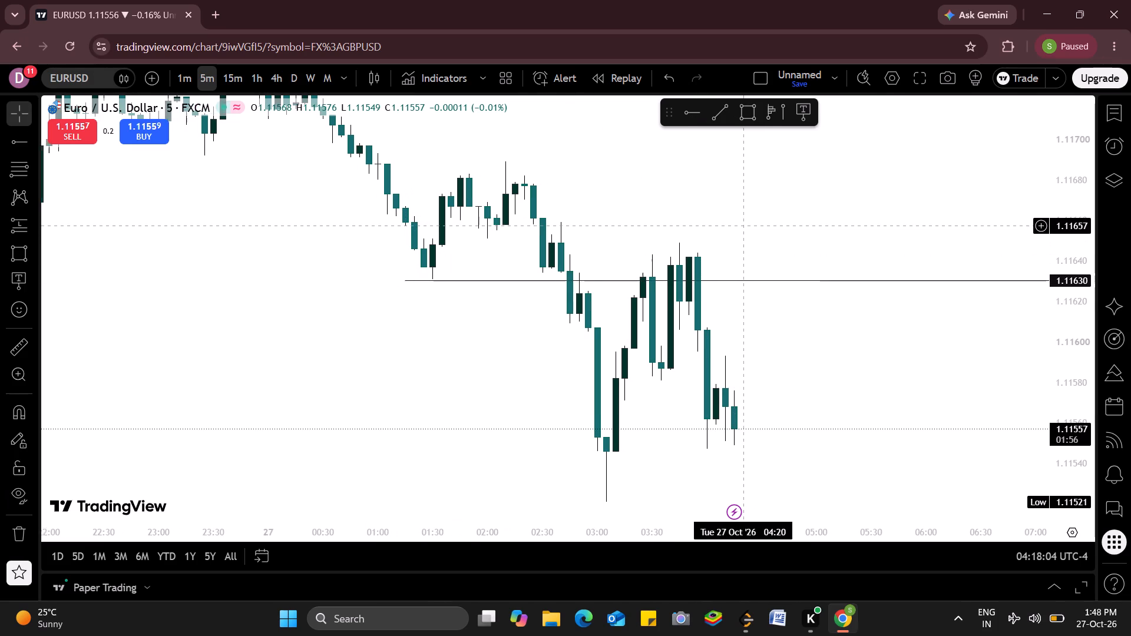
pyautogui.hscroll(-1, 740, 226)
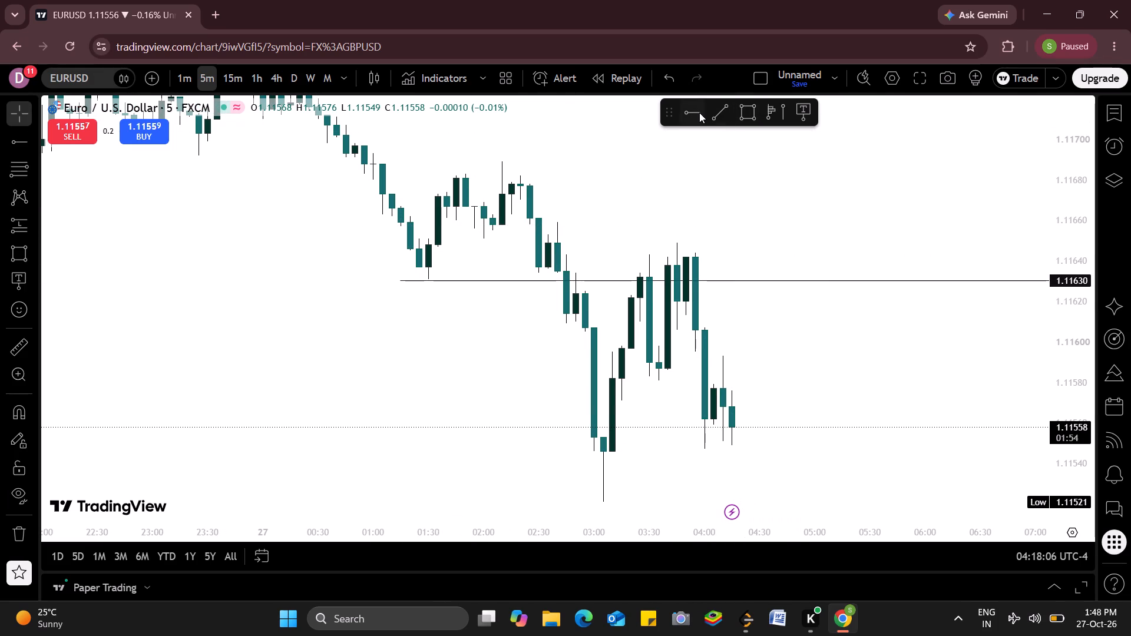
pyautogui.click(699, 112)
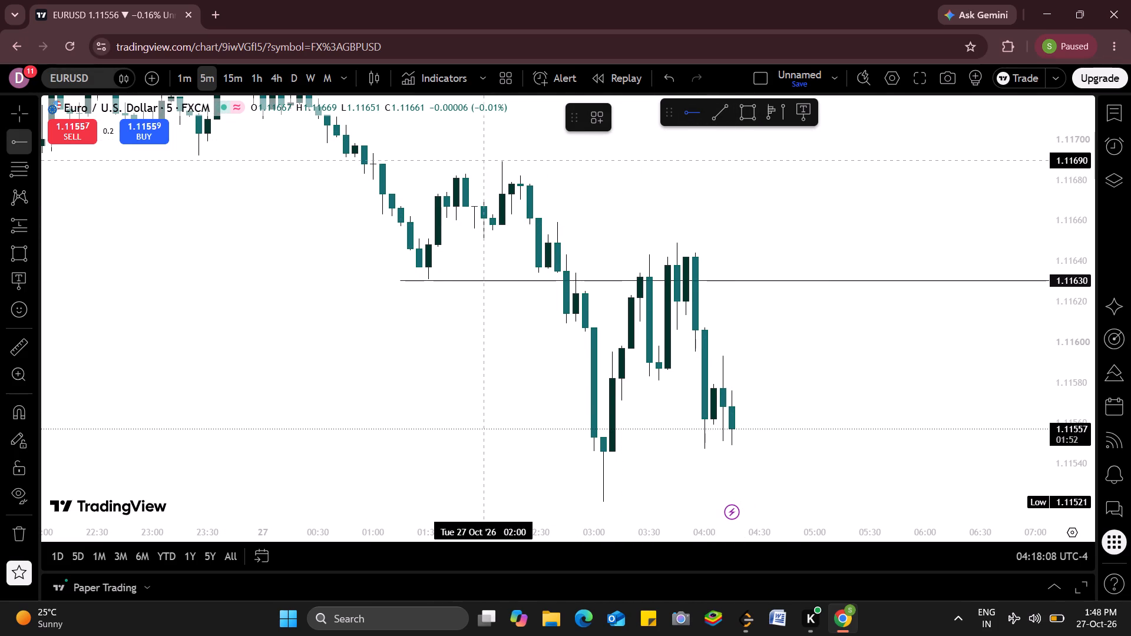
pyautogui.click(487, 160)
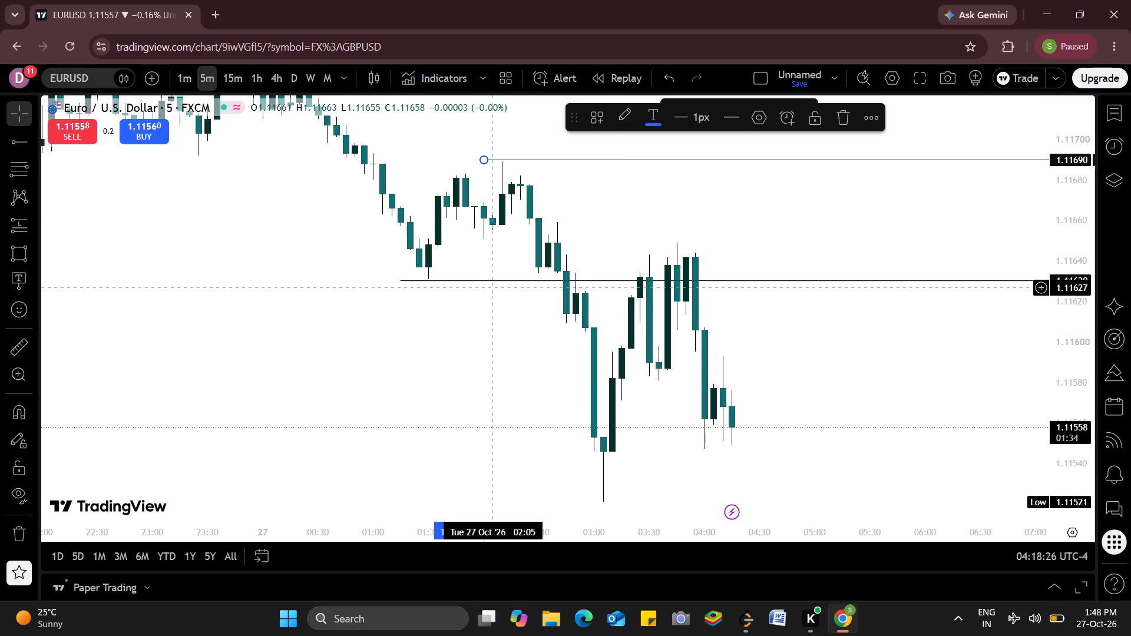
pyautogui.click(587, 173)
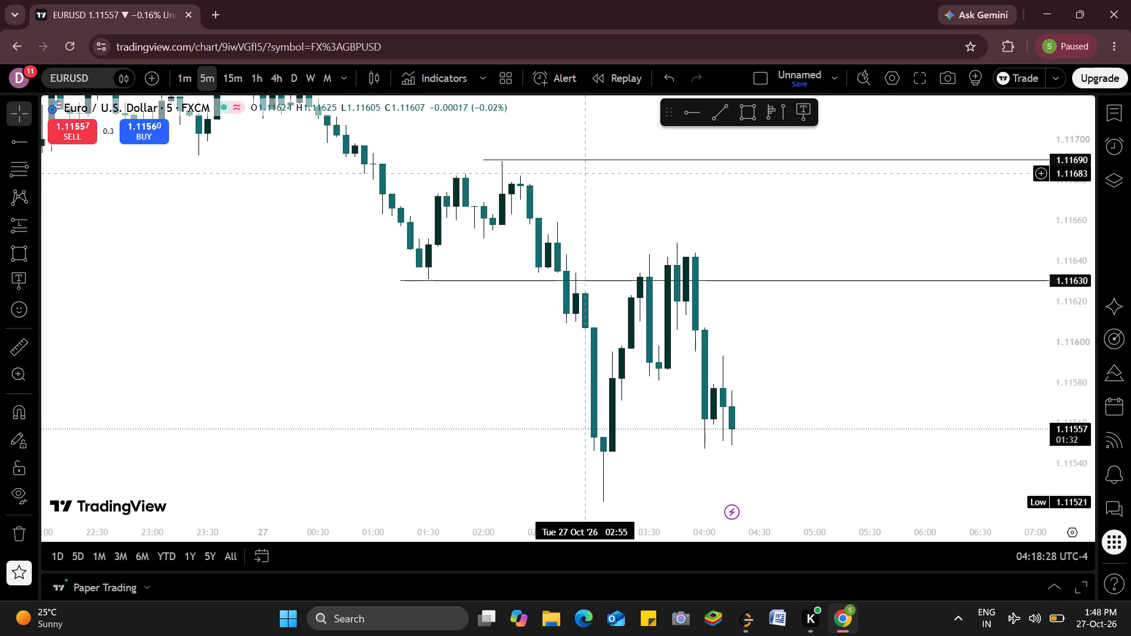
# Draw a horizontal ray at 1.11649 along the swing high near 03:45 on 27 October.
pyautogui.click(700, 113)
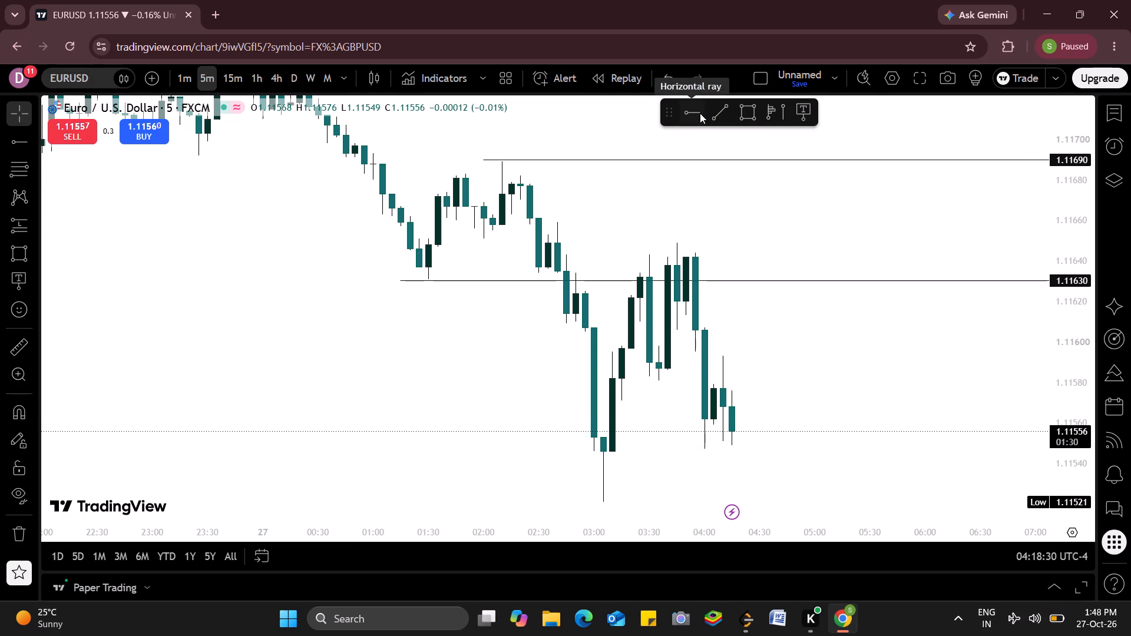
pyautogui.click(657, 241)
pyautogui.click(705, 229)
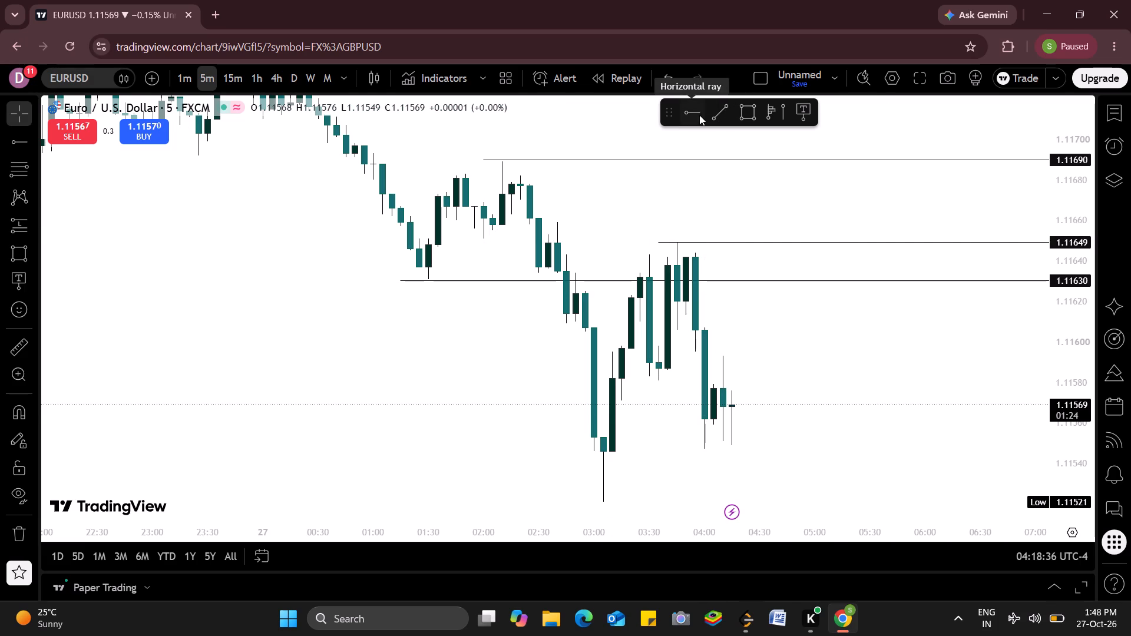
# Draw a horizontal ray at 1.11522 along the lowest wick, just after 03:00 on 27 October.
pyautogui.click(699, 115)
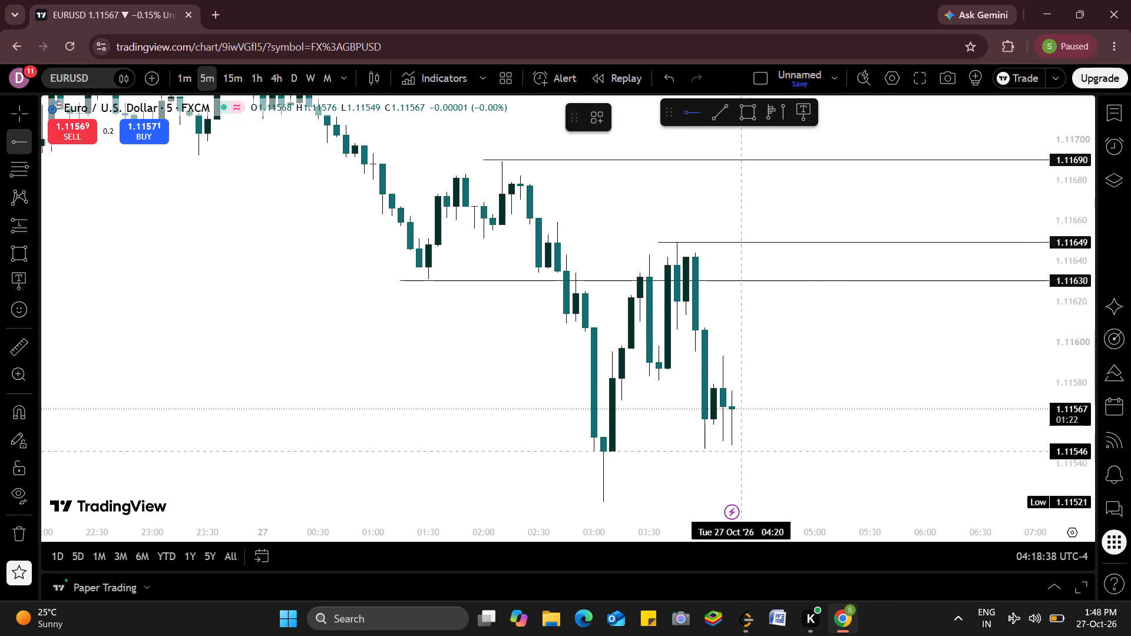
pyautogui.scroll(-1, 670, 501)
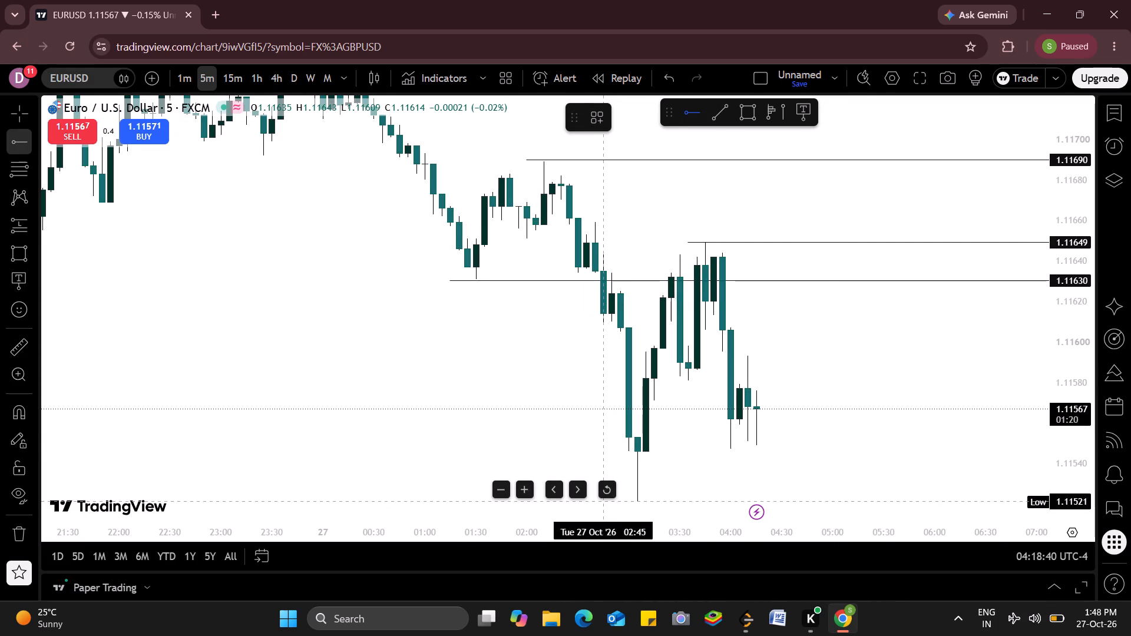
pyautogui.click(600, 500)
pyautogui.click(580, 472)
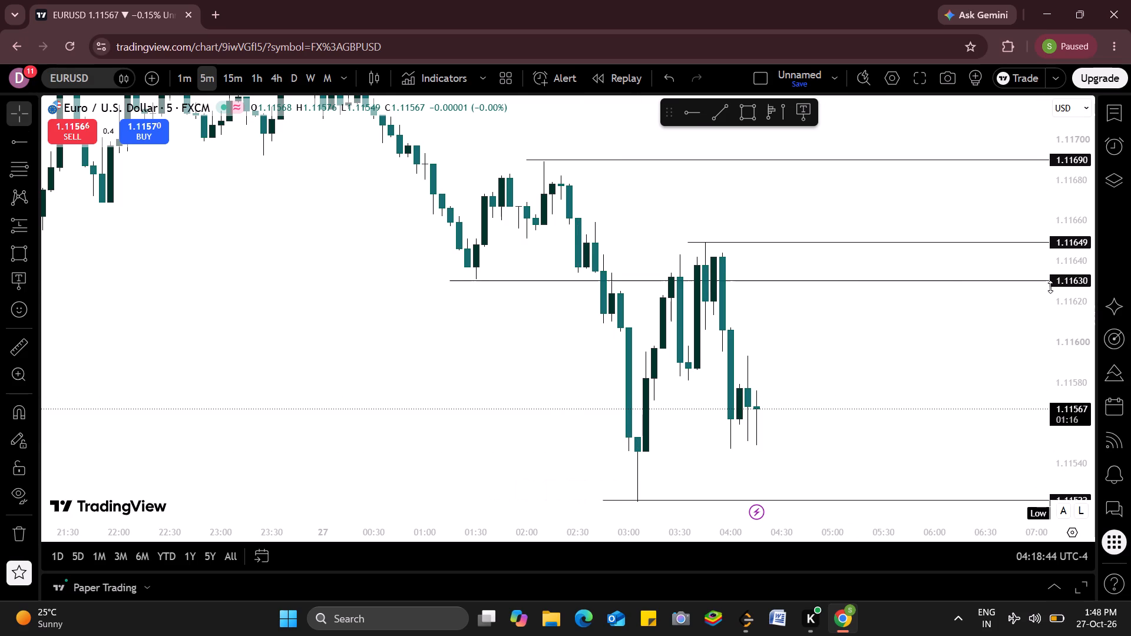
# Draw a rectangle over the gap zone from 02:50 at 1.11605 to 04:35 at about 1.11554 on 27 October.
pyautogui.moveTo(1056, 294); pyautogui.dragTo(1063, 356)
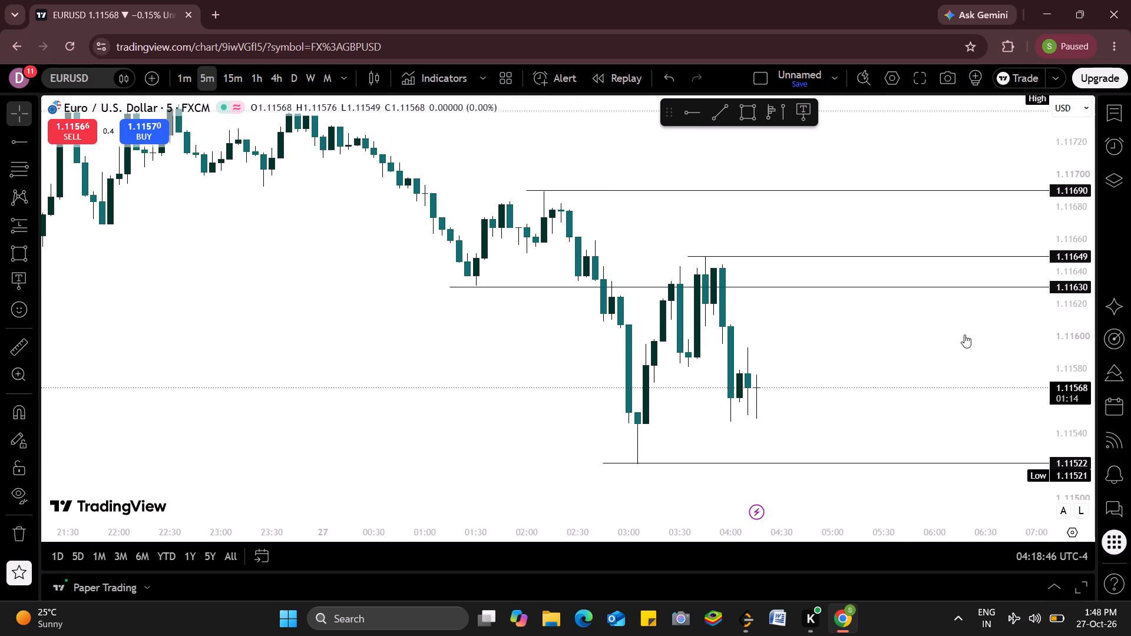
pyautogui.click(470, 395)
pyautogui.hscroll(-4, 470, 395)
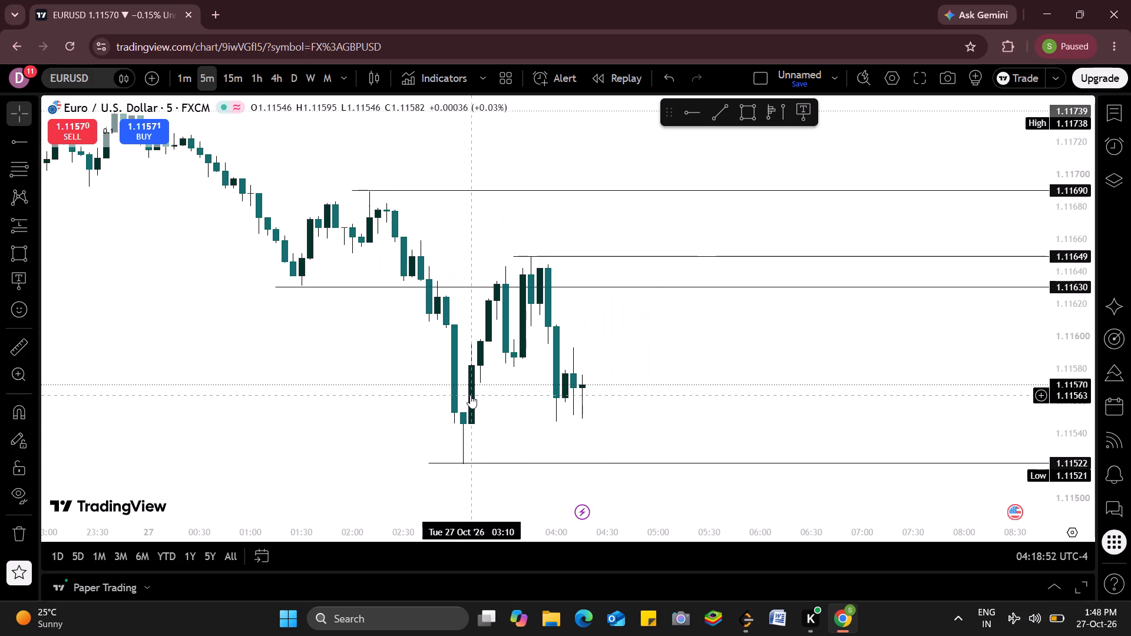
pyautogui.click(470, 395)
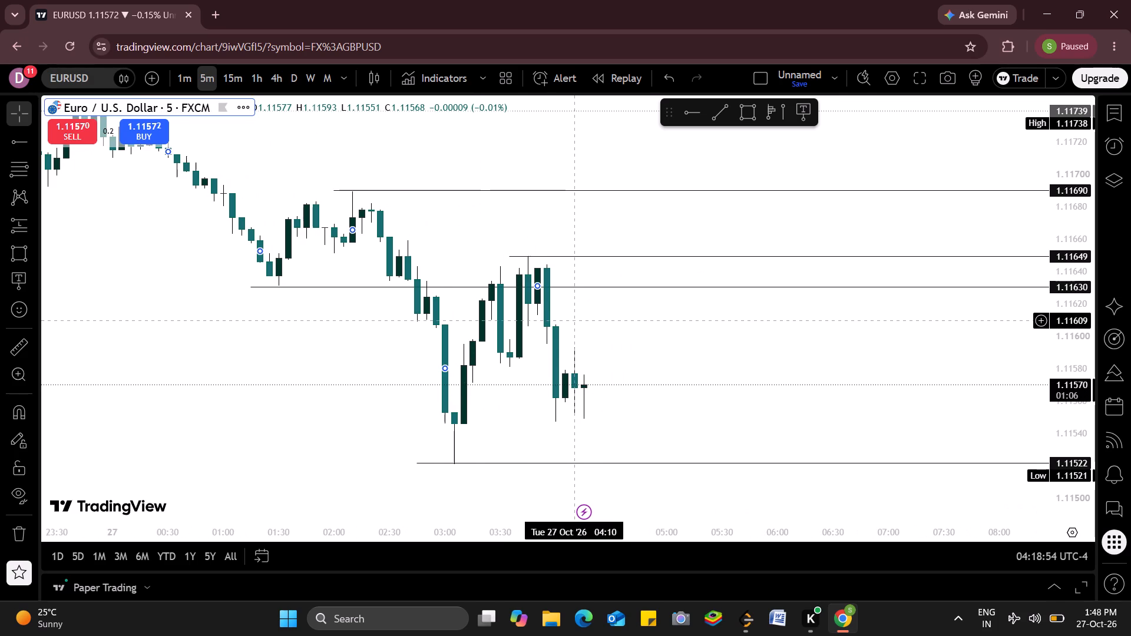
pyautogui.click(745, 125)
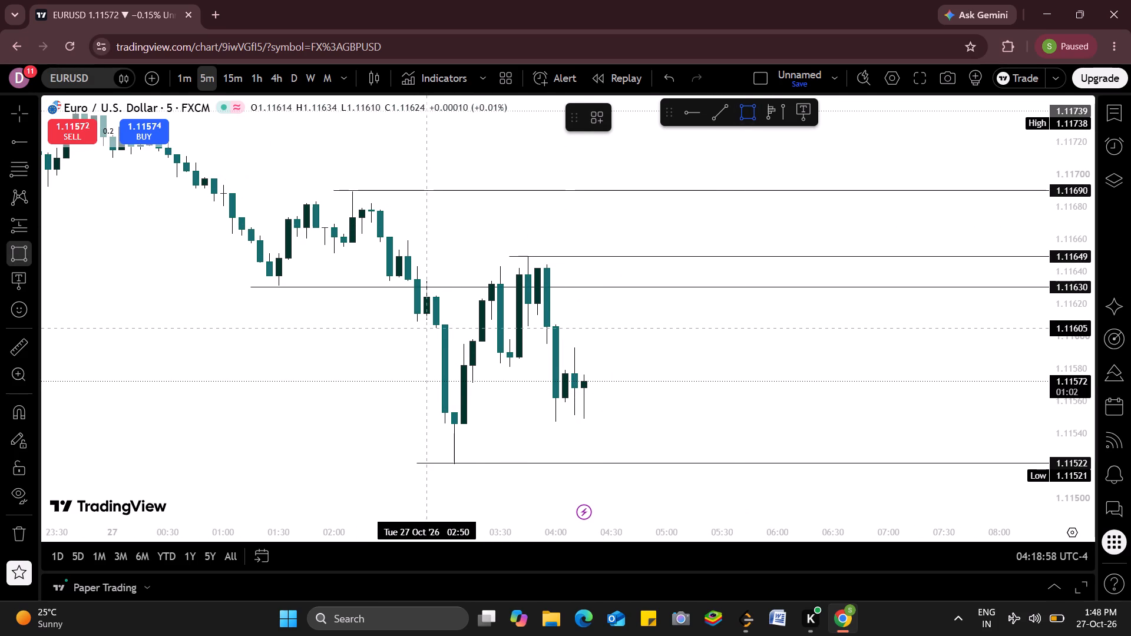
pyautogui.moveTo(424, 328); pyautogui.dragTo(604, 413)
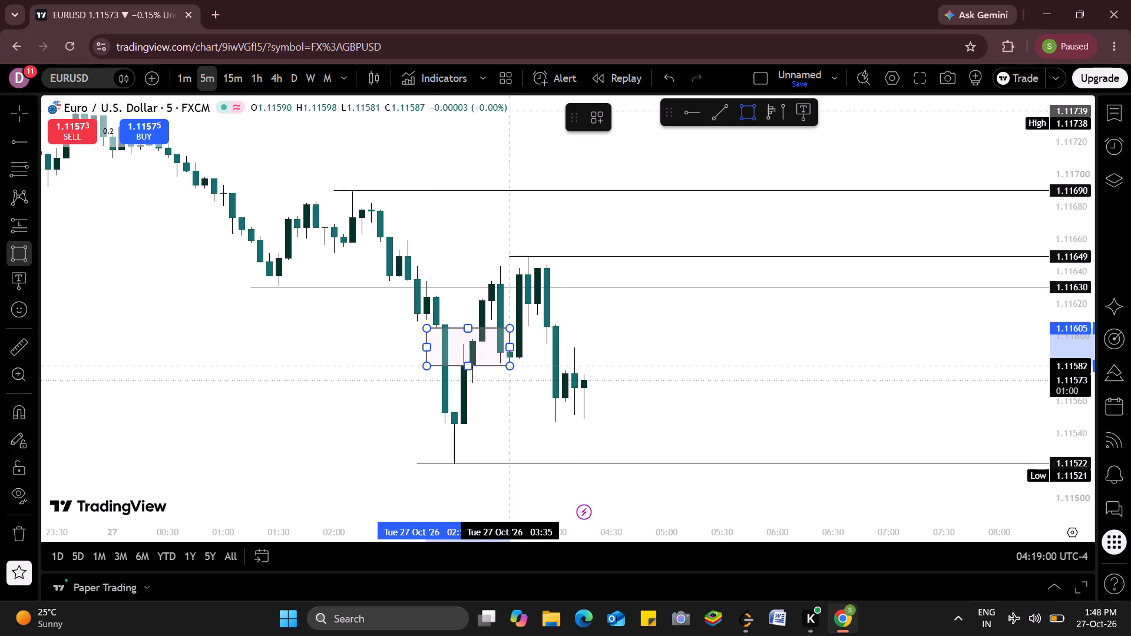
pyautogui.moveTo(604, 413); pyautogui.dragTo(862, 408)
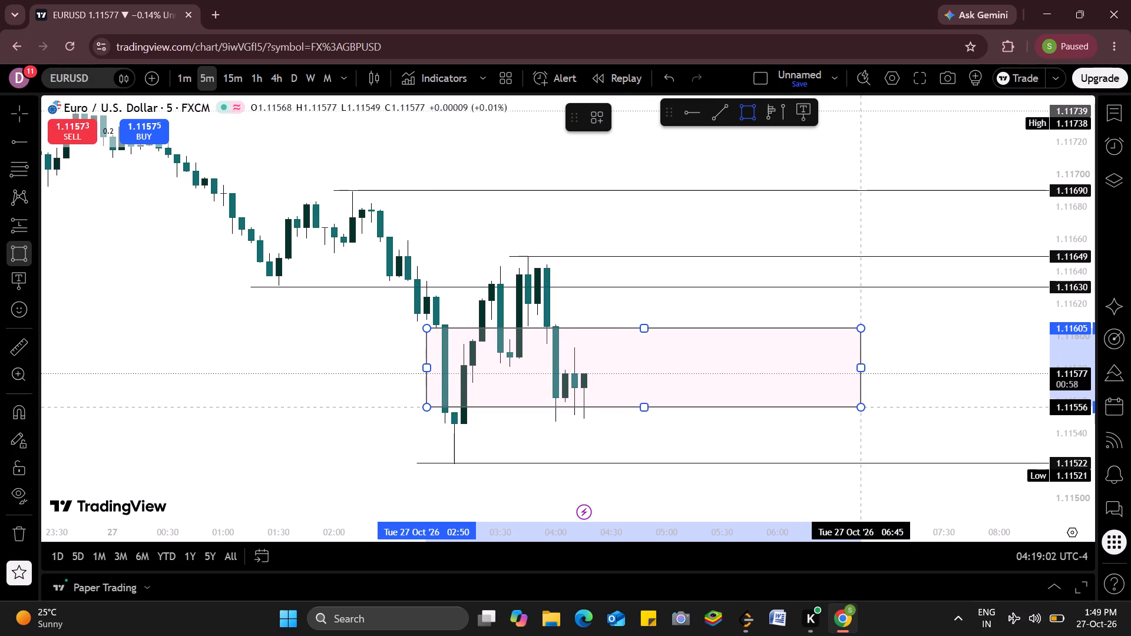
pyautogui.moveTo(862, 408); pyautogui.dragTo(666, 408)
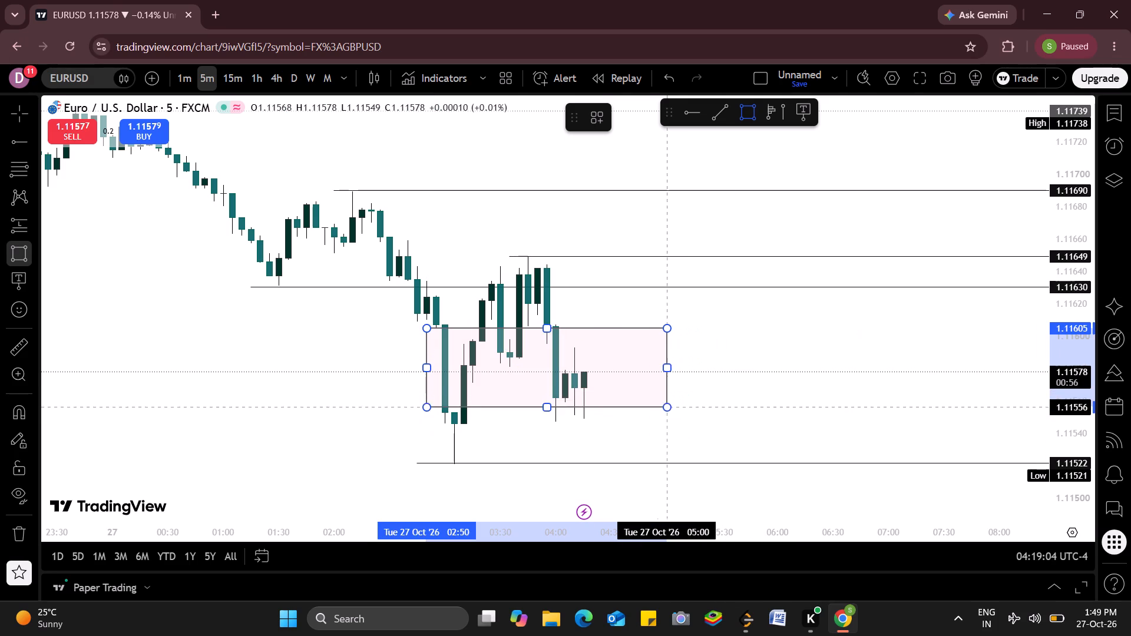
pyautogui.moveTo(666, 408); pyautogui.dragTo(617, 410)
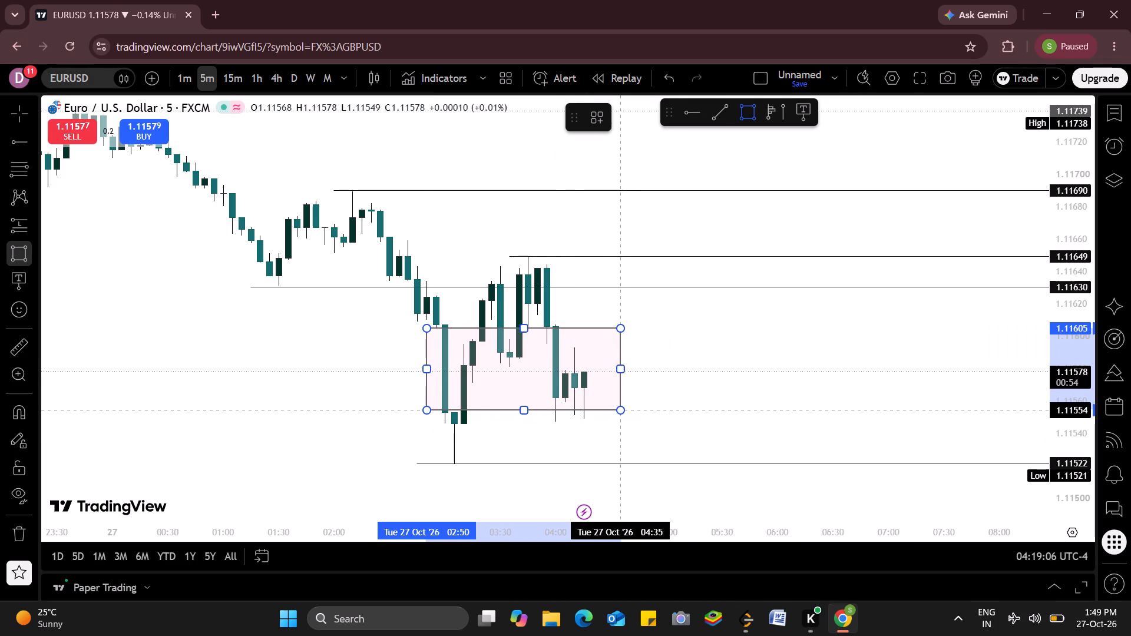
pyautogui.moveTo(617, 410); pyautogui.dragTo(538, 415)
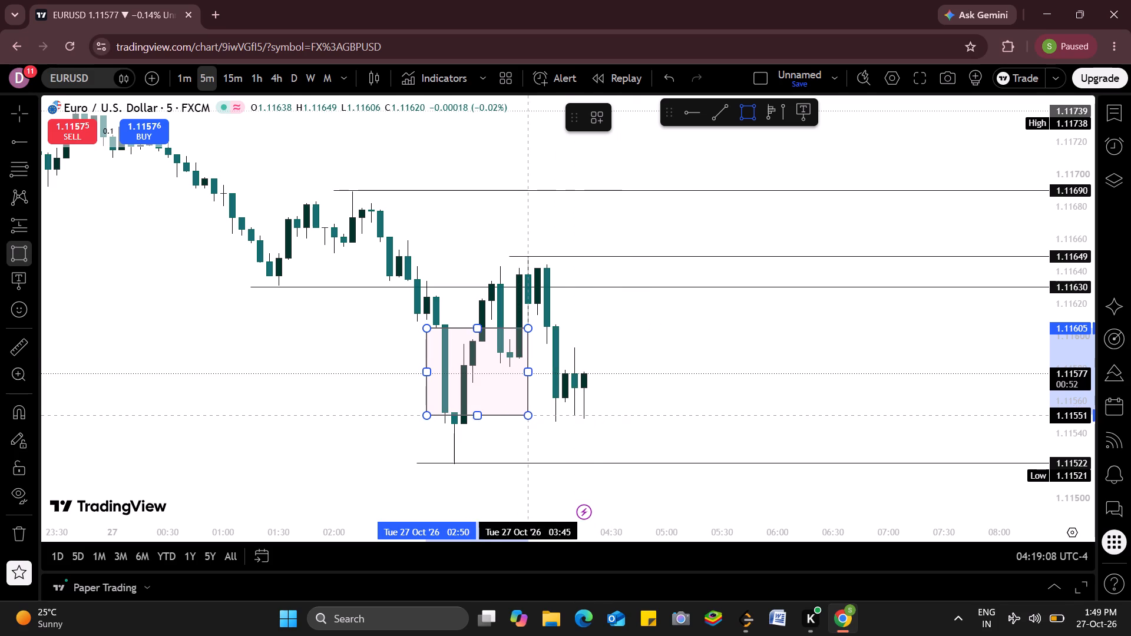
pyautogui.moveTo(538, 415); pyautogui.dragTo(619, 412)
pyautogui.click(619, 410)
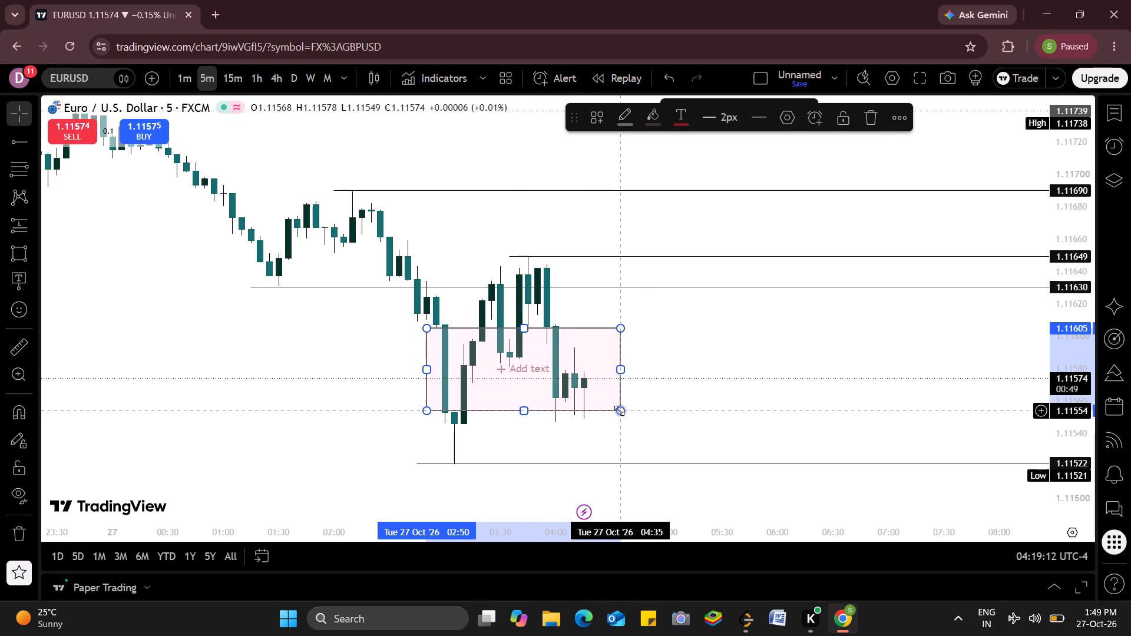
pyautogui.click(653, 356)
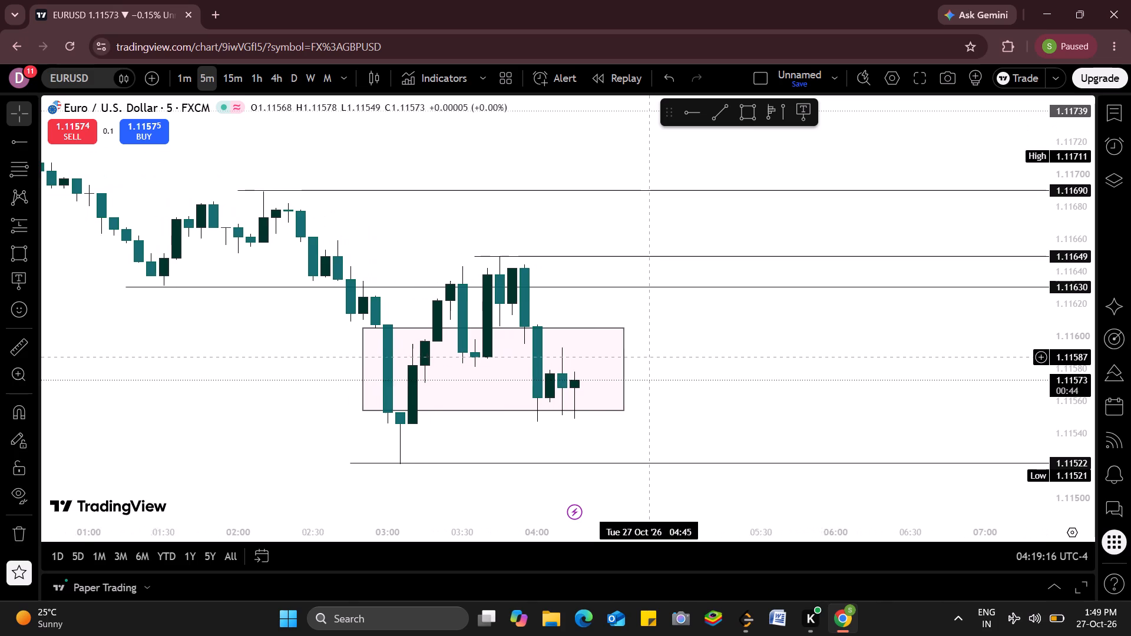
# Draw a second gap-zone rectangle from 03:50 at 1.11595, extending to 07:00 at about 1.11579 on 27 October.
pyautogui.click(746, 113)
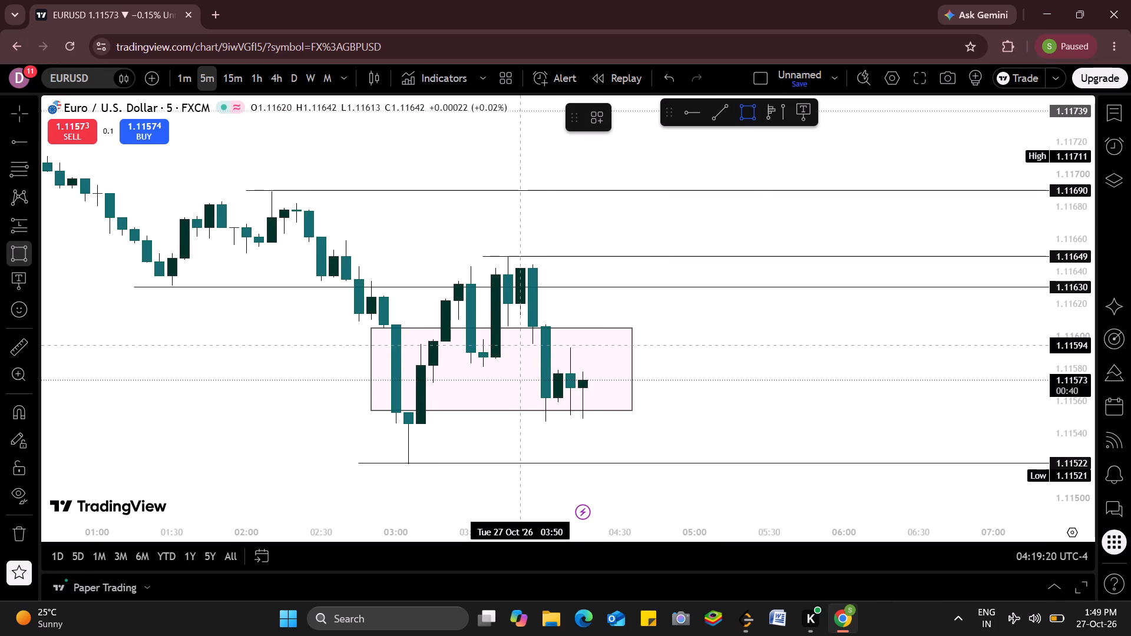
pyautogui.moveTo(518, 343); pyautogui.dragTo(576, 355)
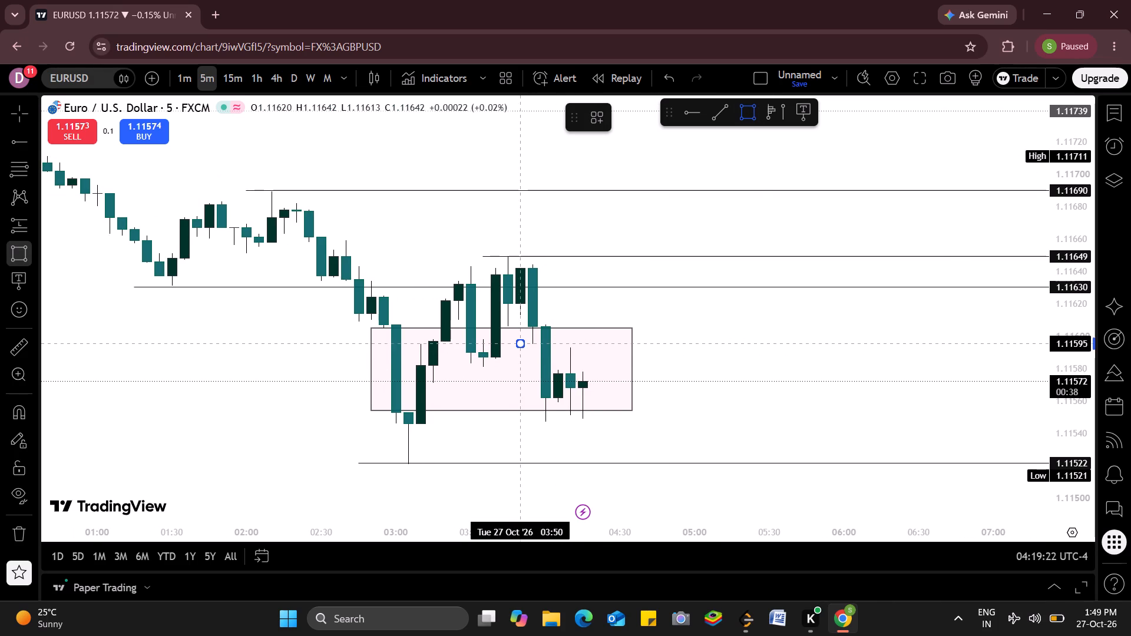
pyautogui.moveTo(576, 355); pyautogui.dragTo(994, 369)
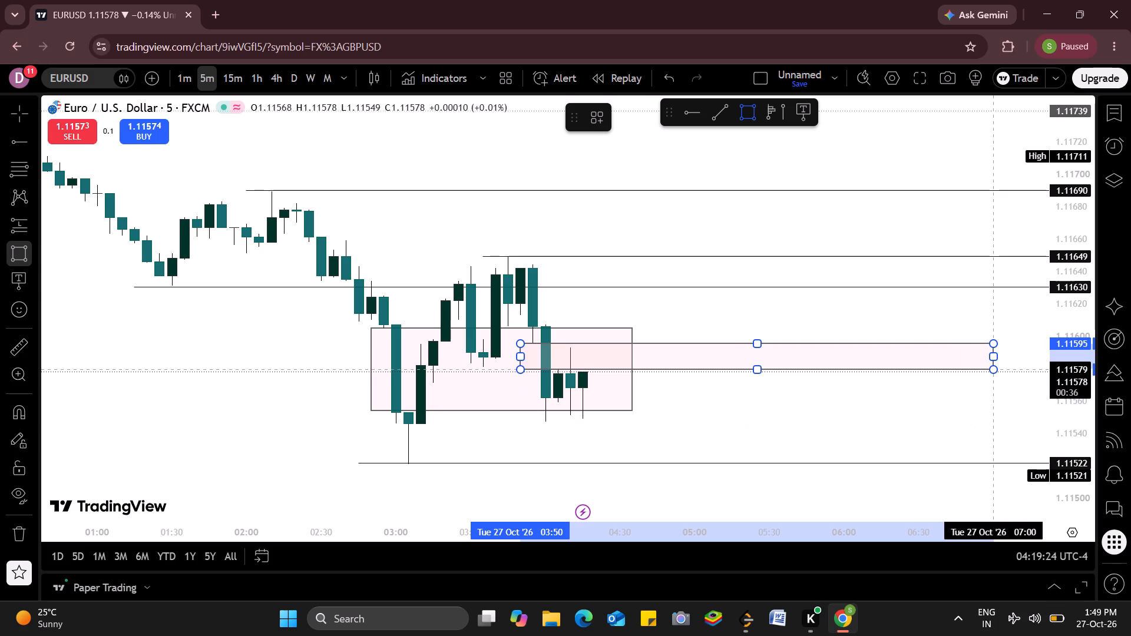
pyautogui.click(994, 369)
pyautogui.click(955, 431)
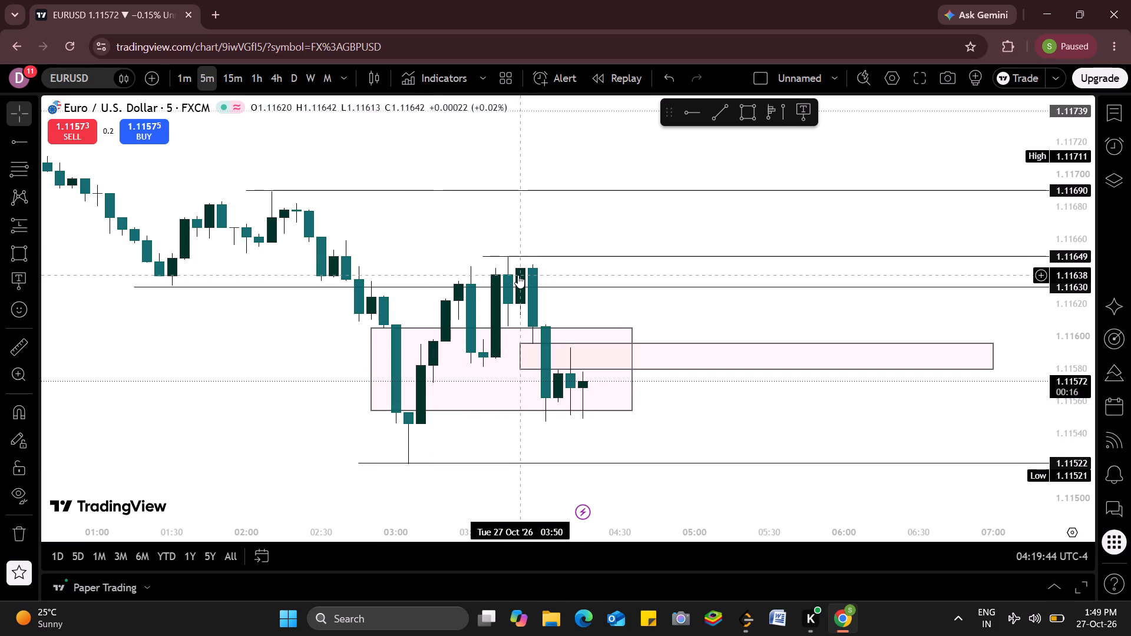
pyautogui.click(553, 458)
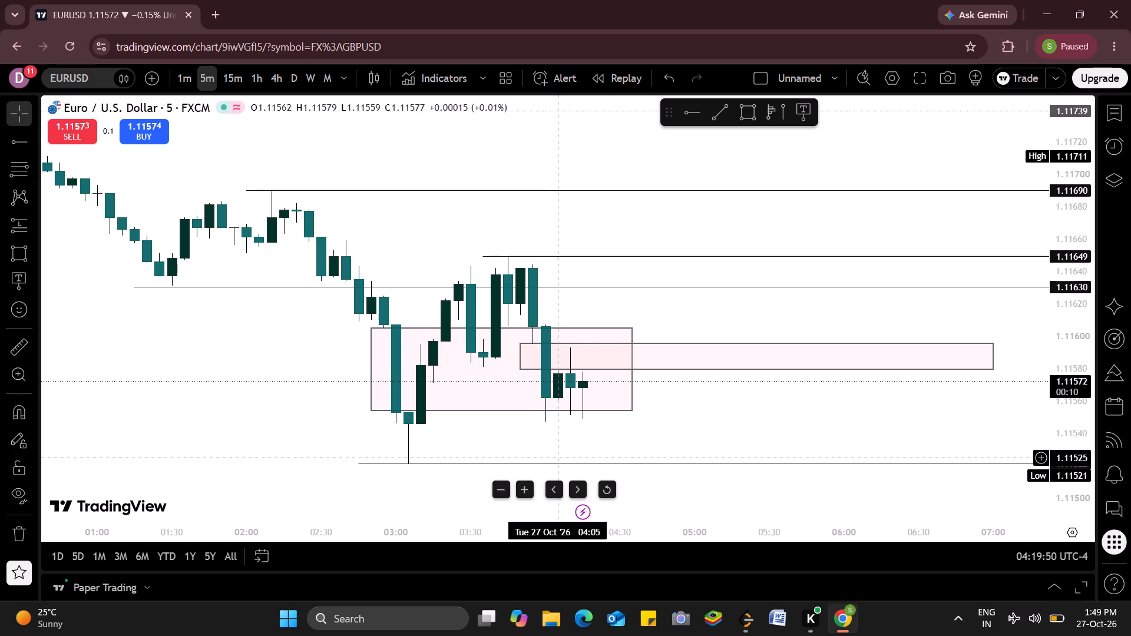
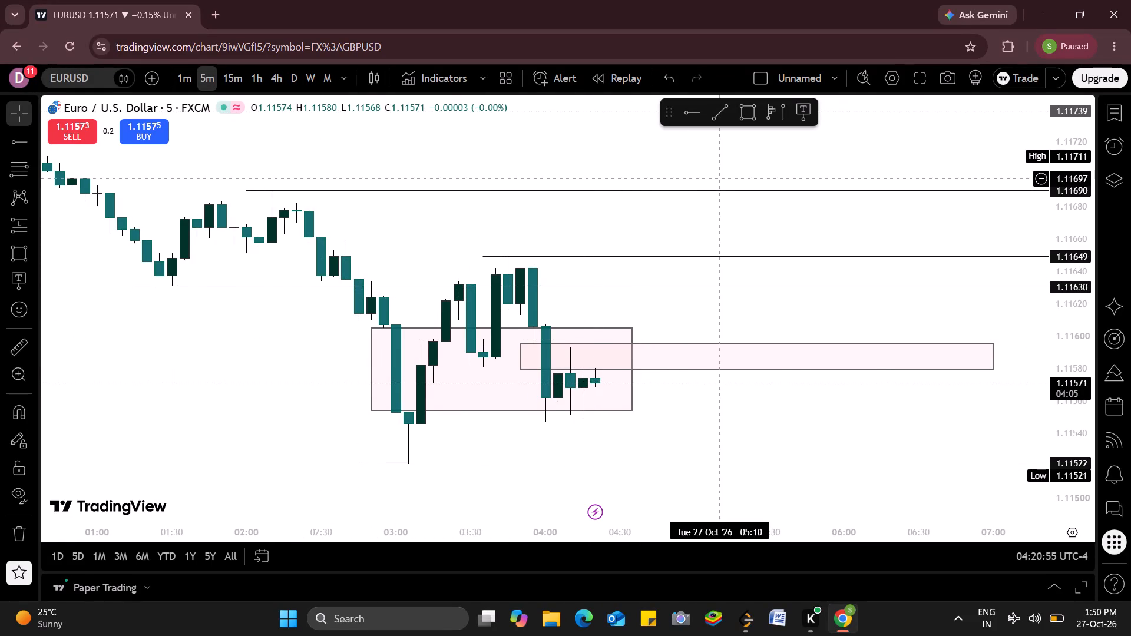
# Draw a trend line along the 01:25 swing low at 1.11632, ending at 02:45 at 1.11631 on 27 October.
pyautogui.click(721, 110)
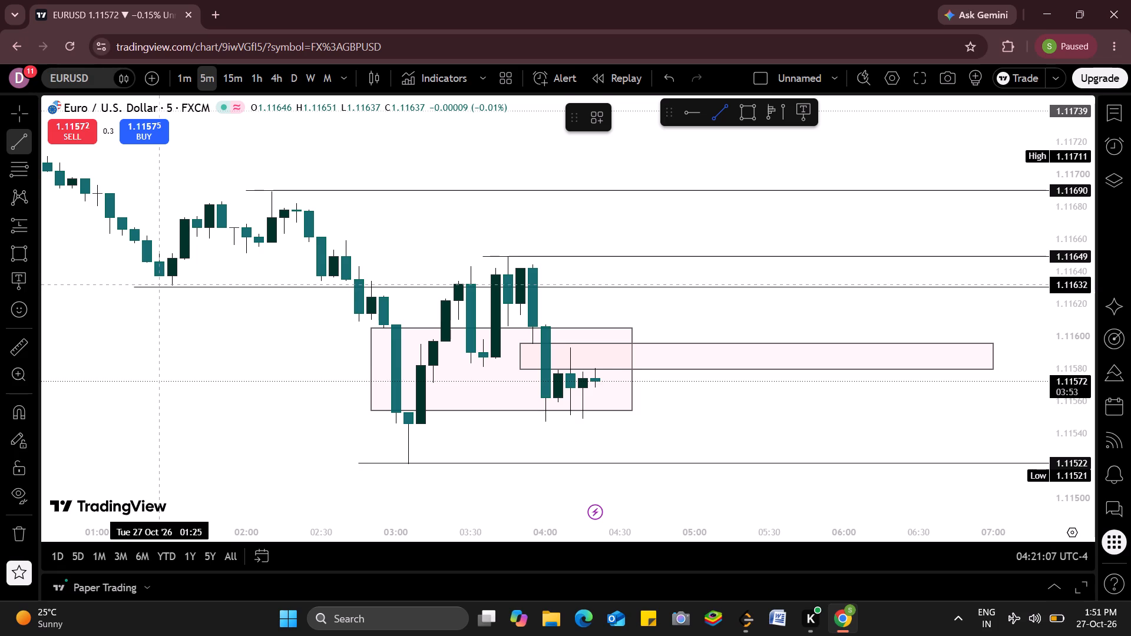
pyautogui.moveTo(158, 284); pyautogui.dragTo(338, 283)
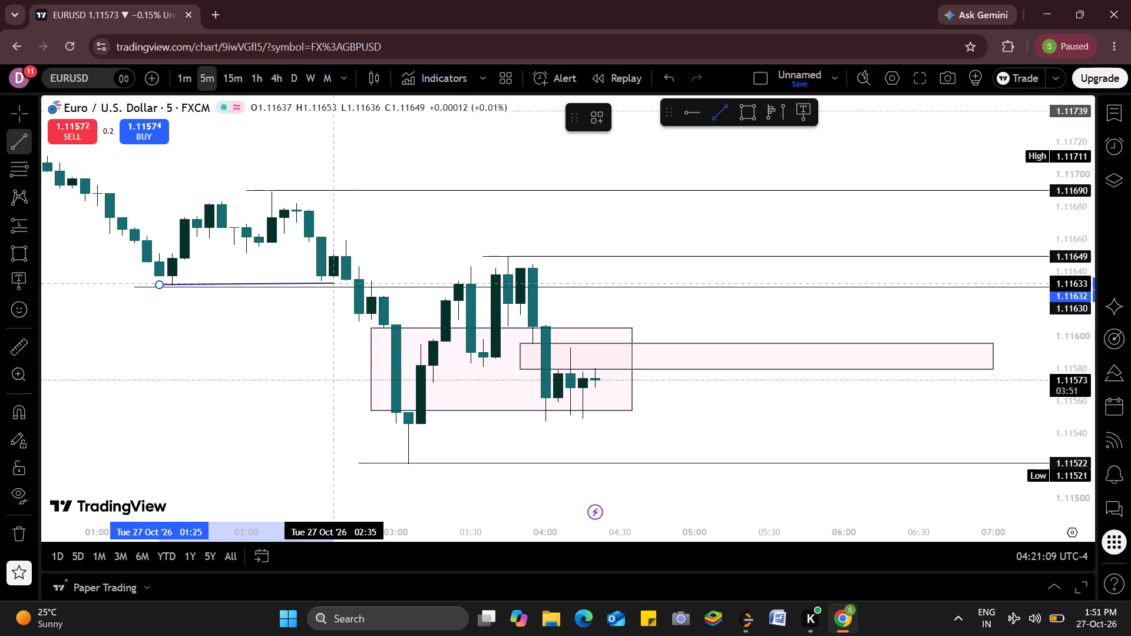
pyautogui.moveTo(338, 283); pyautogui.dragTo(338, 284)
pyautogui.click(358, 285)
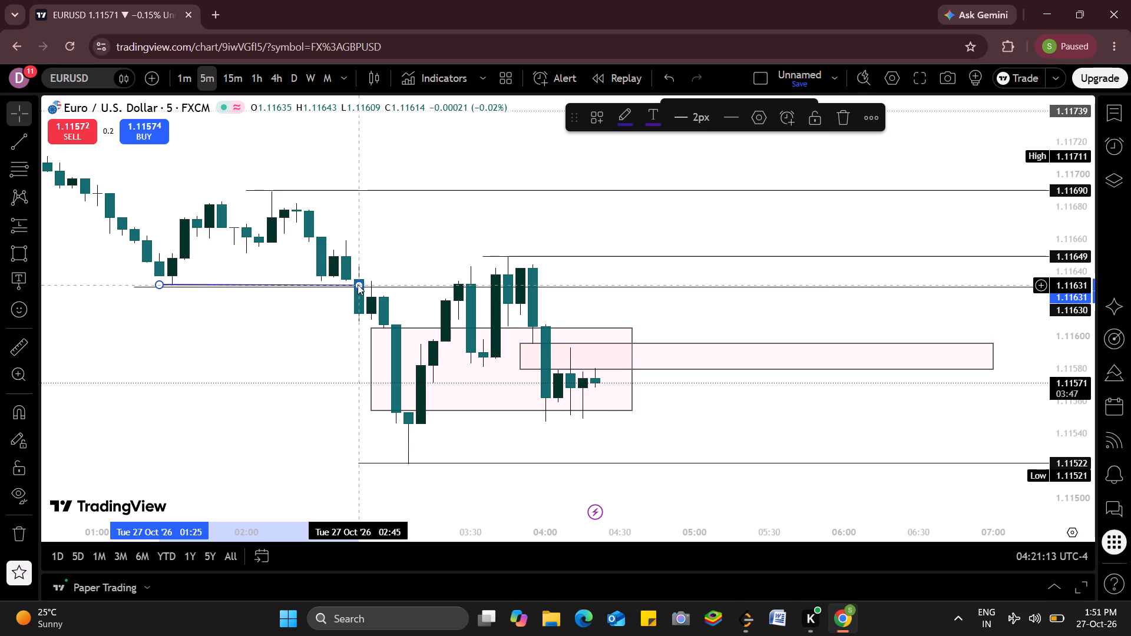
pyautogui.click(354, 281)
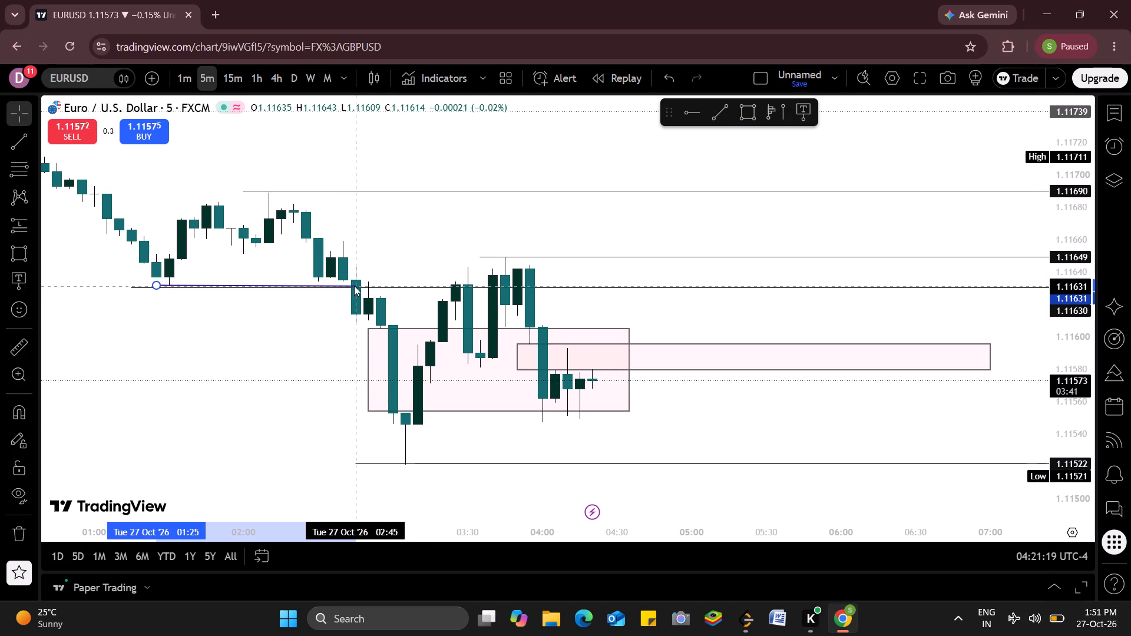
pyautogui.click(352, 286)
pyautogui.click(467, 265)
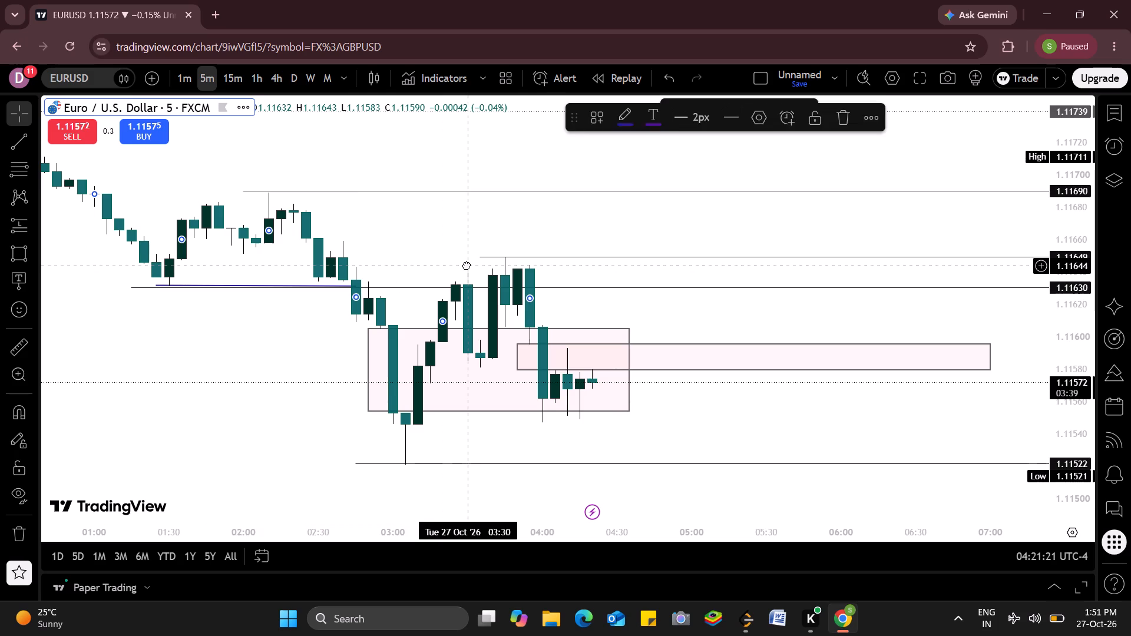